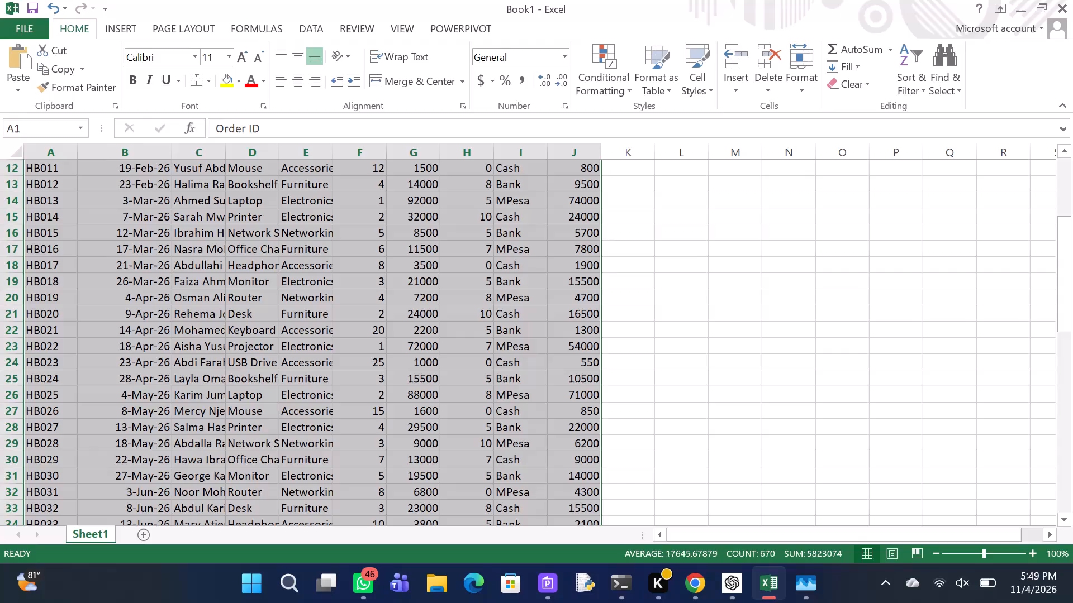
Apply all borders to every cell of the order data table.
click(659, 398)
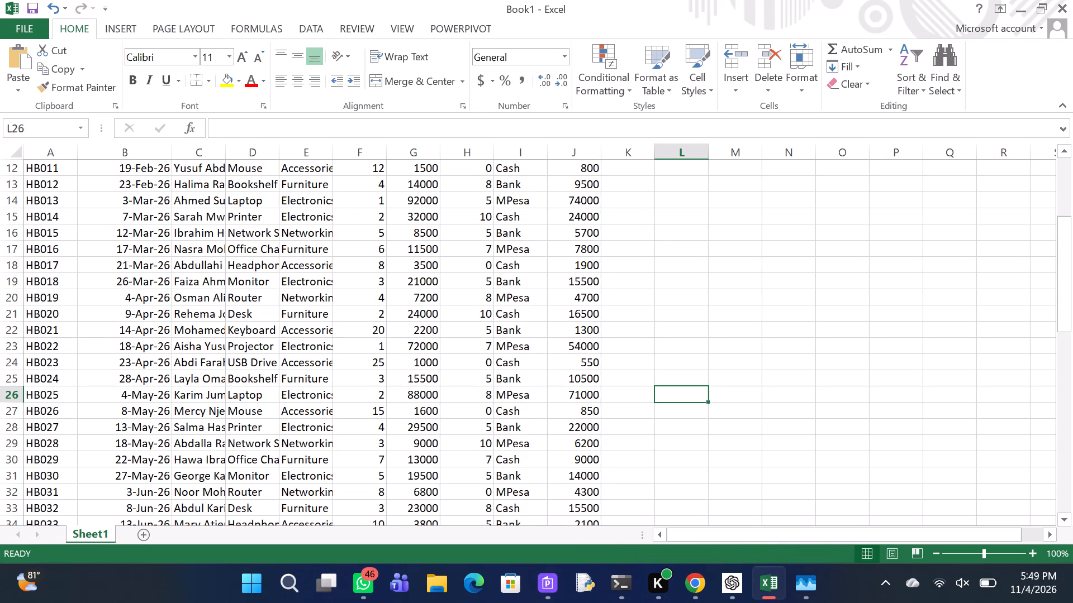
scroll(620, 213, up, 3)
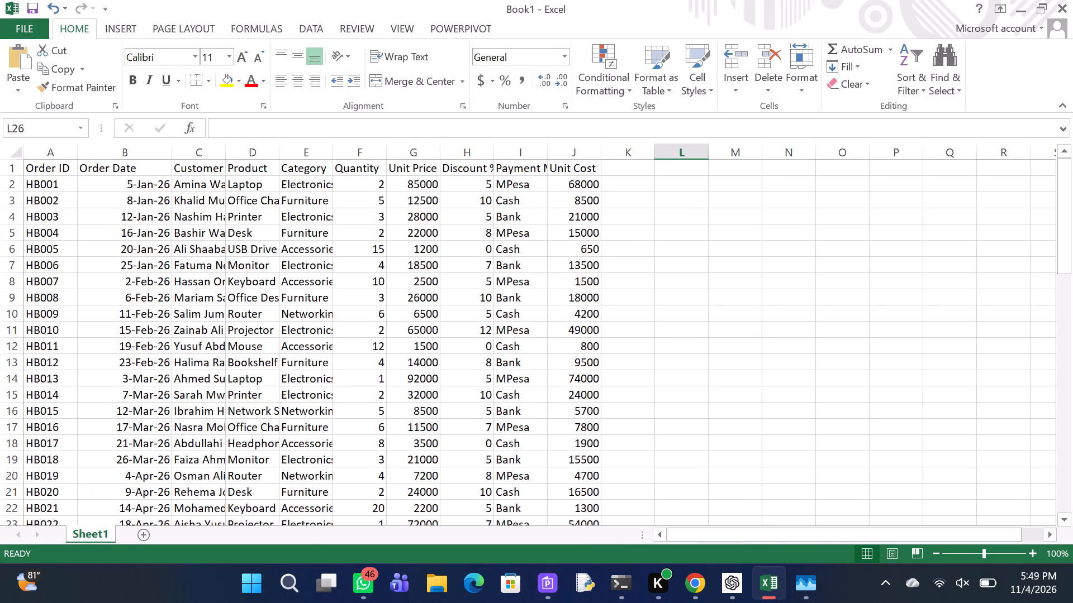
click(389, 270)
key(ctrl+a)
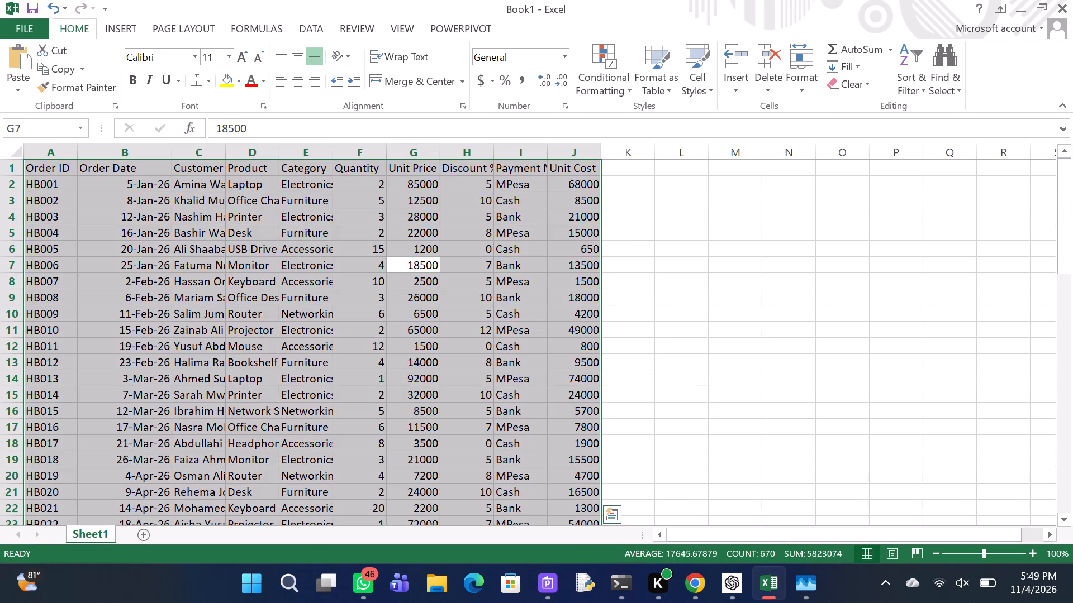
click(210, 78)
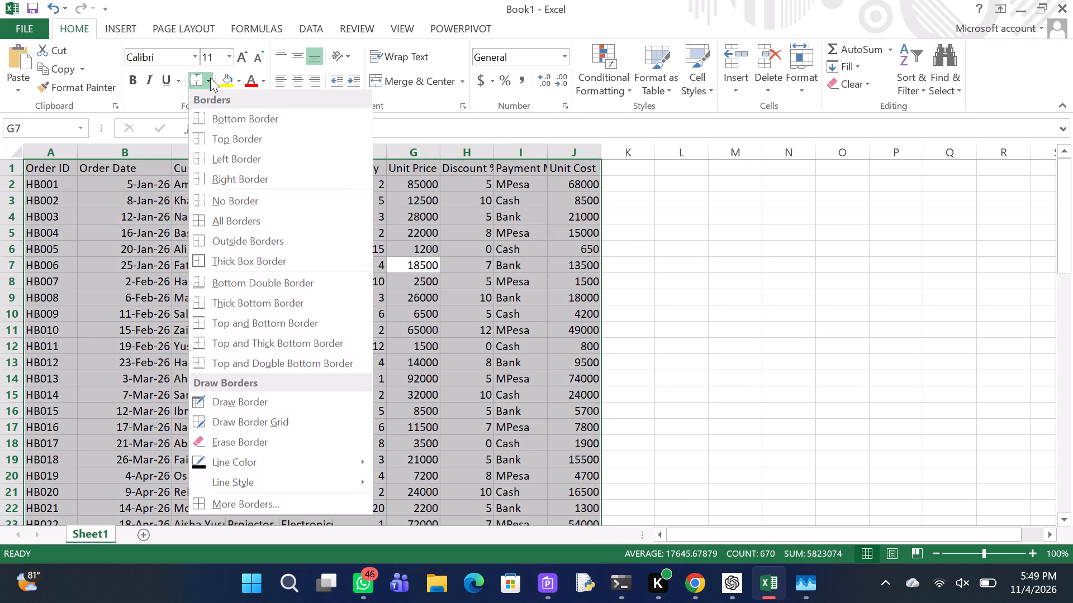
click(235, 227)
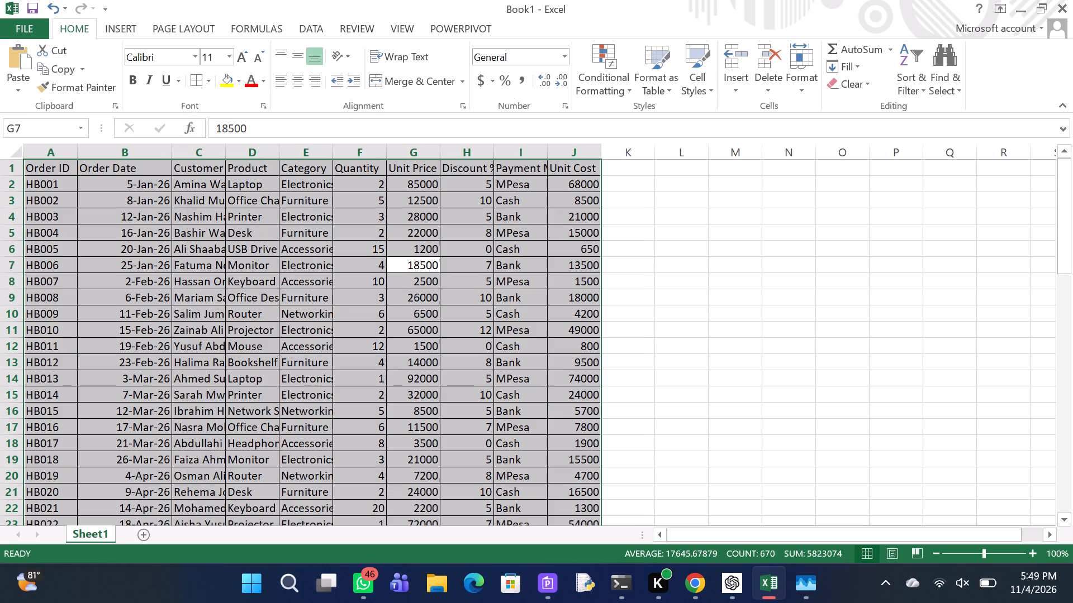
Make the header row A1:J1 bold and fill it with a light orange theme colour.
click(91, 238)
drag(56, 169, 325, 168)
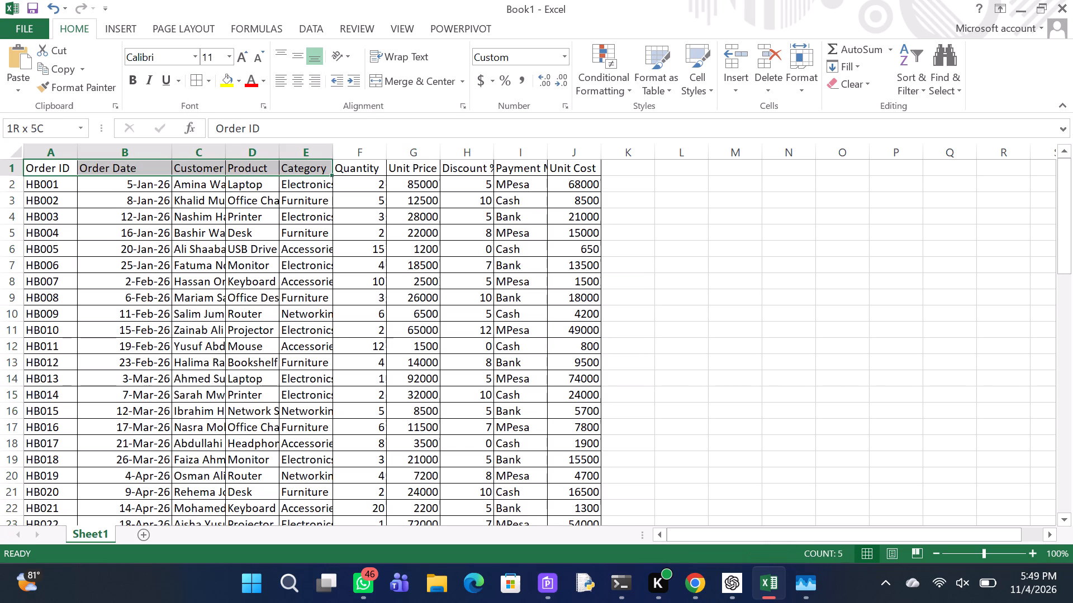
drag(325, 168, 586, 169)
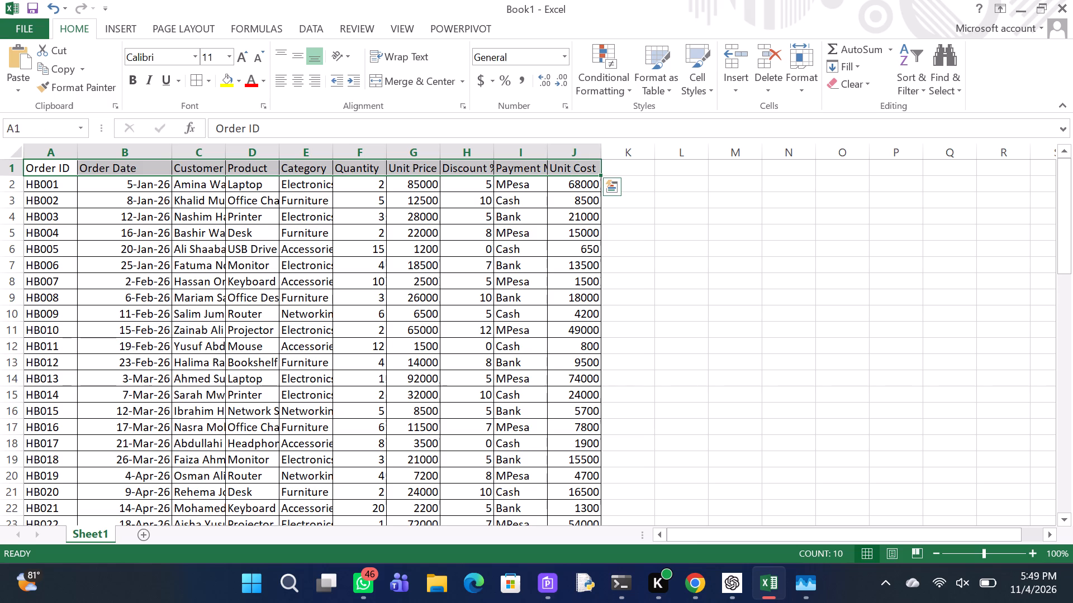
click(135, 77)
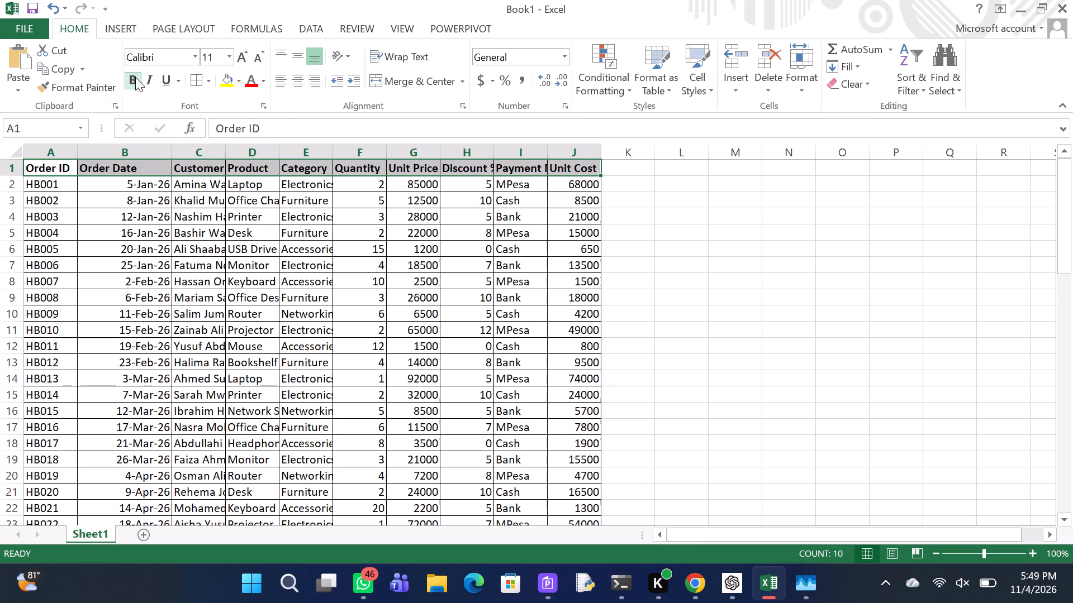
click(239, 78)
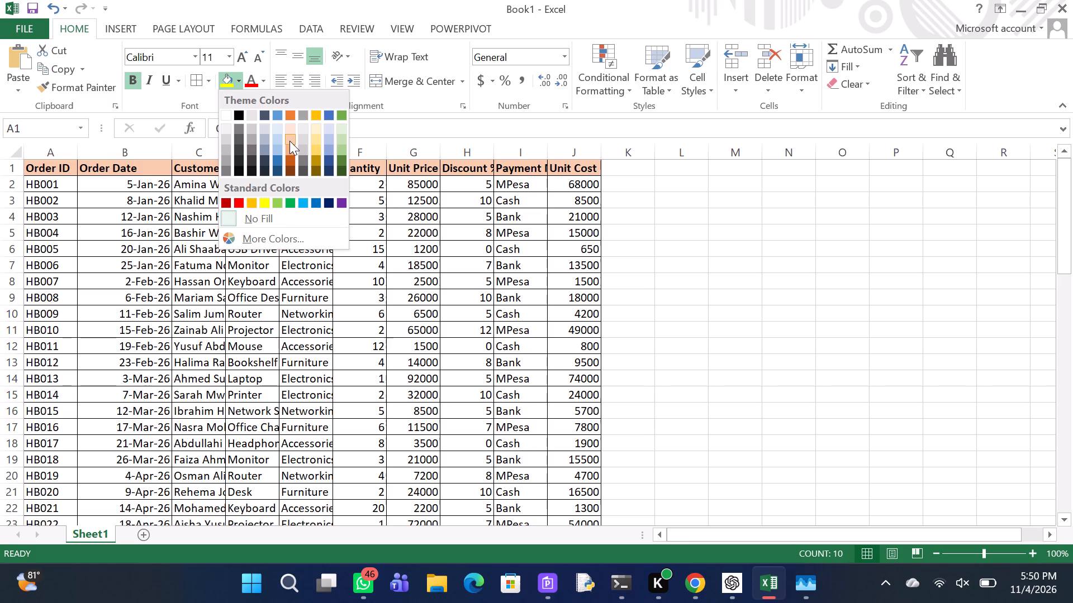
click(289, 141)
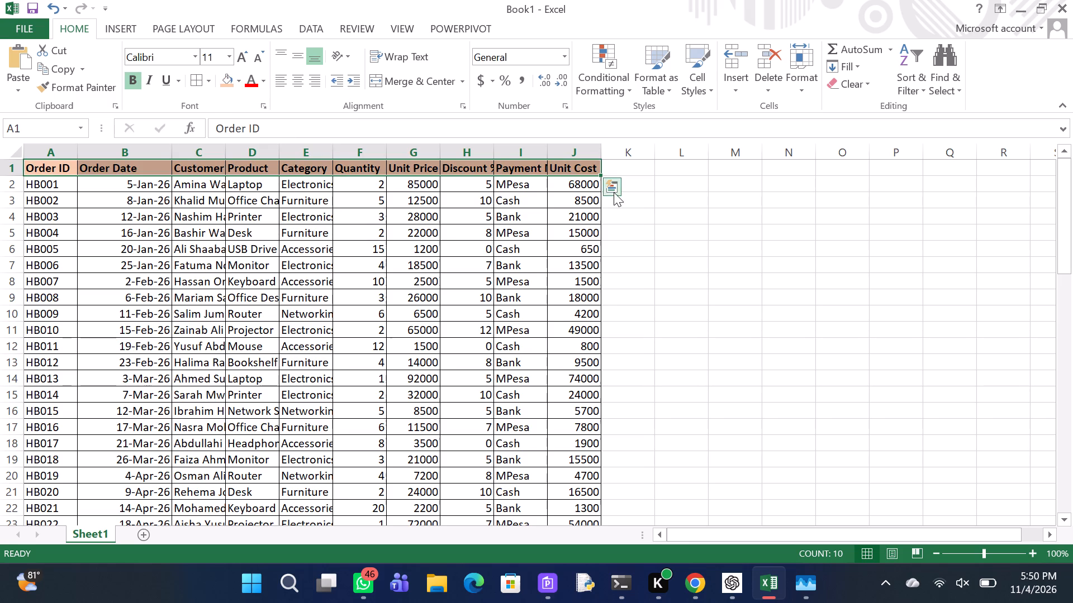
Add the column header "Net Sales" in cell K1.
click(620, 163)
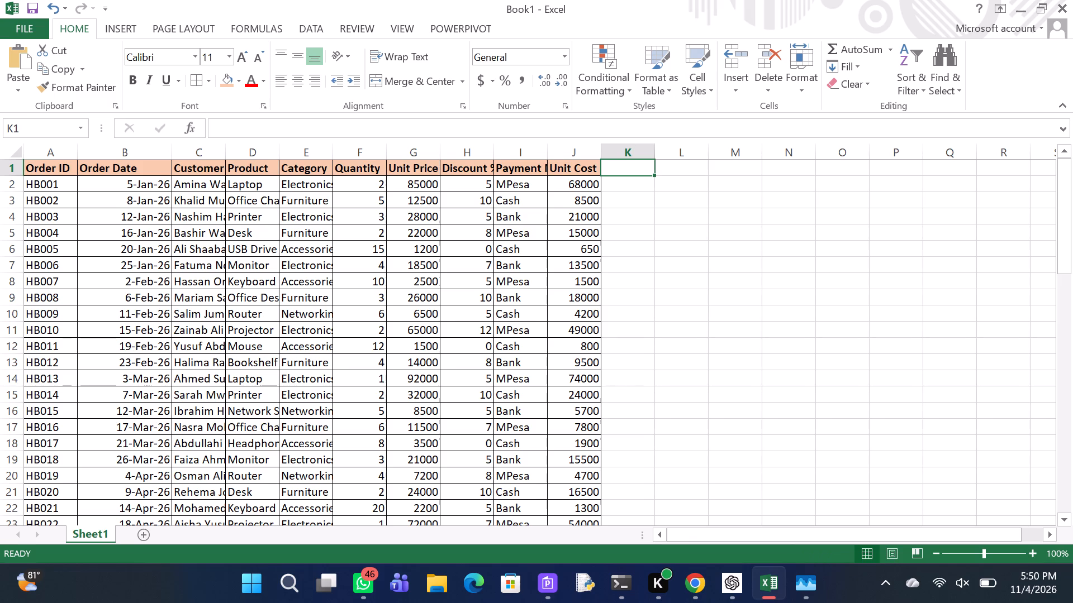
key(n)
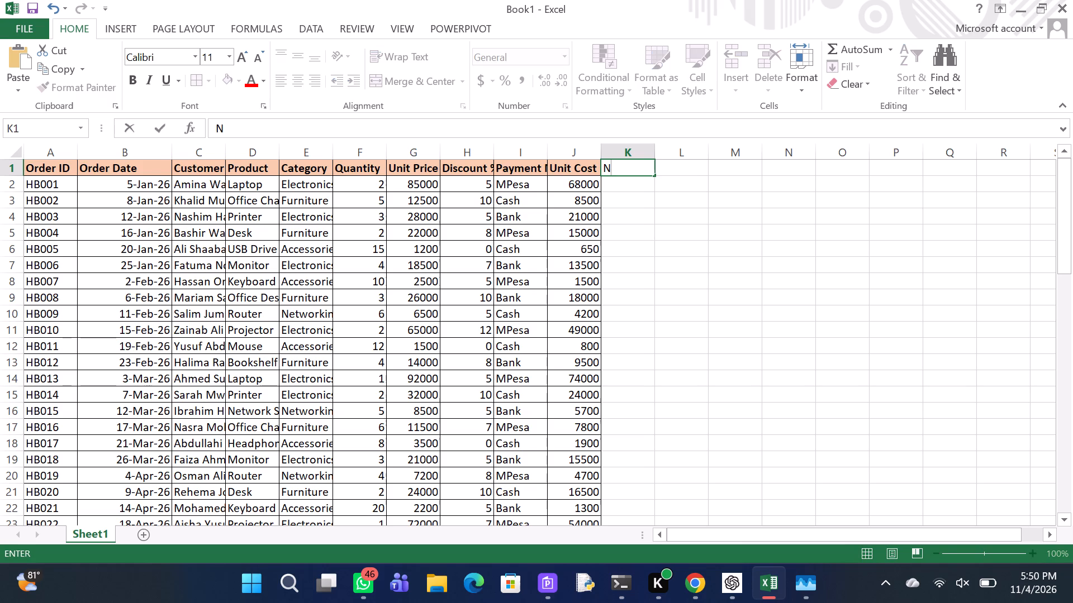
text(et)
key(space)
key(s)
text(ales)
key(Return)
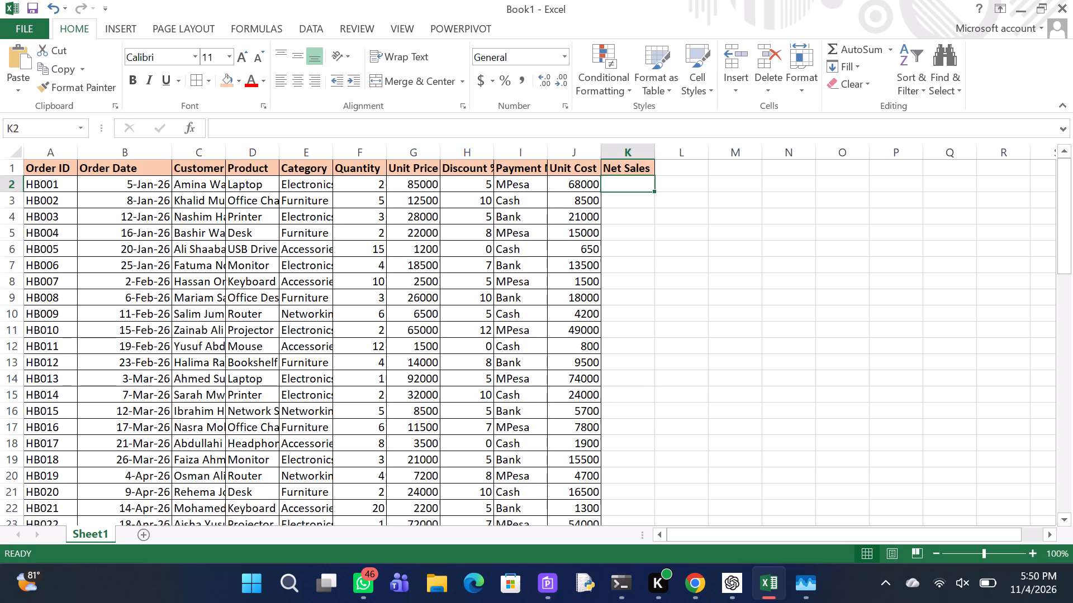
Calculate the first order's net sales in K2 with the formula =F2*G2*(1-H2/100).
key(equal)
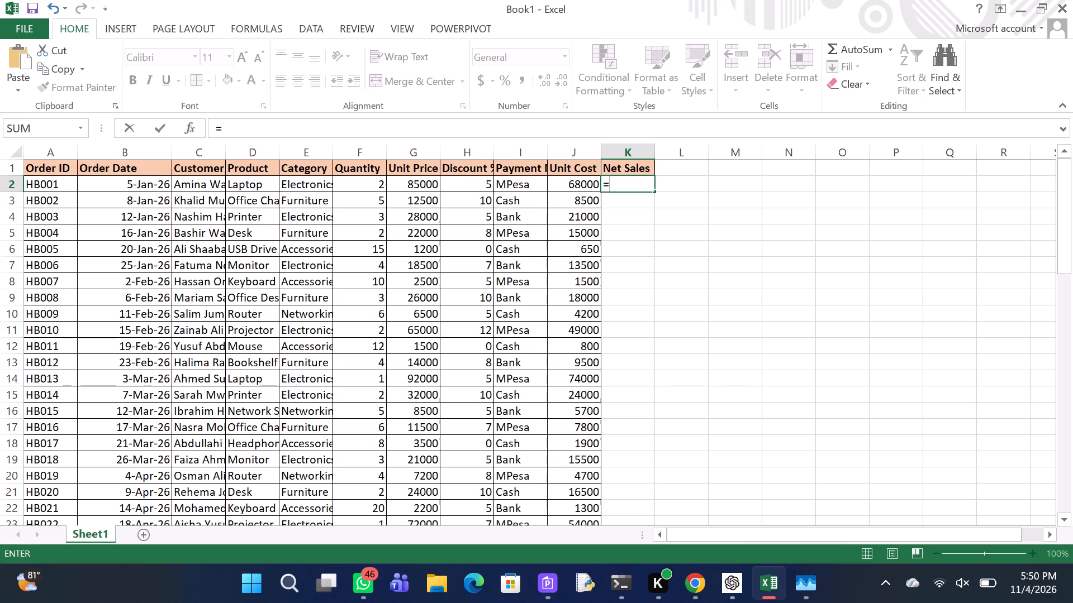
text(F2)
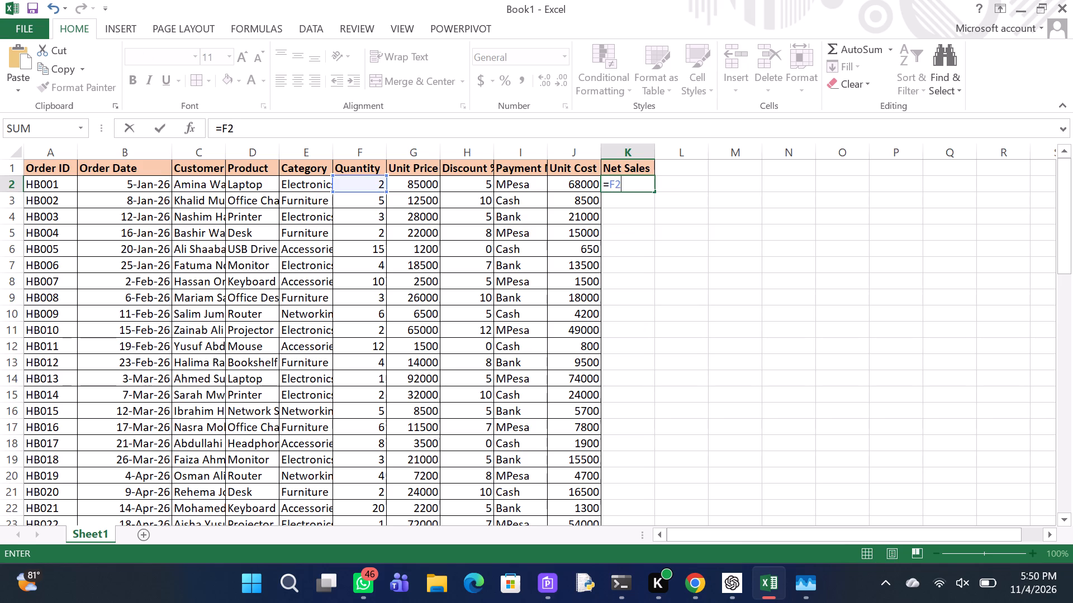
text(*G2)
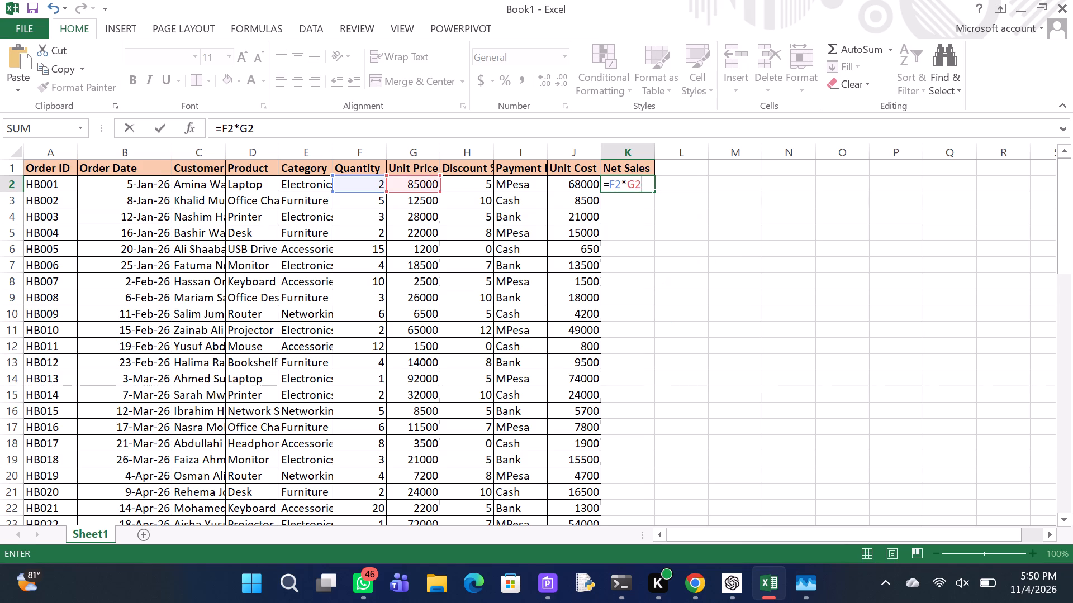
key(shift+asterisk)
key(shift+parenleft)
key(1)
key(minus)
key(h)
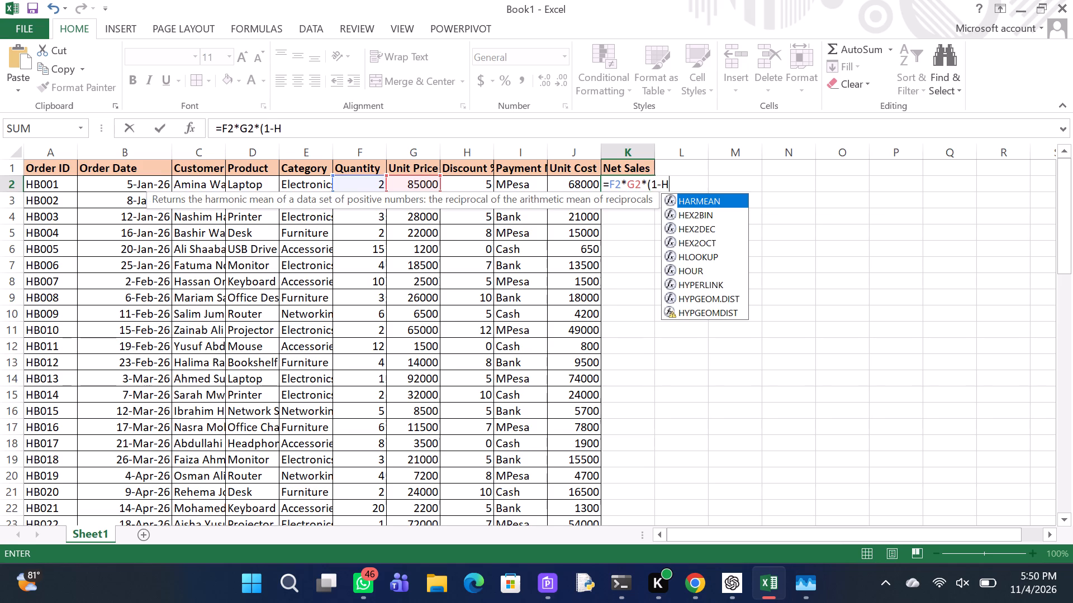
key(2)
text(/100)
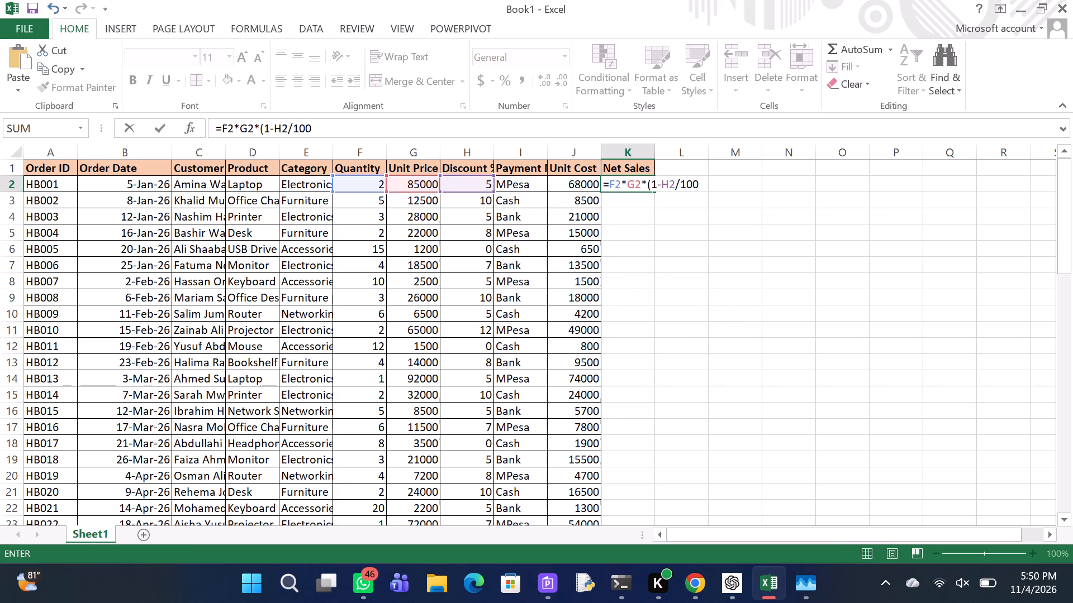
key(shift+parenright)
key(Return)
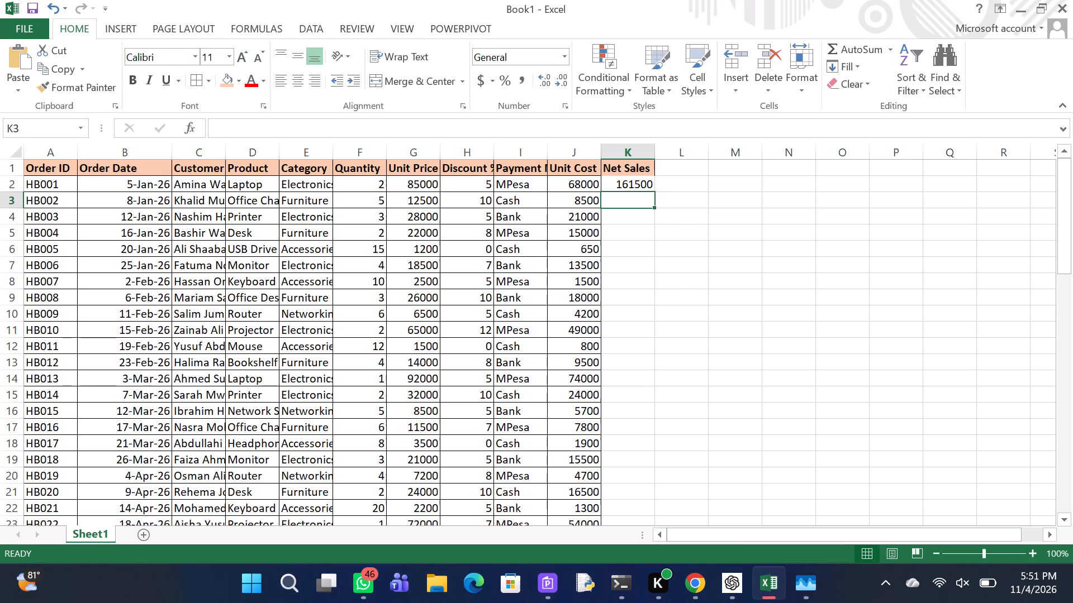
Fill the Net Sales formula from K2 down through all order rows and give those cells all borders.
click(654, 187)
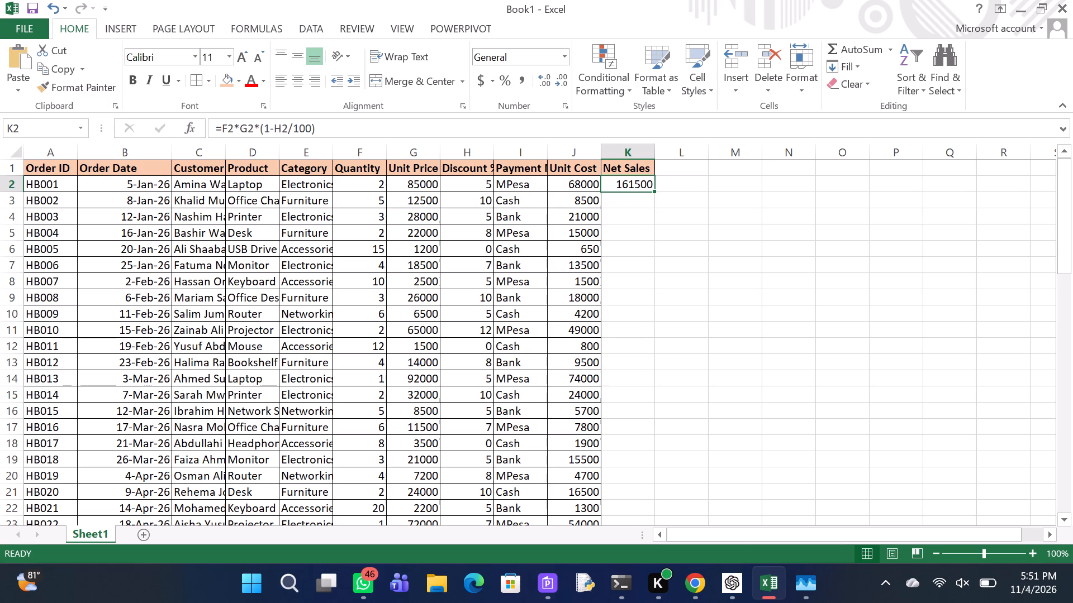
double_click(654, 193)
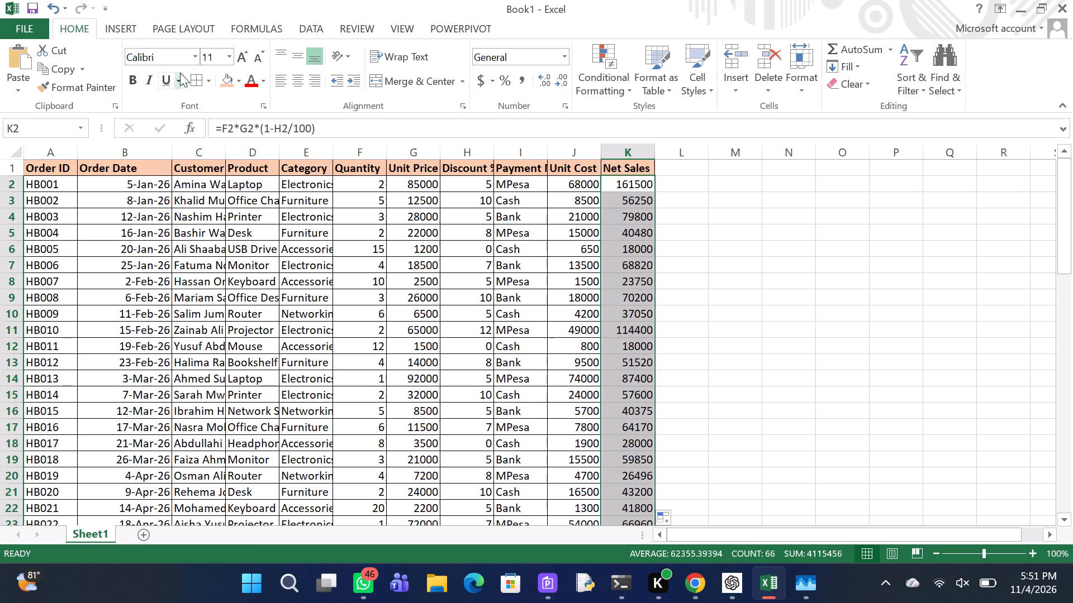
click(197, 75)
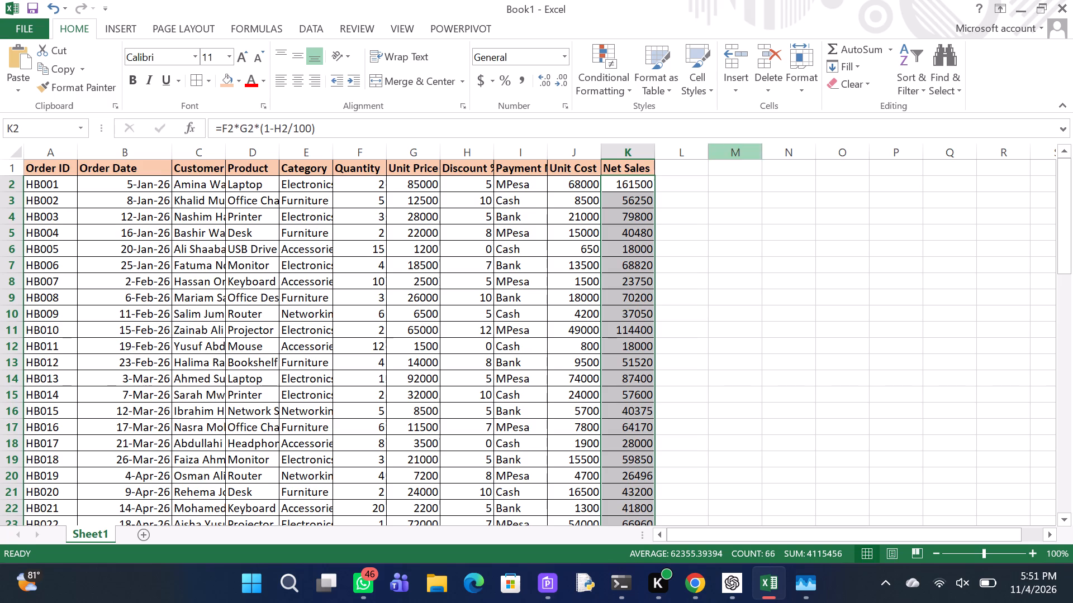
Add the column header "Total Cost" in cell L1.
click(673, 170)
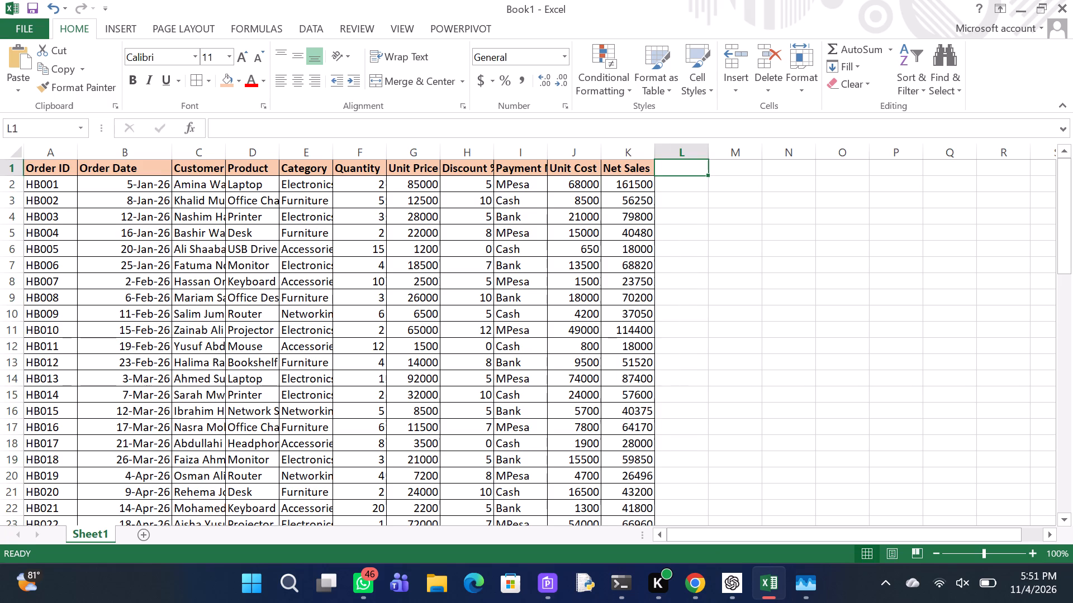
key(t)
text(ot)
text(al)
key(space)
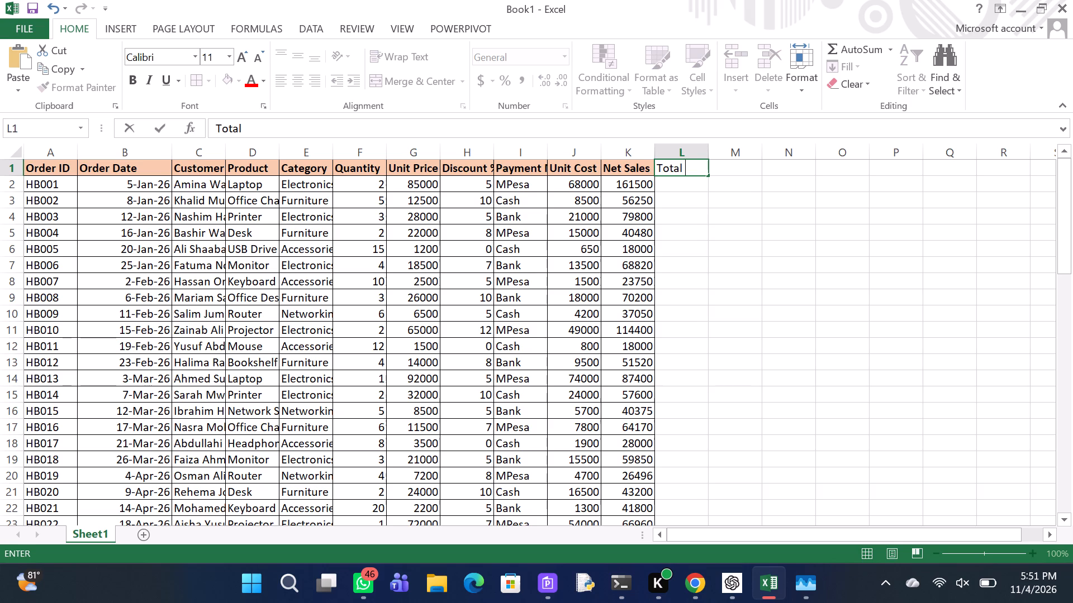
key(c)
text(osts)
key(BackSpace)
key(Return)
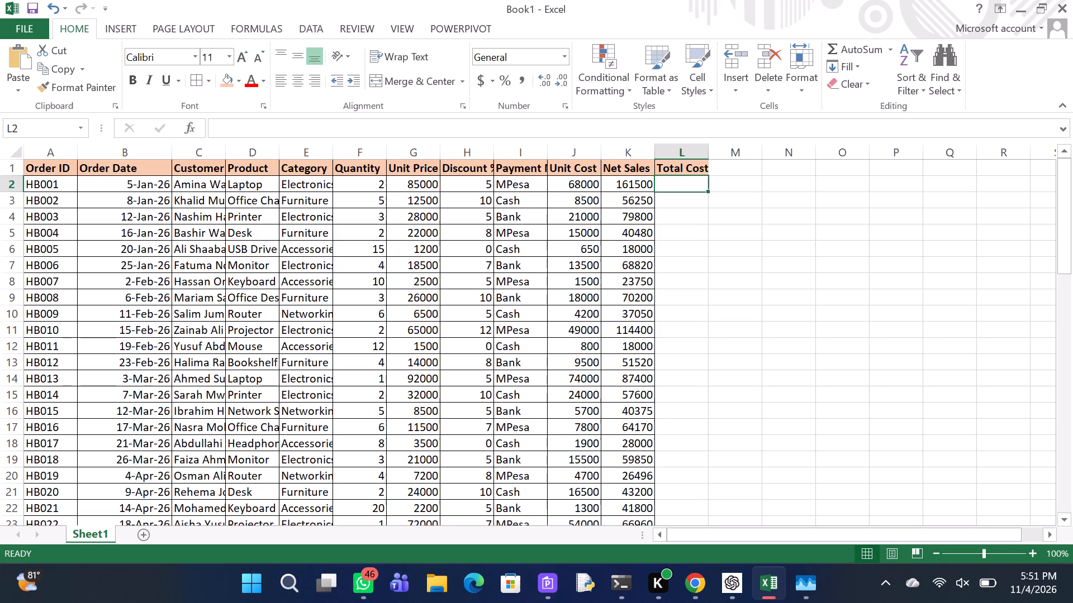
Calculate the first order's total cost in L2 with the formula =F2*J2.
key(equal)
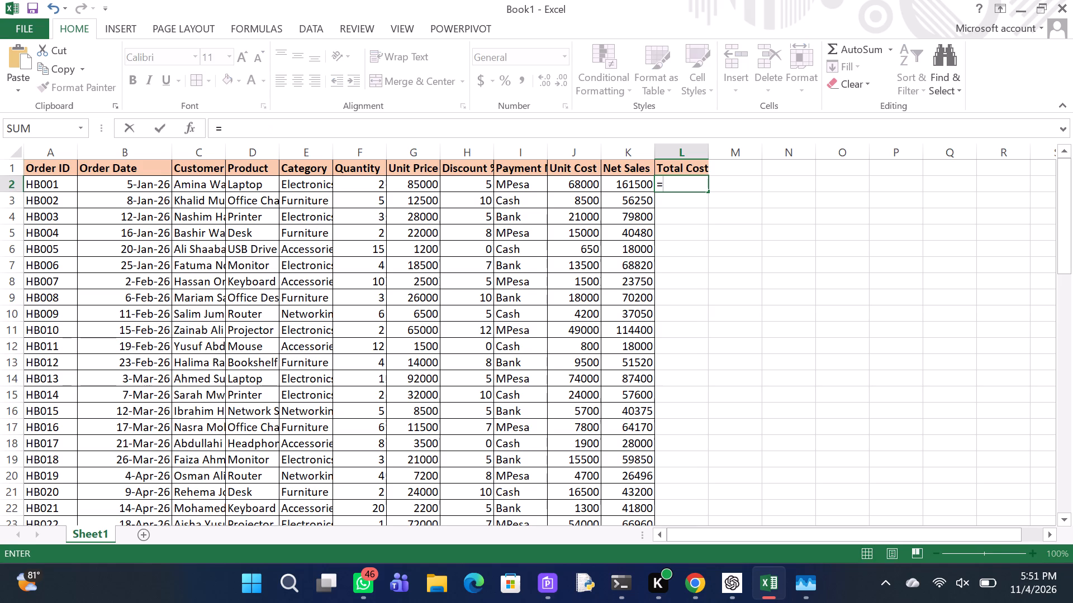
text(F2)
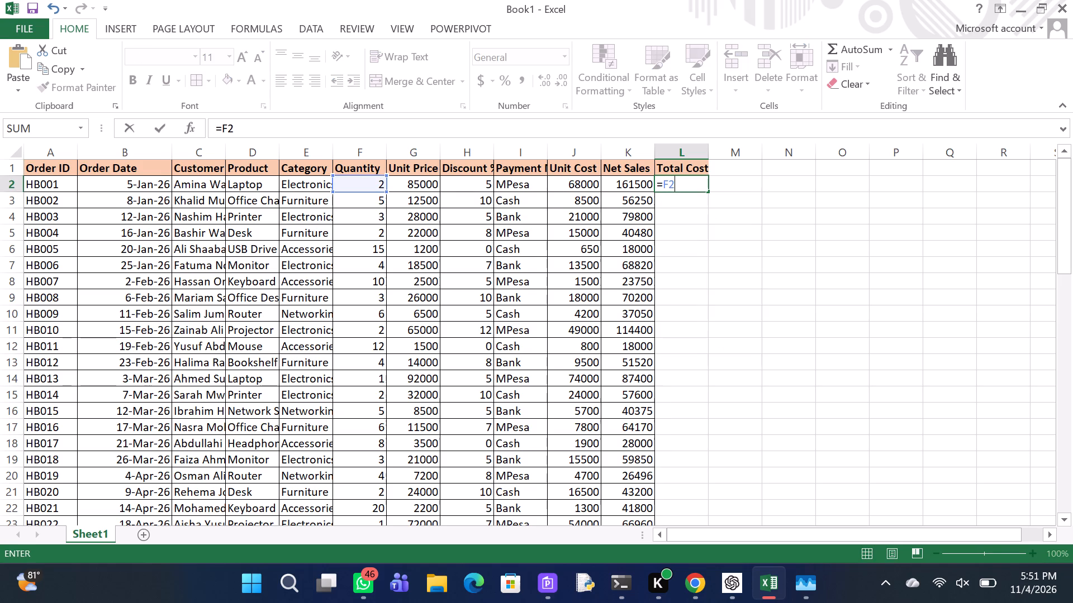
key(shift+asterisk)
text(JJ)
key(2)
key(BackSpace)
key(BackSpace)
key(2)
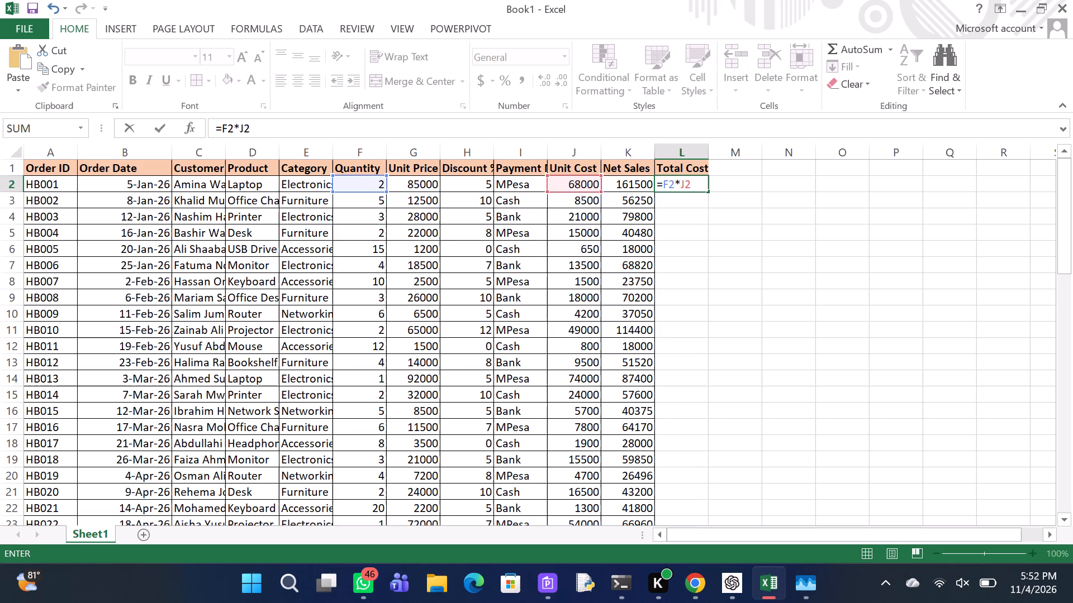
key(Return)
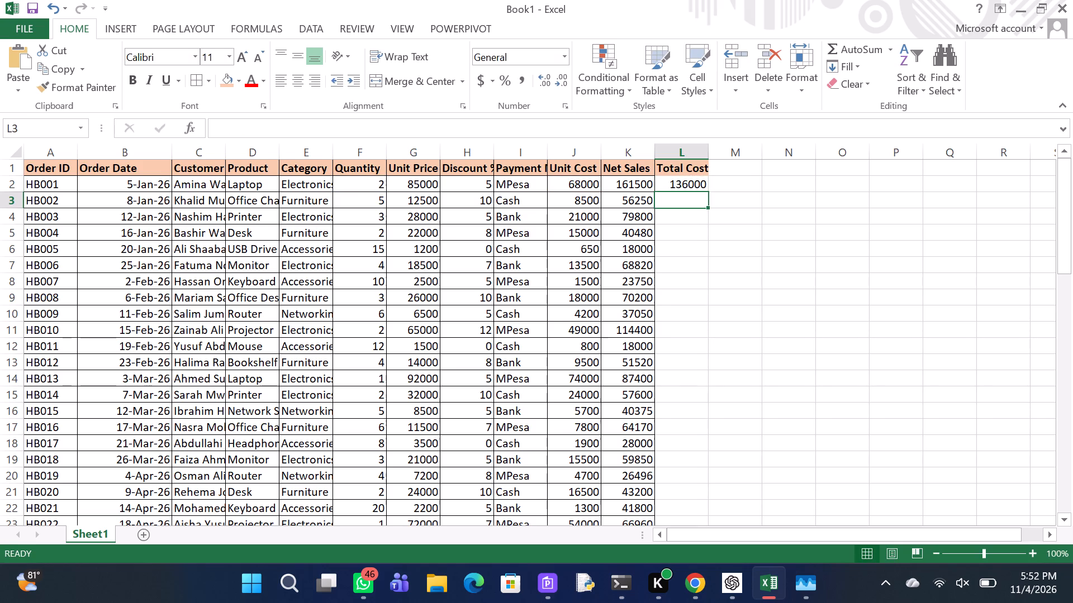
Fill the Total Cost formula from L2 down through all order rows and give those cells all borders.
click(682, 184)
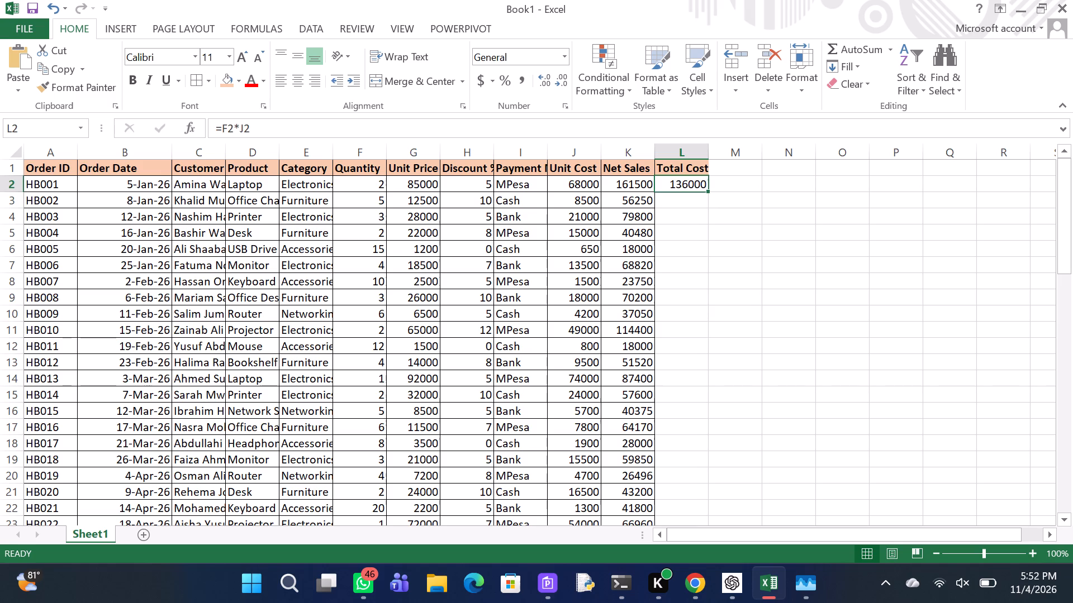
double_click(708, 193)
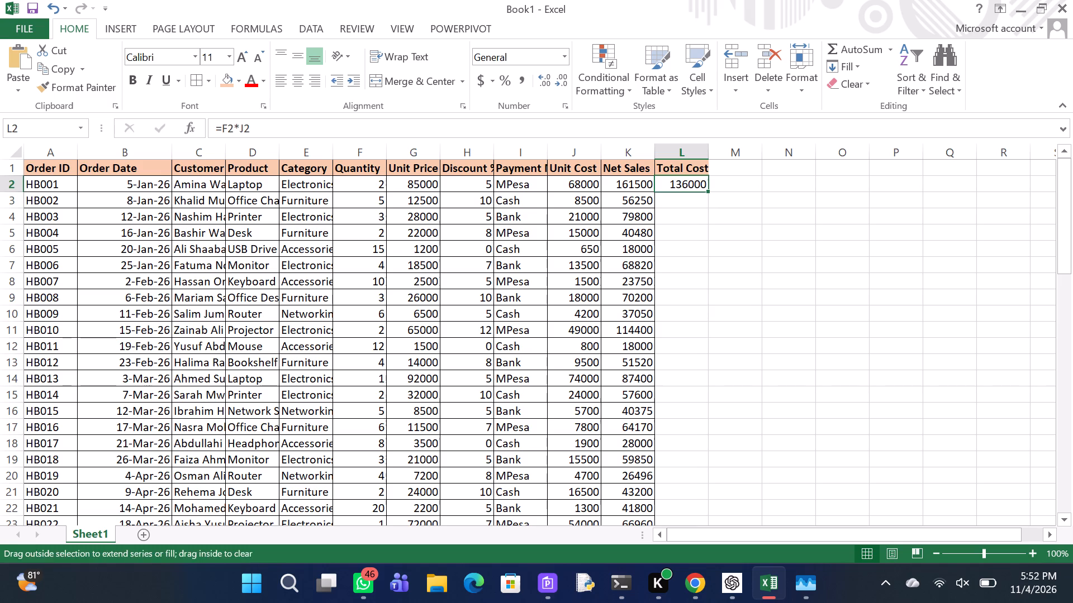
click(189, 74)
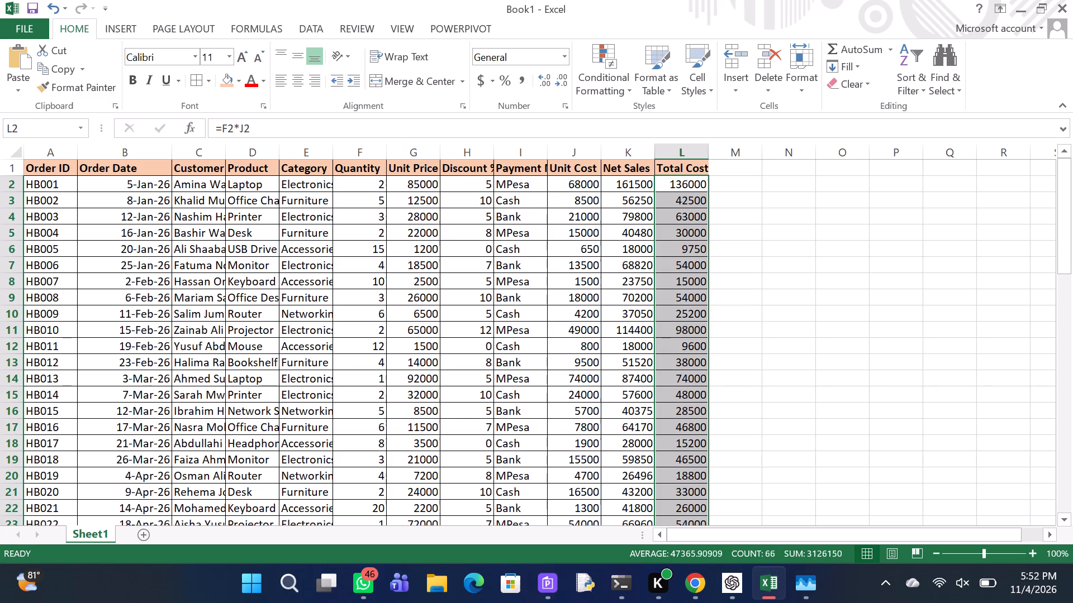
Add the column header "Gross Profit" in cell M1.
click(720, 165)
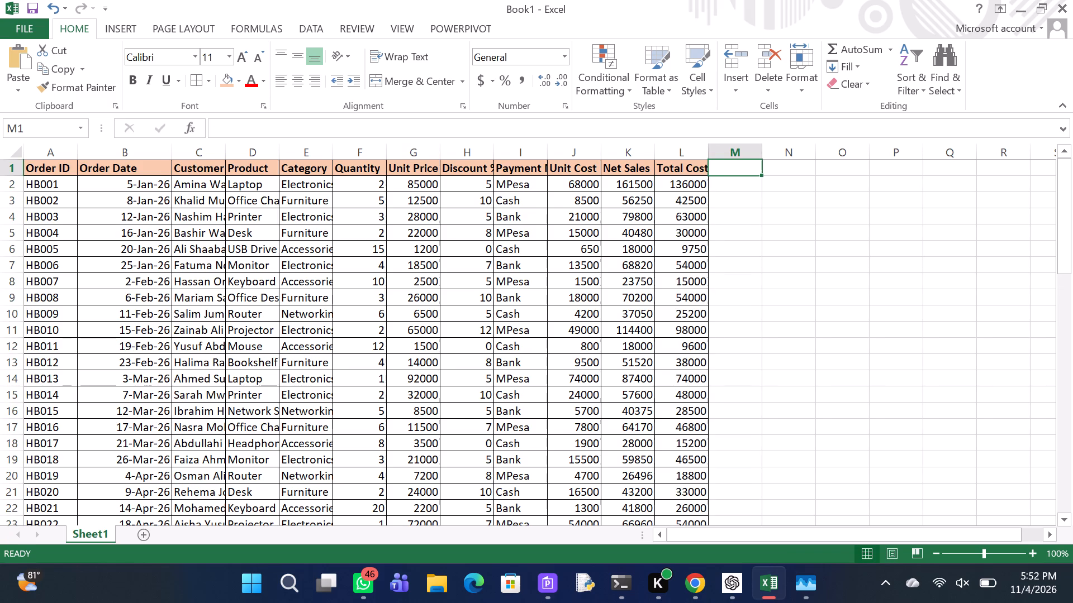
key(g)
key(r)
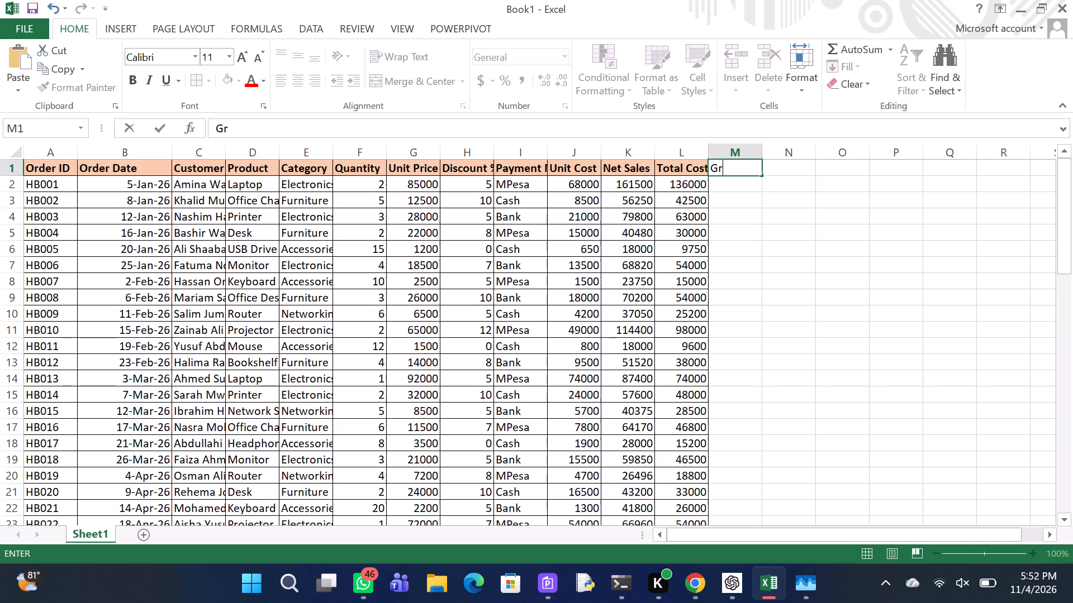
text(oss)
key(space)
key(p)
text(rofit)
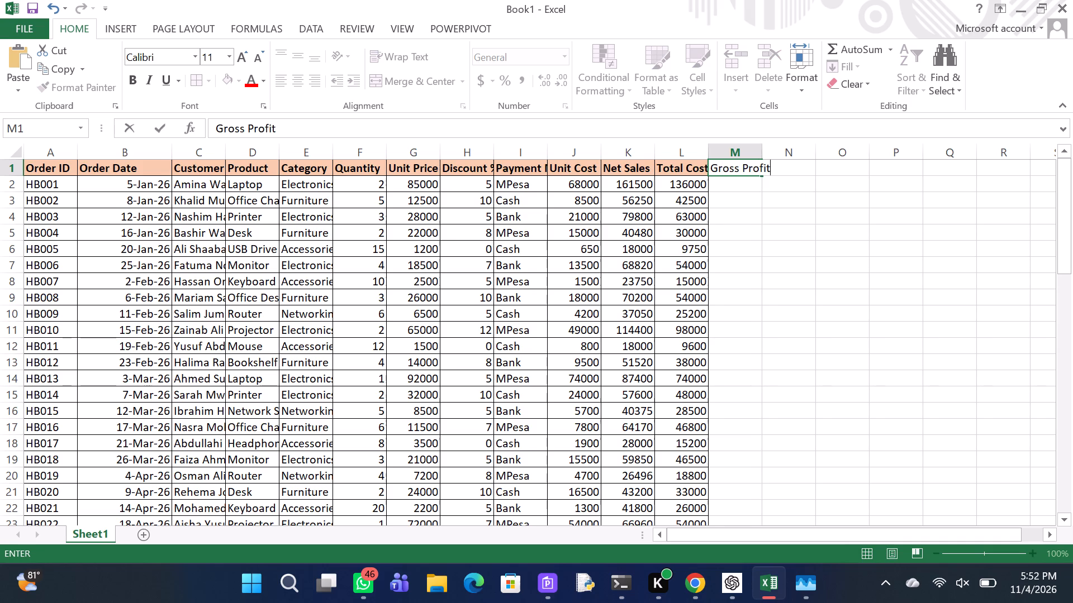
key(Return)
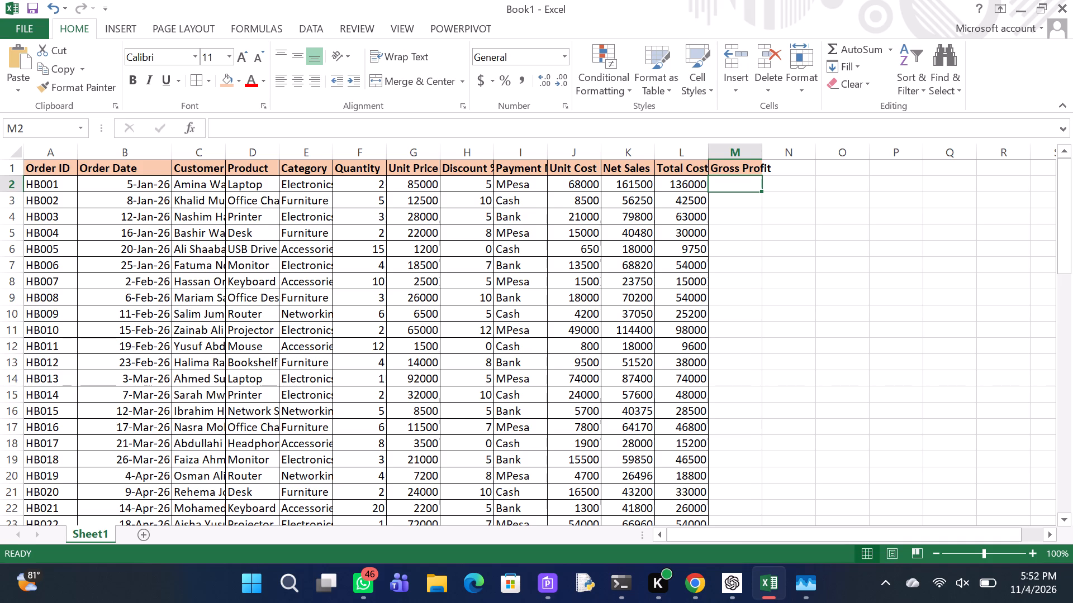
Calculate gross profit in M2 with the formula =K2-L2 and fill it down through all order rows.
key(equal)
text(K2-L2)
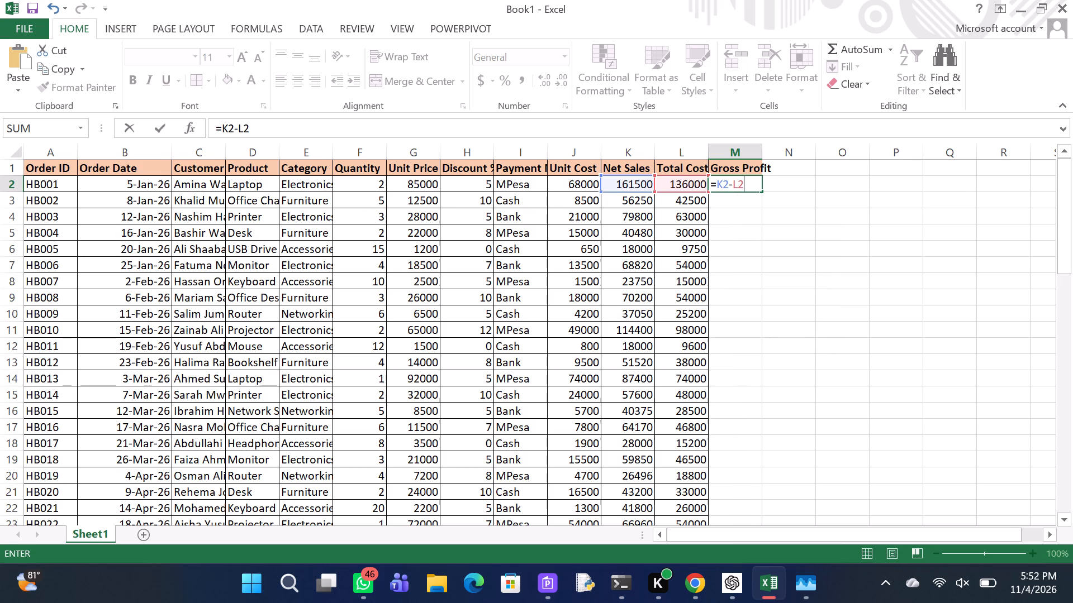
key(Return)
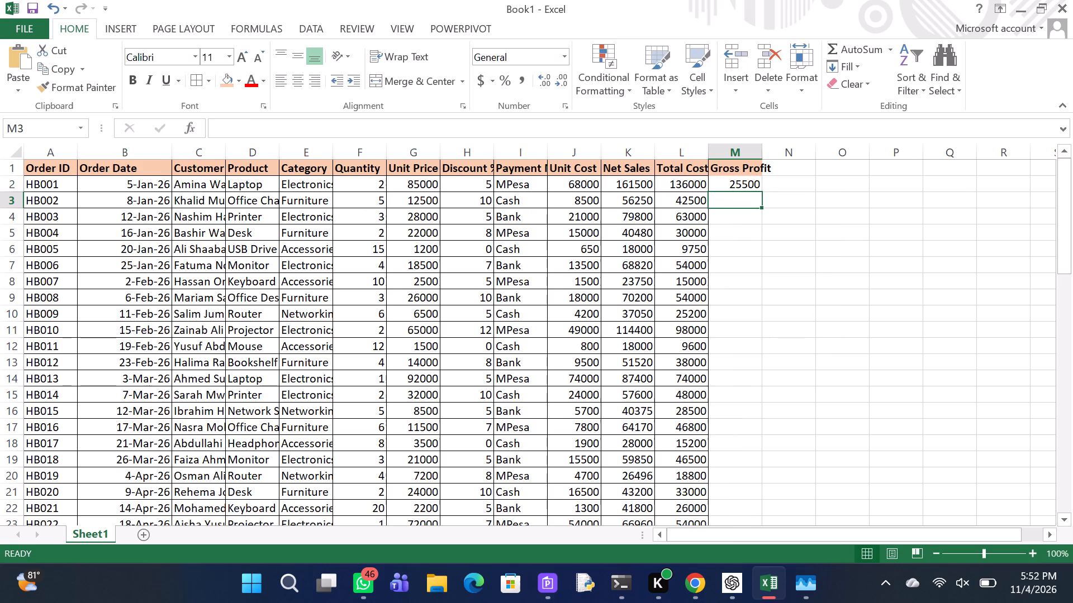
click(737, 183)
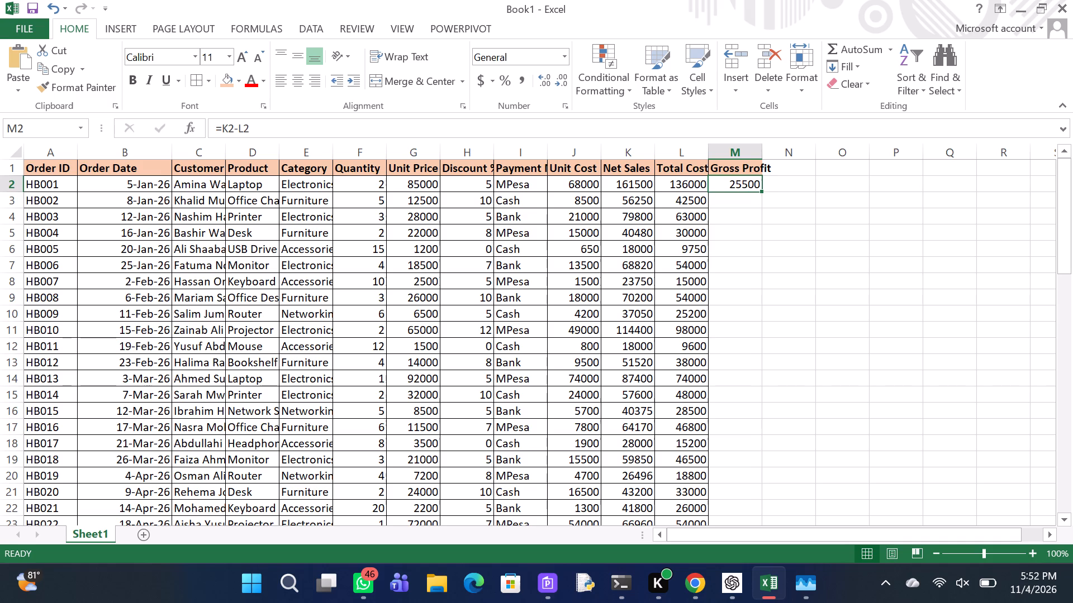
double_click(761, 193)
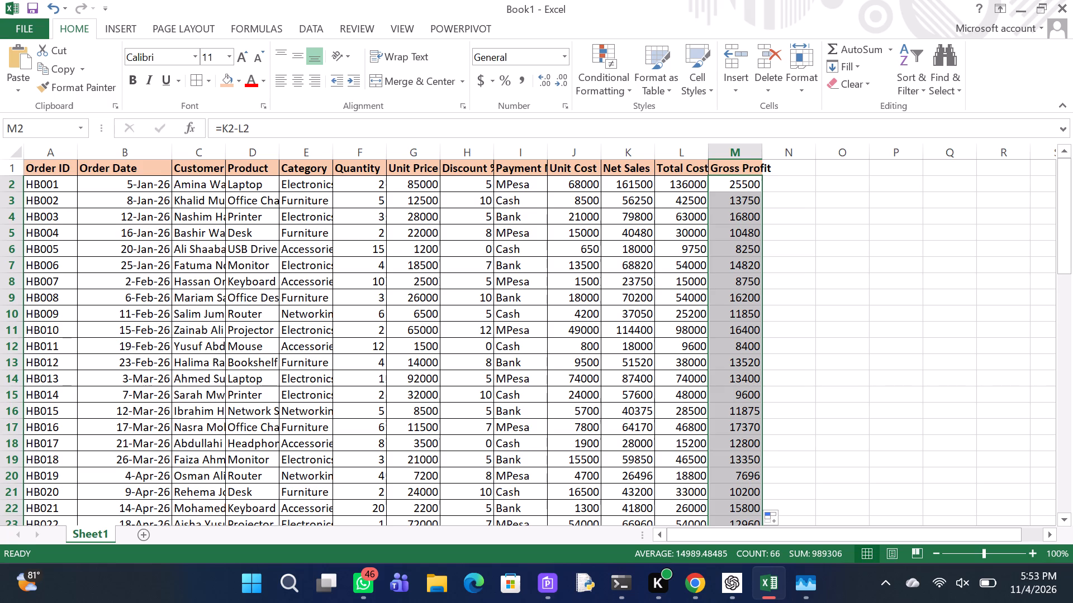
Add the column header "Profit Margin" in cell N1.
click(790, 169)
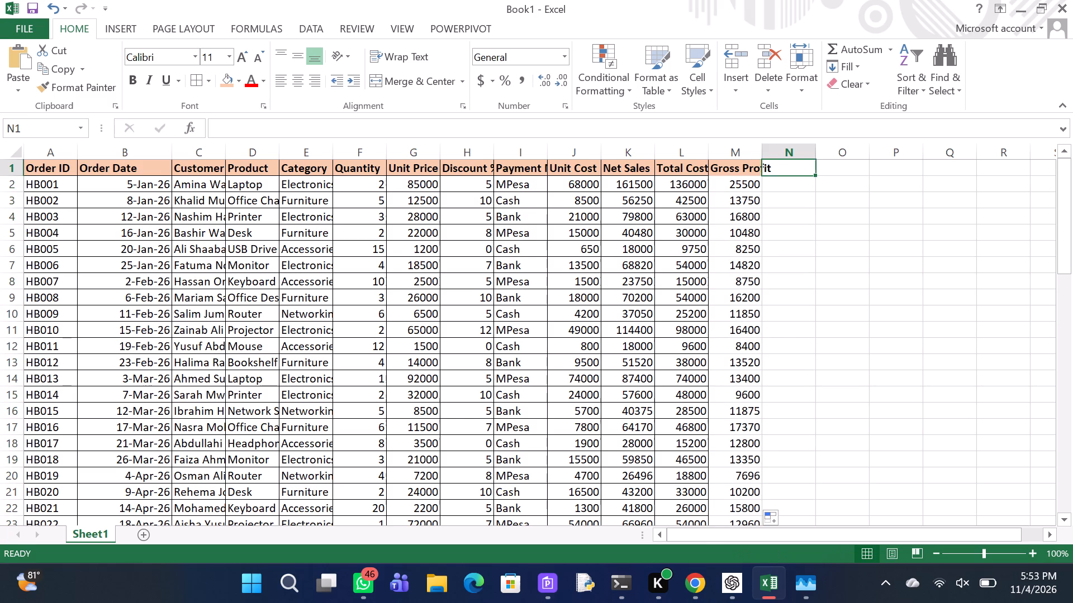
key(p)
text(rofit)
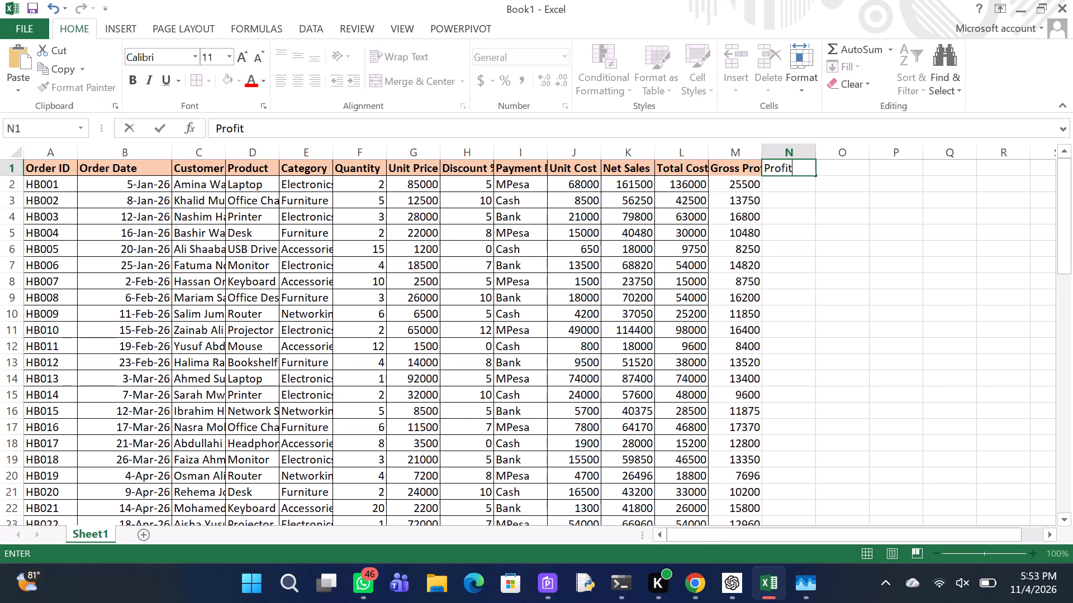
key(space)
key(m)
key(a)
text(rgin)
key(Return)
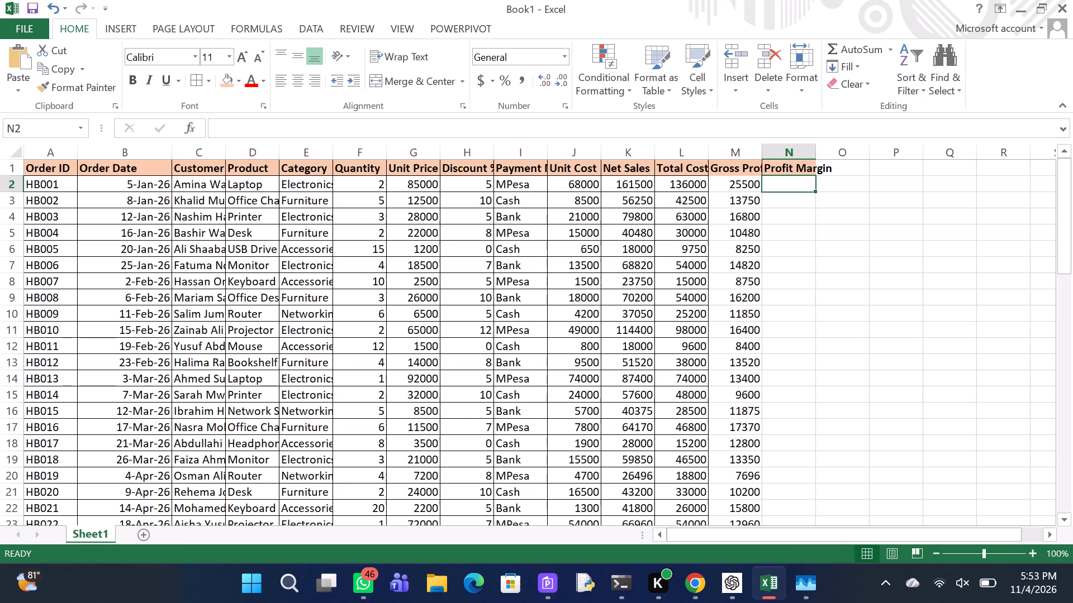
Calculate the first order's profit margin in N2 with the formula =IFERROR(M2/K2,0).
key(equal)
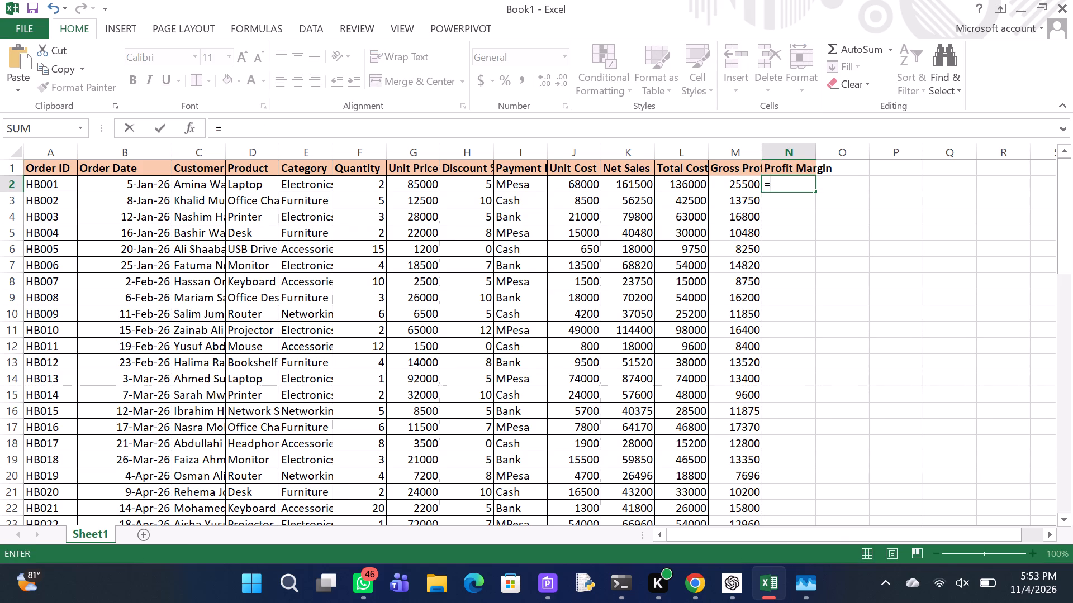
text(IFERROR)
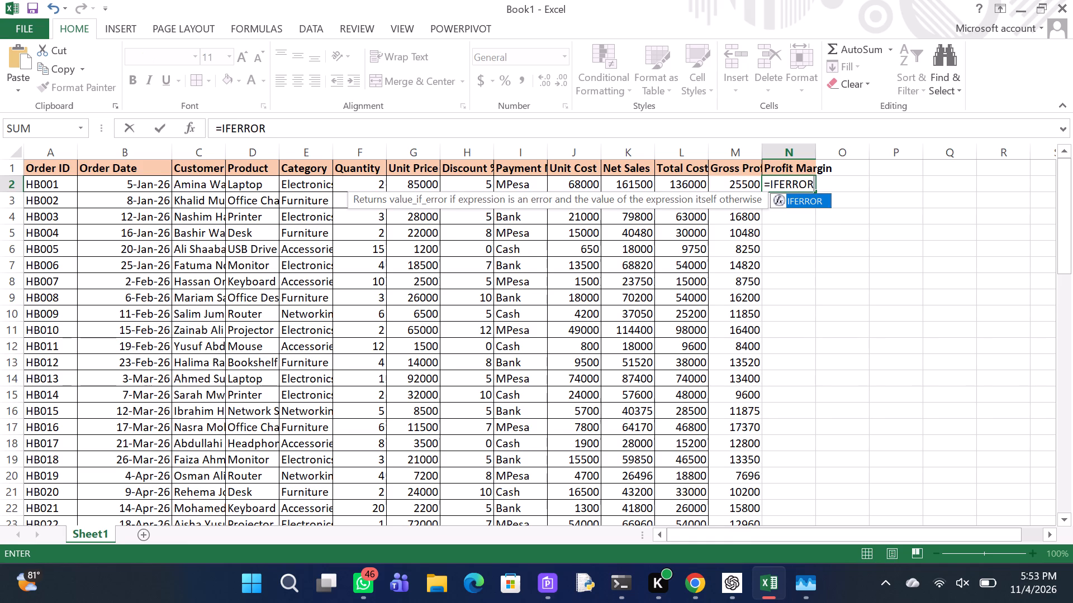
key(shift+parenleft)
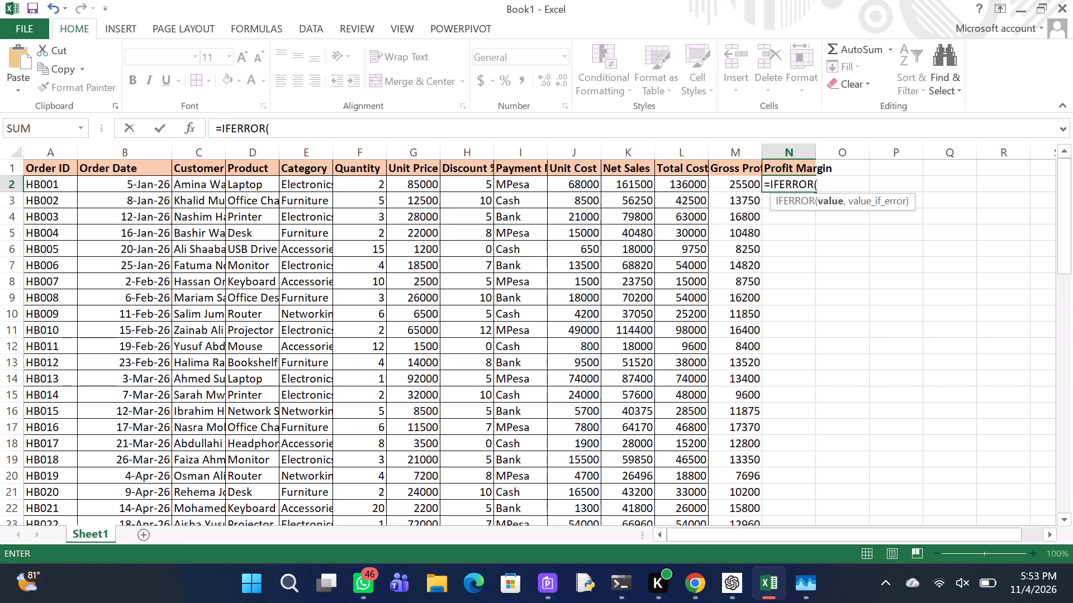
key(m)
key(2)
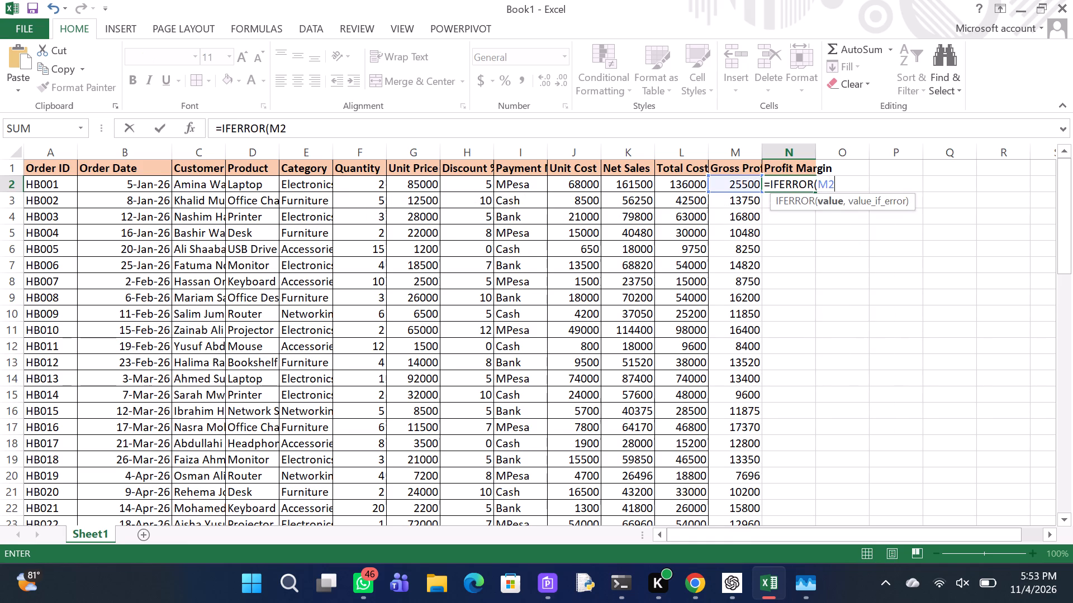
text(/K)
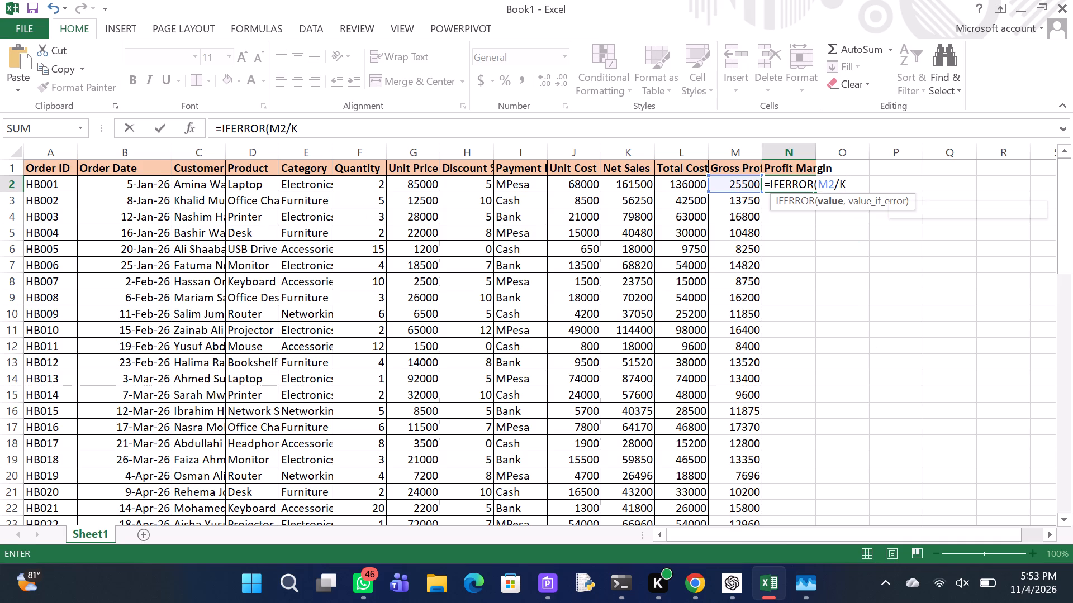
key(2)
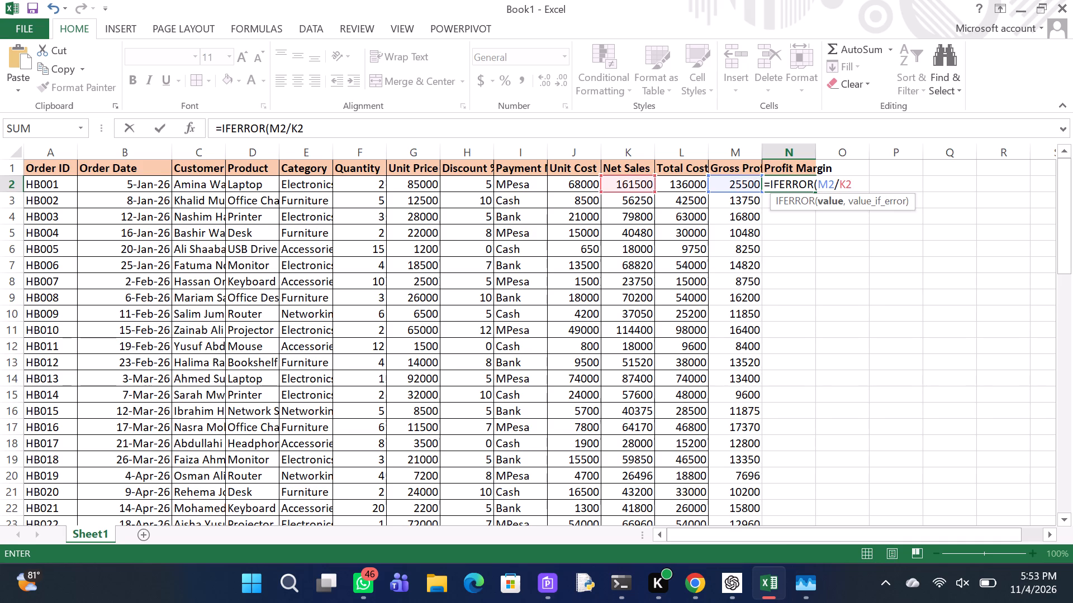
text(,0)
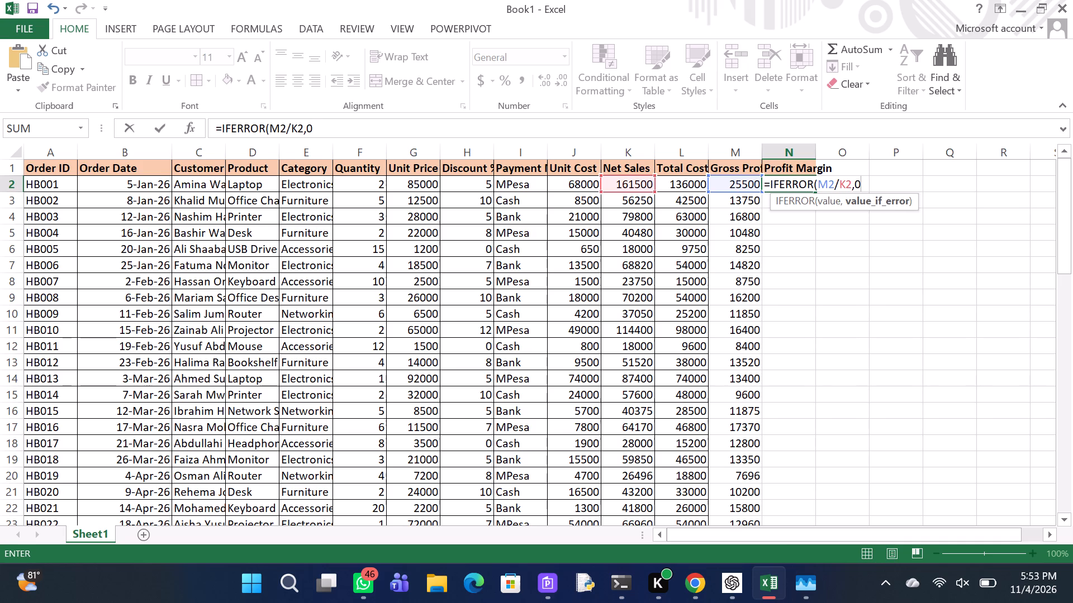
key(shift+parenright)
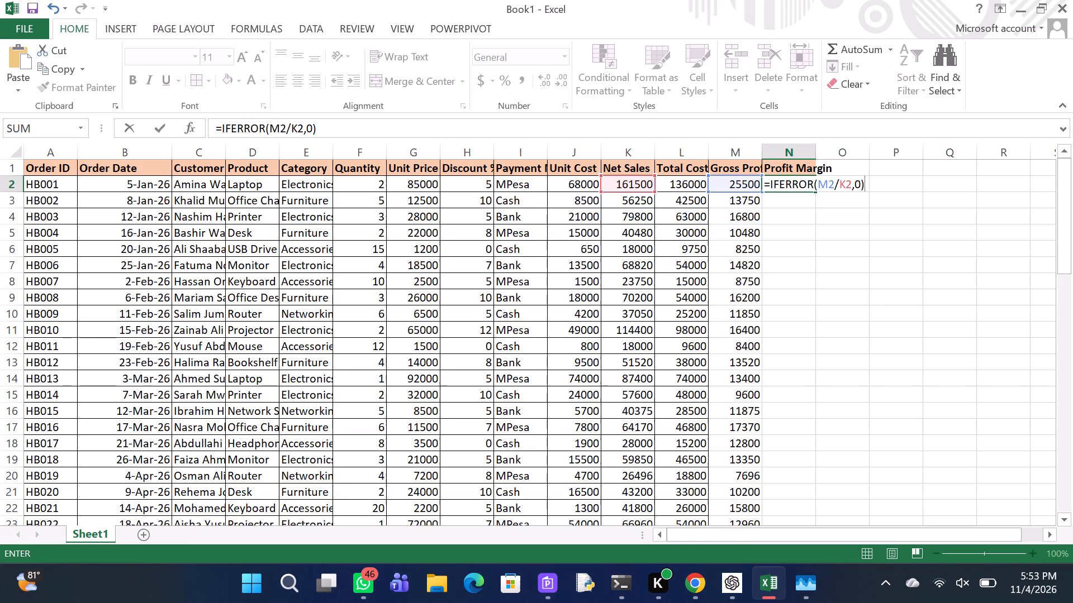
key(Return)
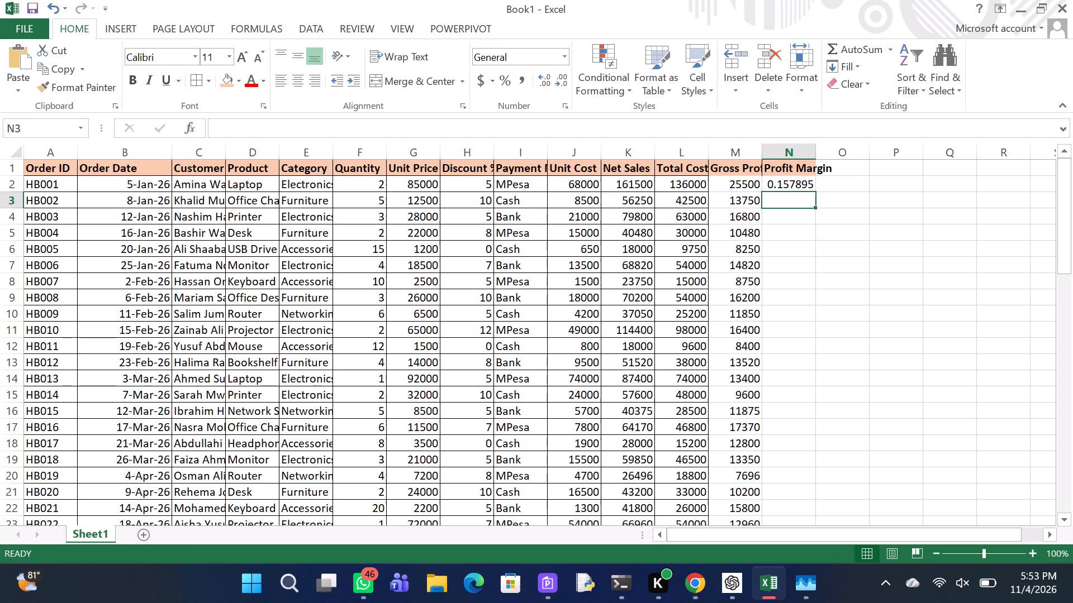
Format the profit margin in N2 as a percentage with two decimal places.
click(791, 186)
click(498, 77)
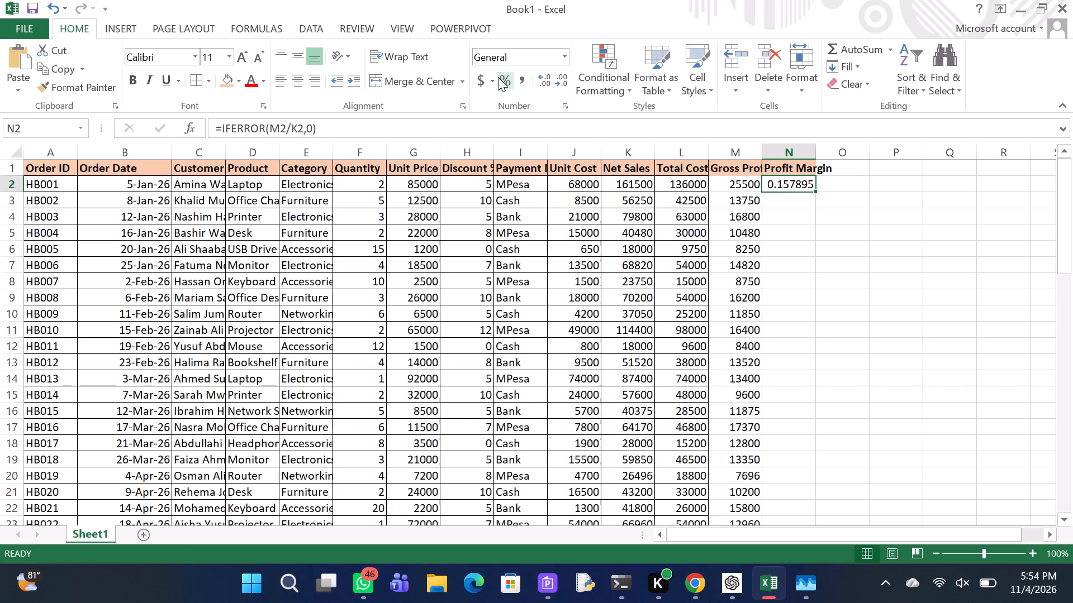
click(536, 84)
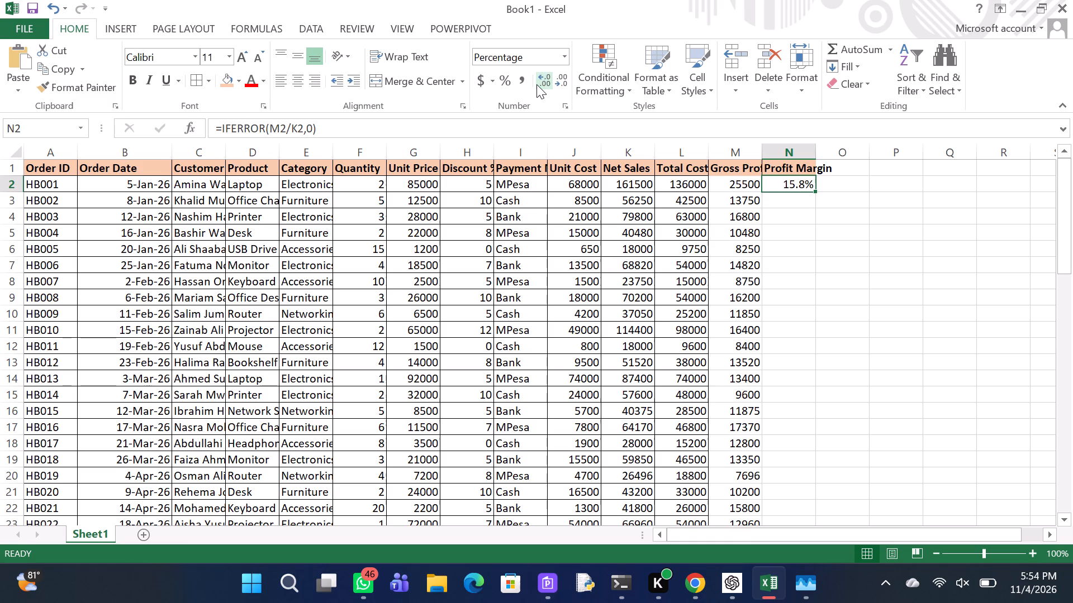
click(536, 84)
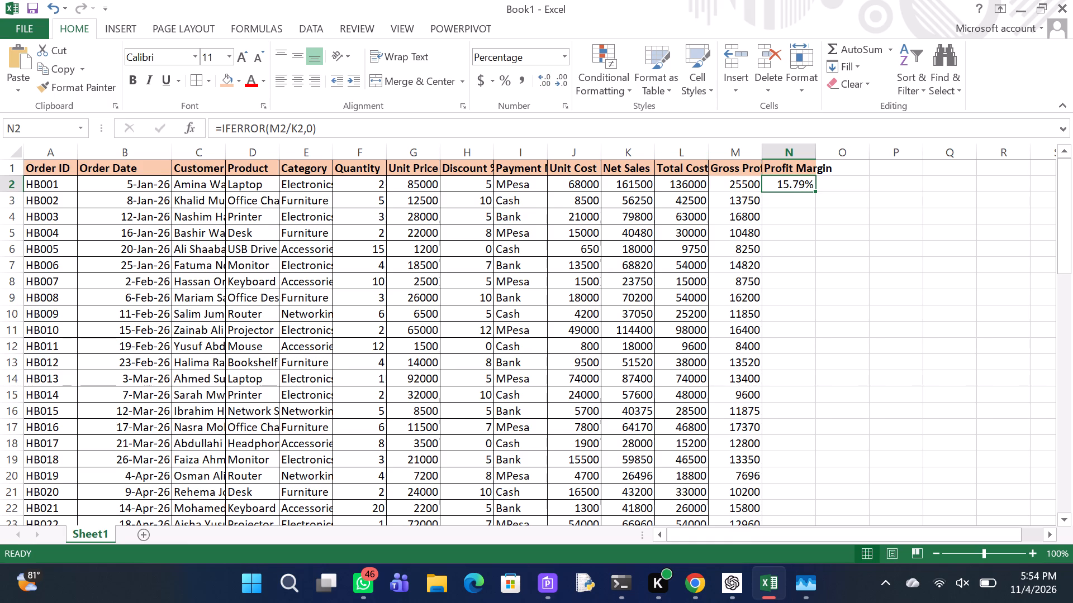
Fill the profit margin formula in N2 down through all order rows.
double_click(813, 190)
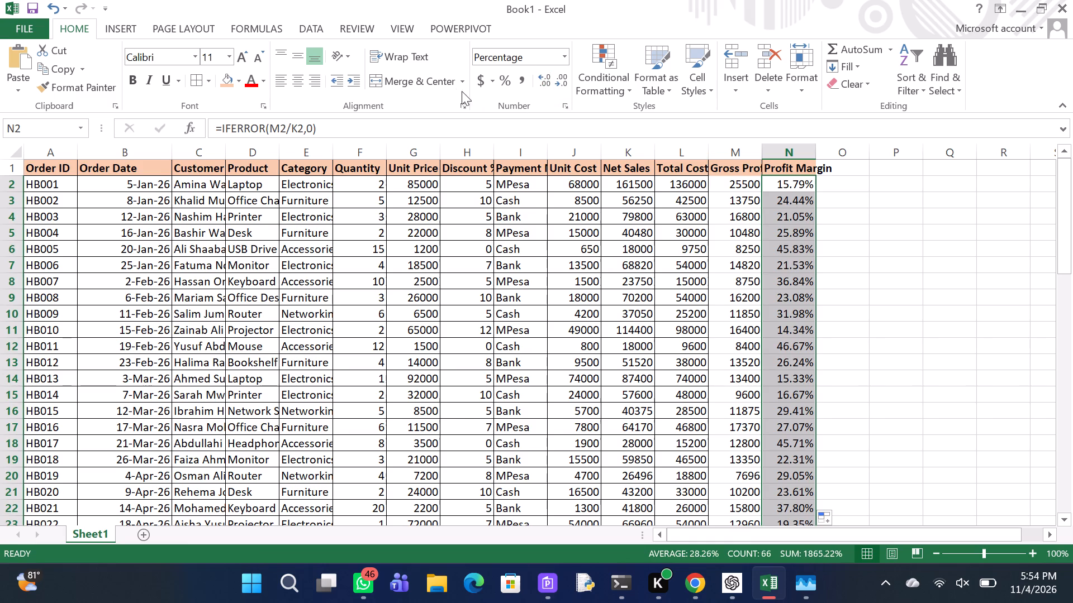
click(192, 75)
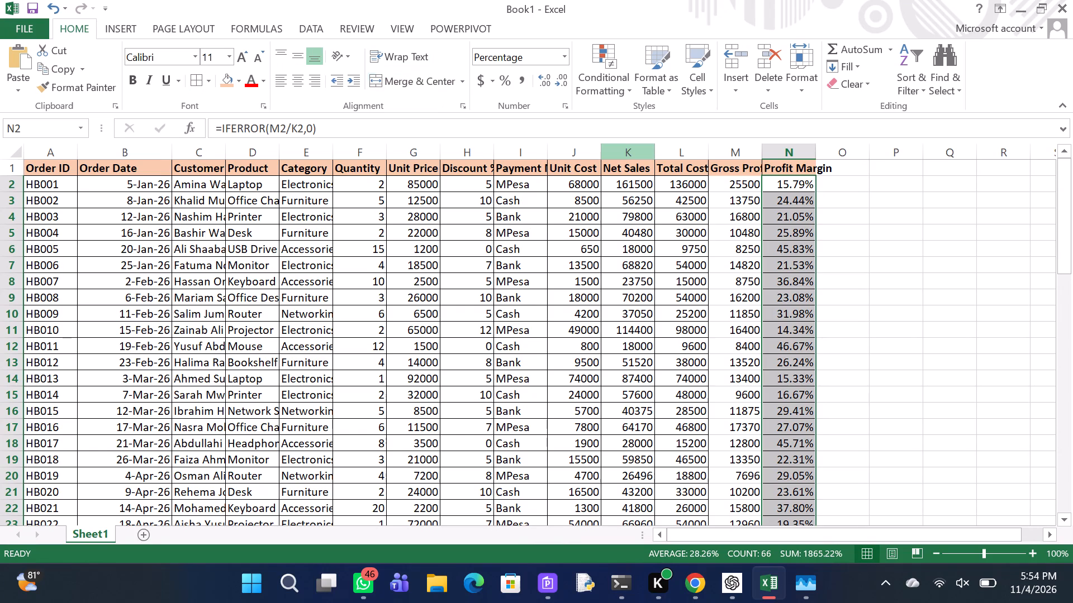
Add the column header "Performance" in cell O1.
click(836, 169)
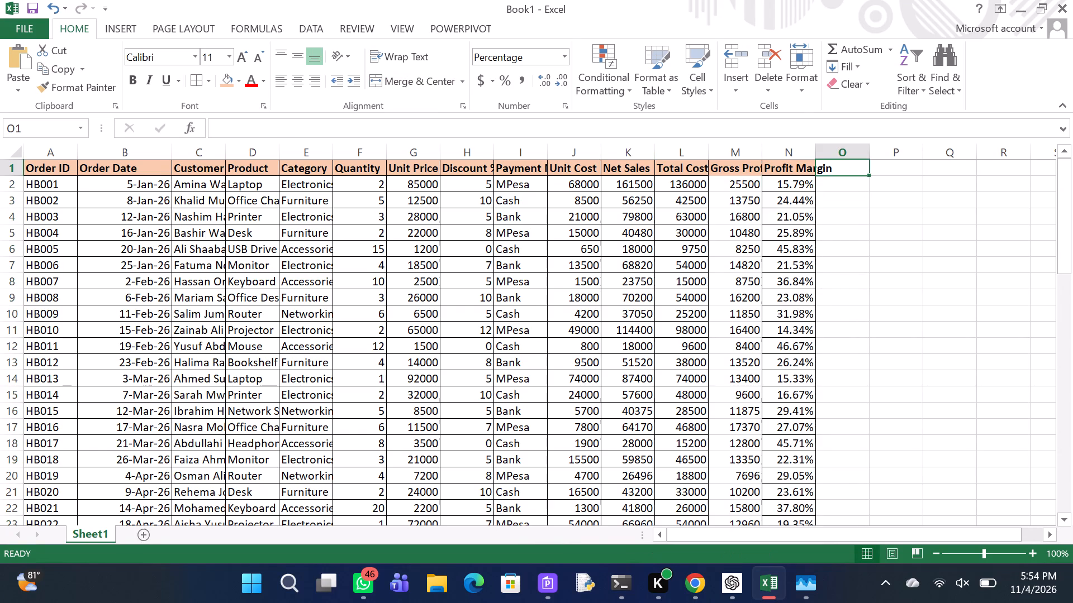
key(p)
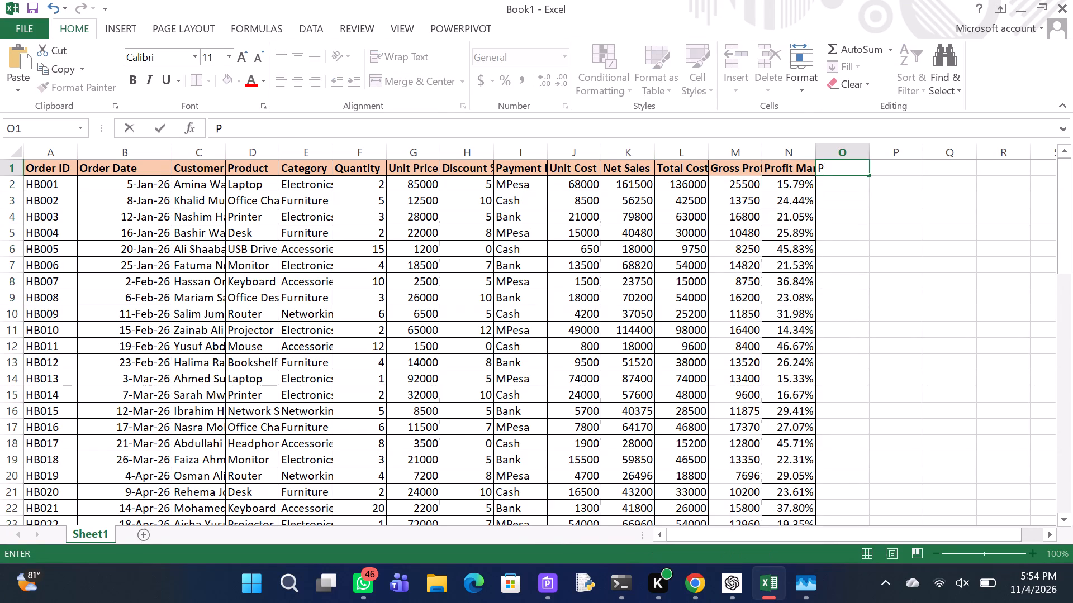
text(erformance)
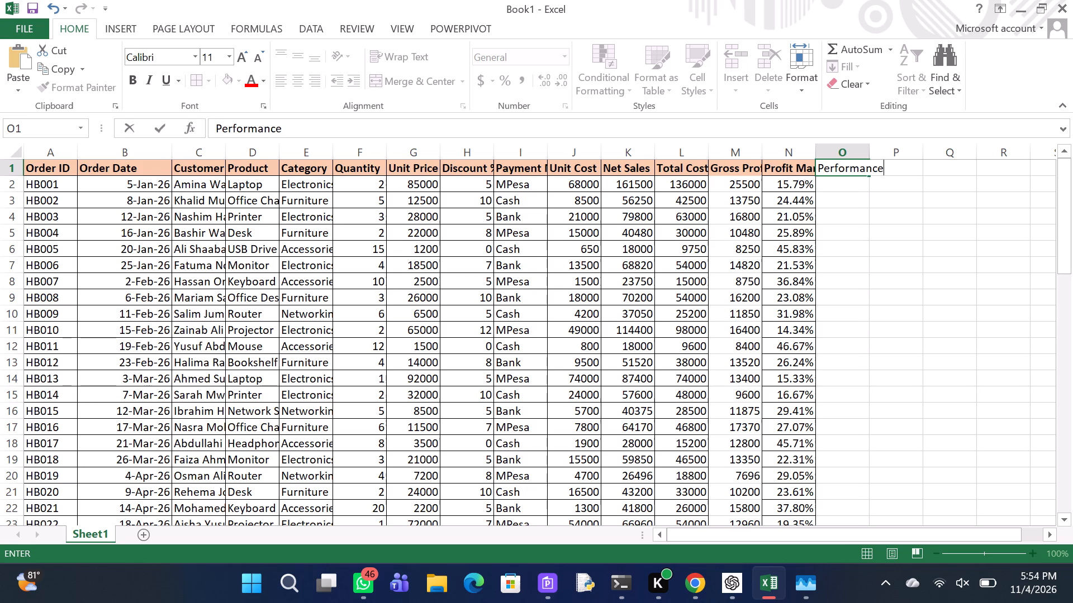
key(Return)
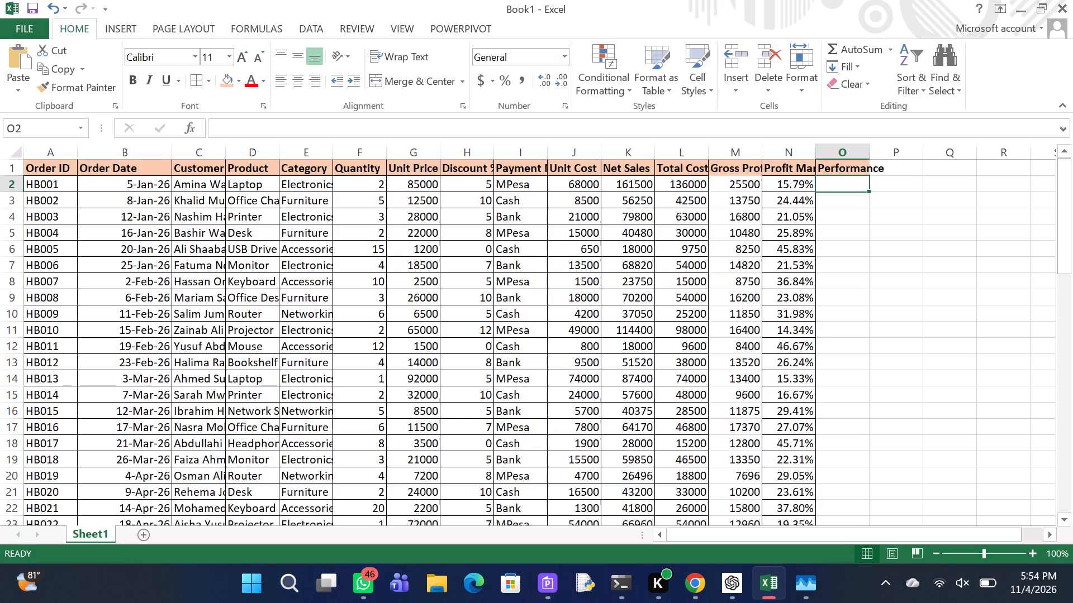
Start the performance rating formula in O2 with =IF(AND(N2>=30%,K2>=50000),"Excellent", to rate orders by profit margin and net sales.
key(equal)
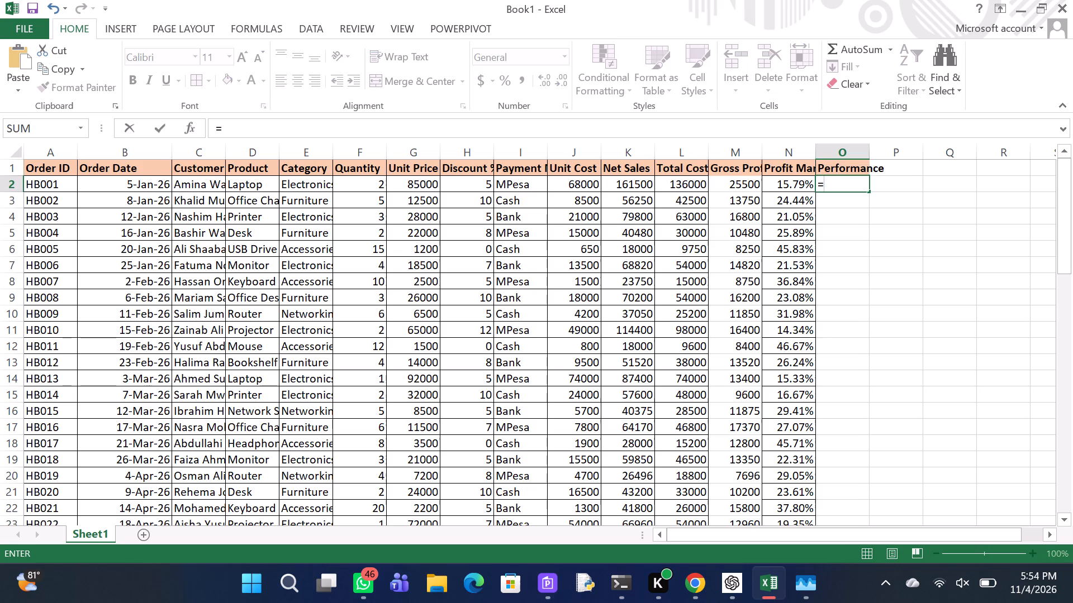
key(i)
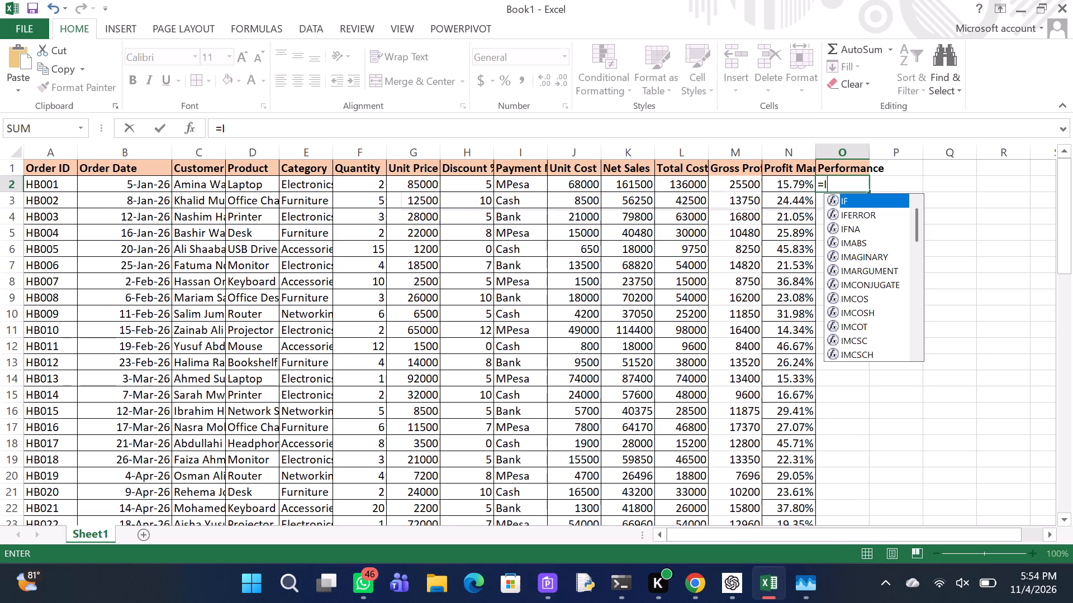
key(f)
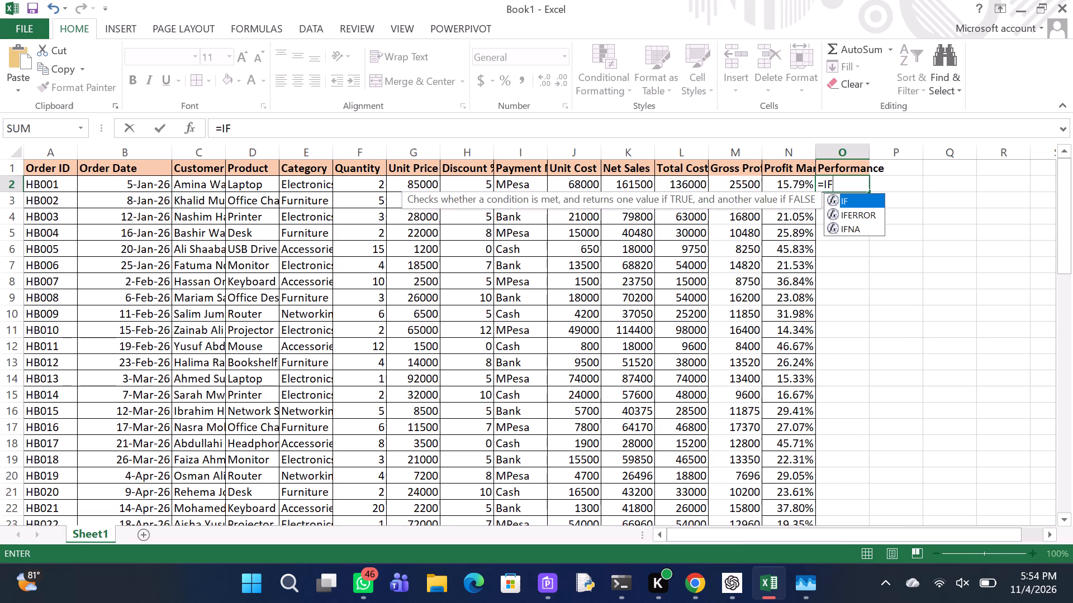
key(shift+parenleft)
text(AND)
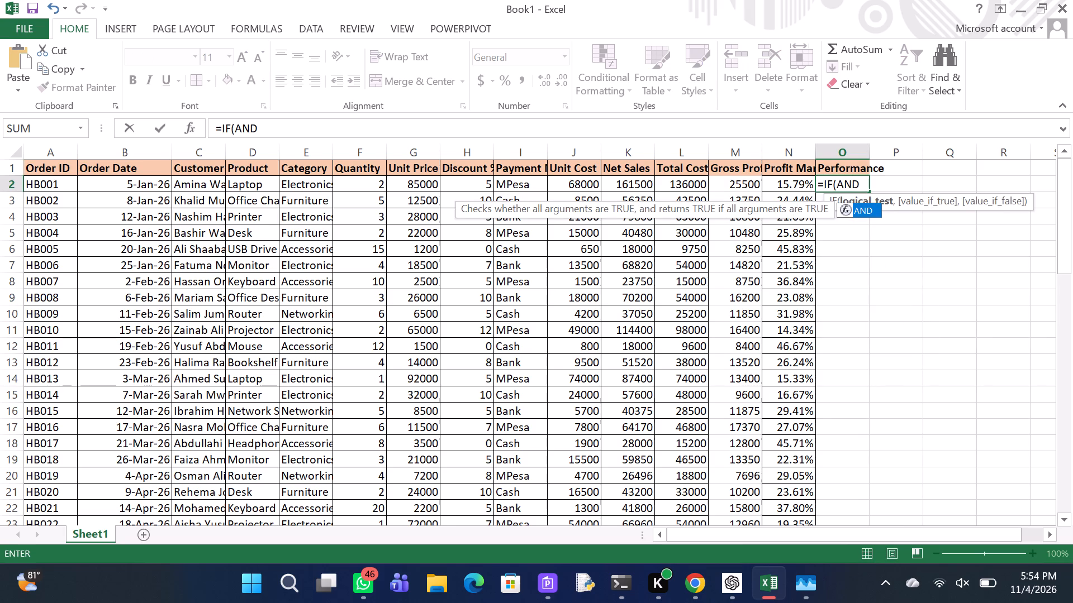
text((N)
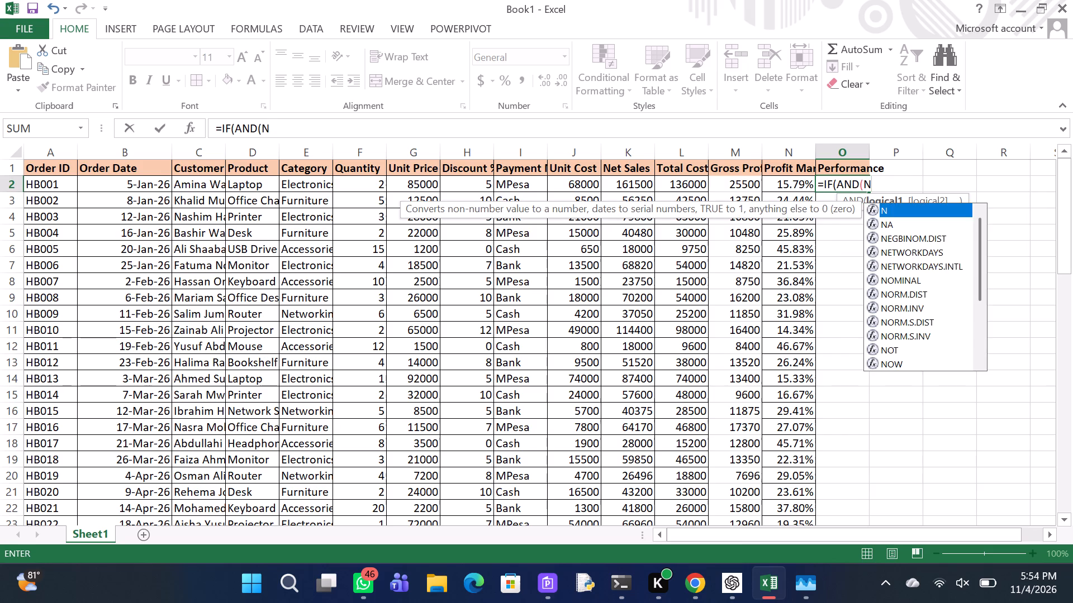
key(2)
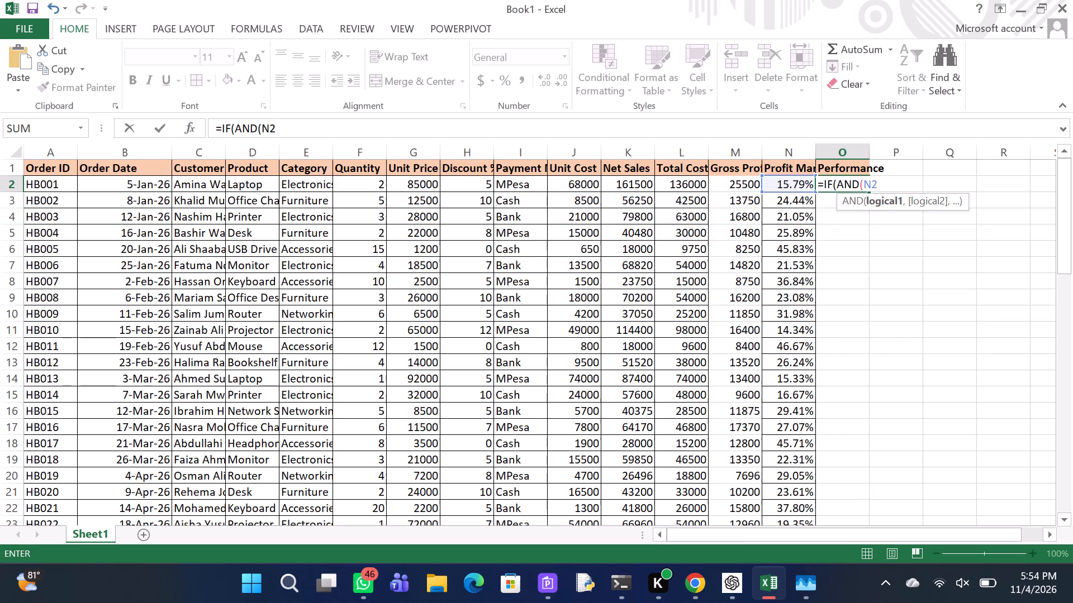
text(>=)
text(30)
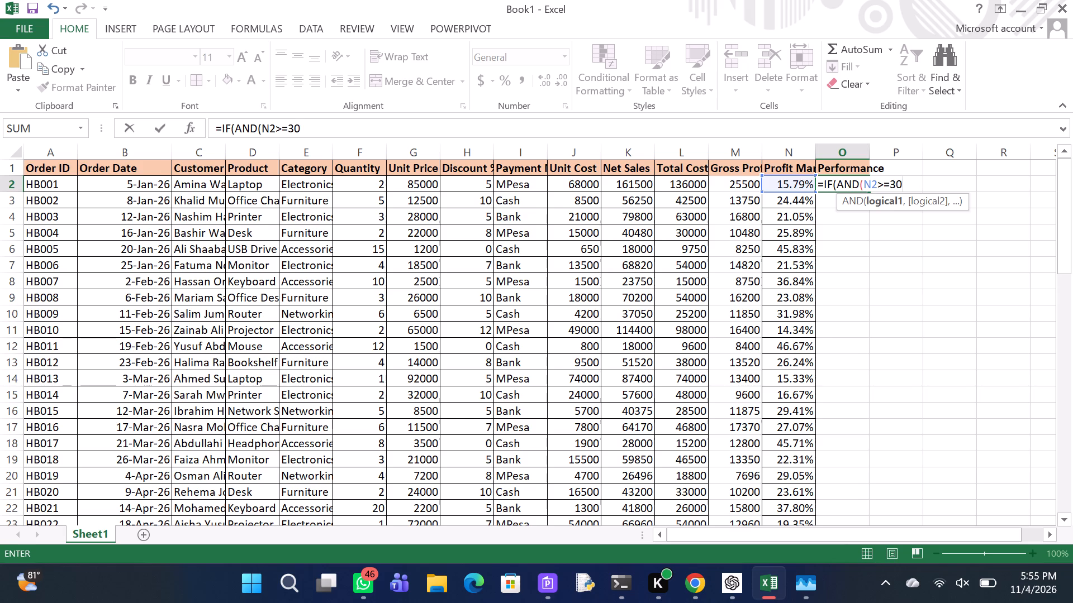
key(shift+percent)
key(comma)
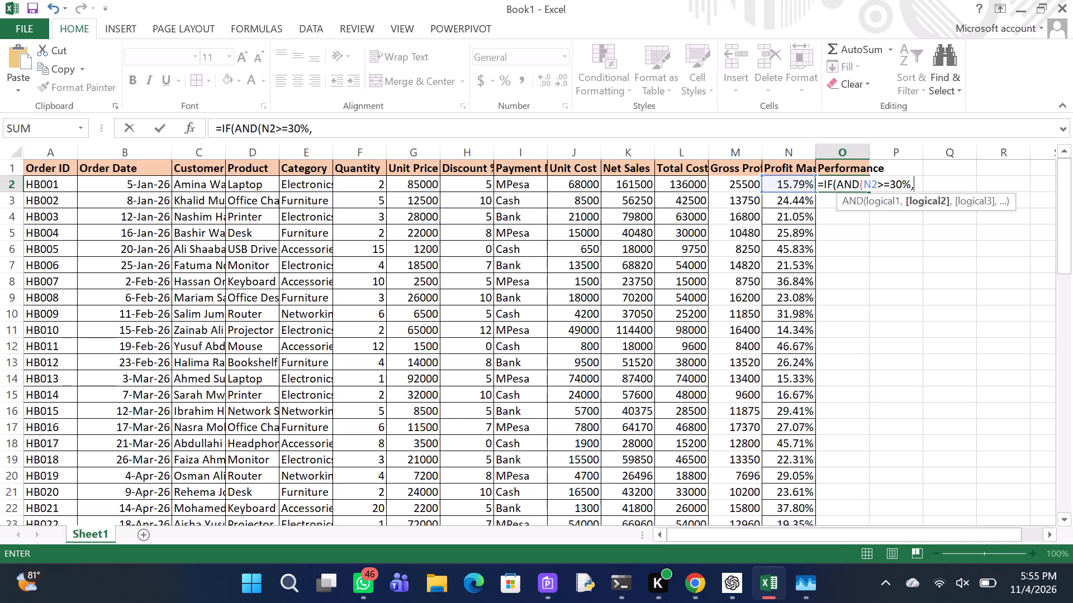
key(k)
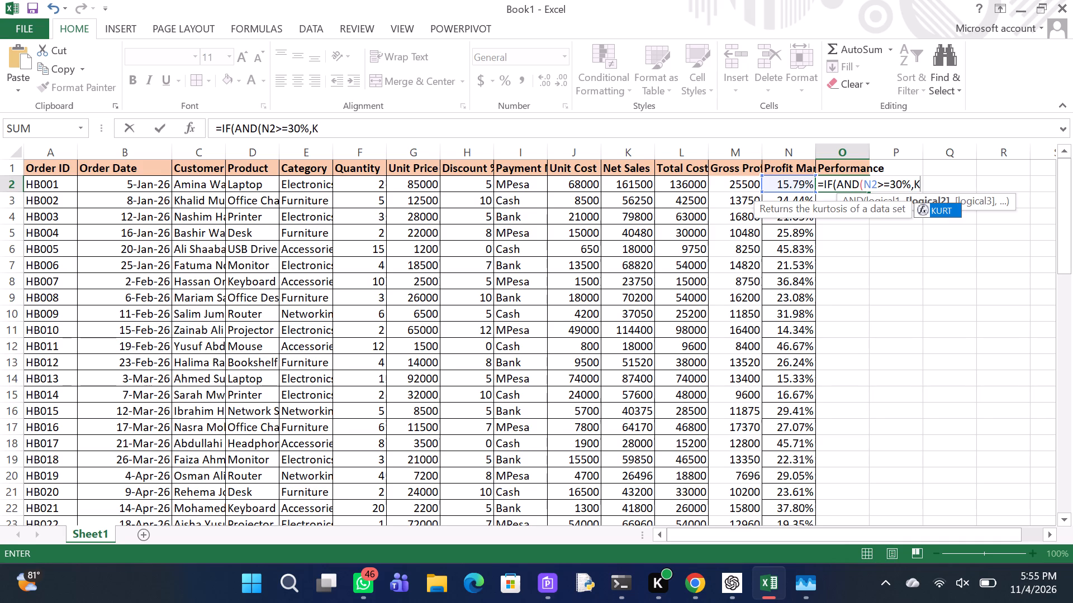
key(2)
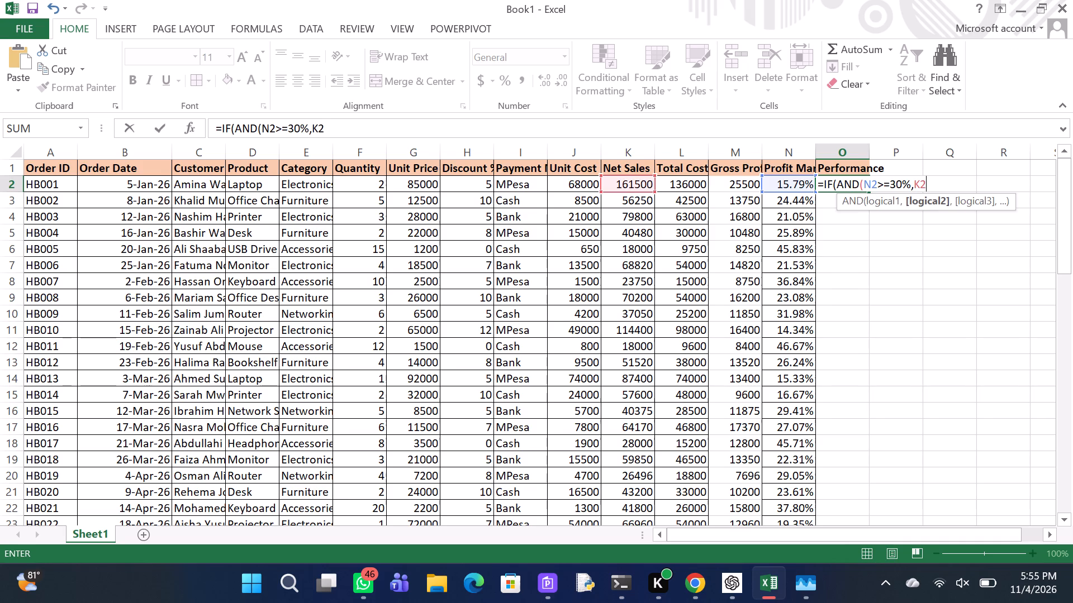
text(>=)
text(50000)
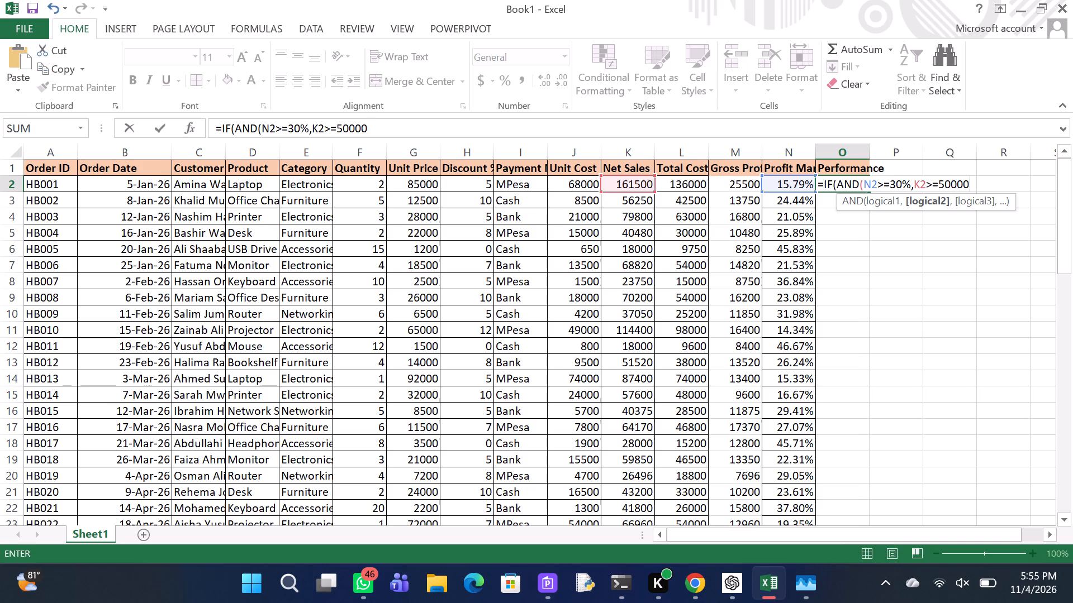
text(),)
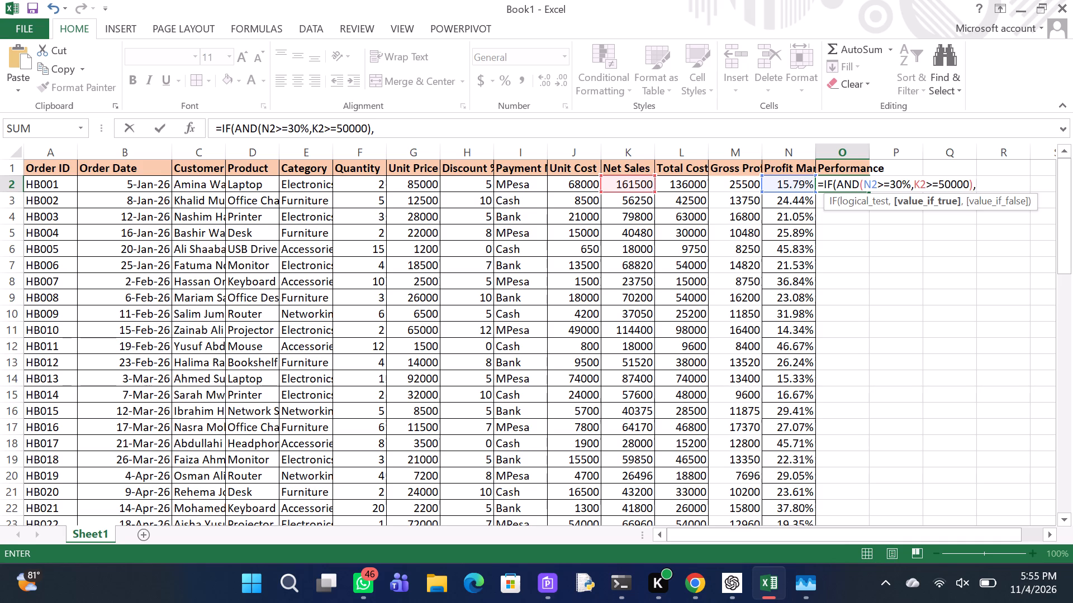
key(shift+quotedbl)
key(e)
key(x)
text(ce)
text(llent)
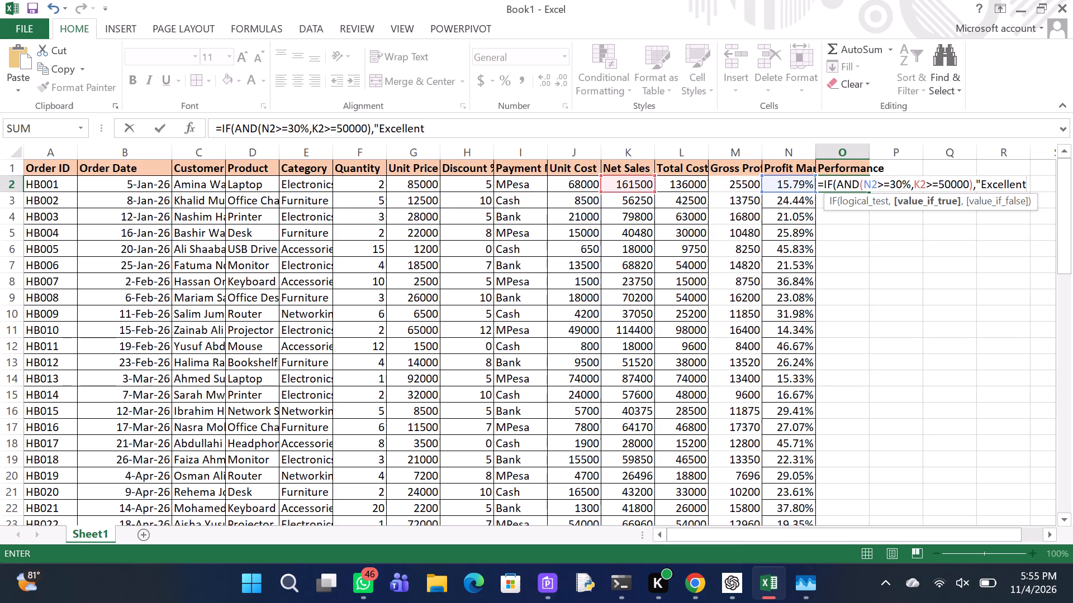
text(",)
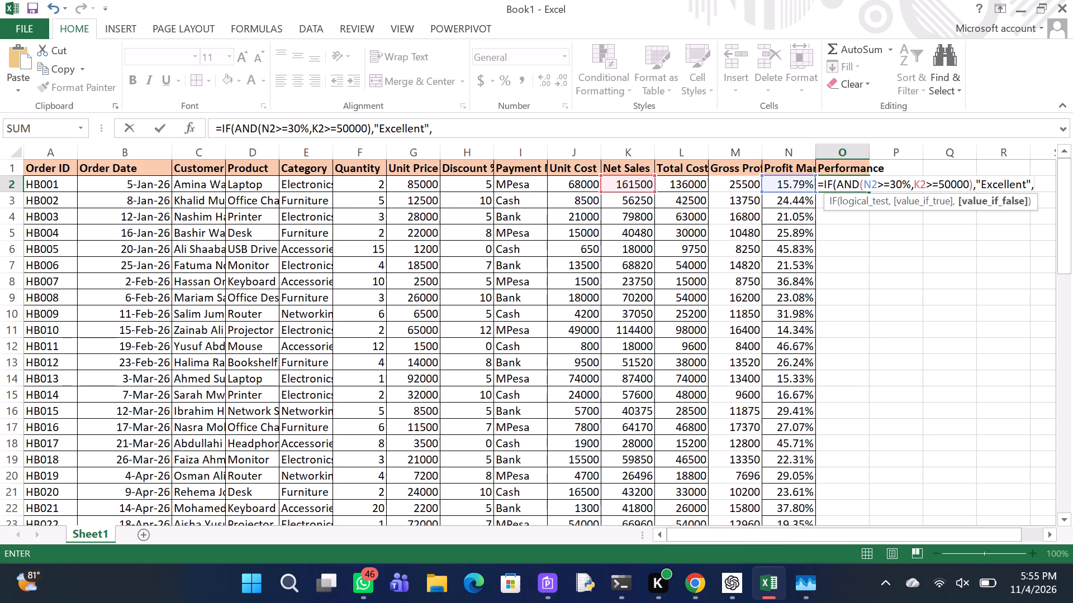
Complete the performance formula in O2 with the nested condition IF(N2>=20%,"Good","Low")) and enter it.
text(IF)
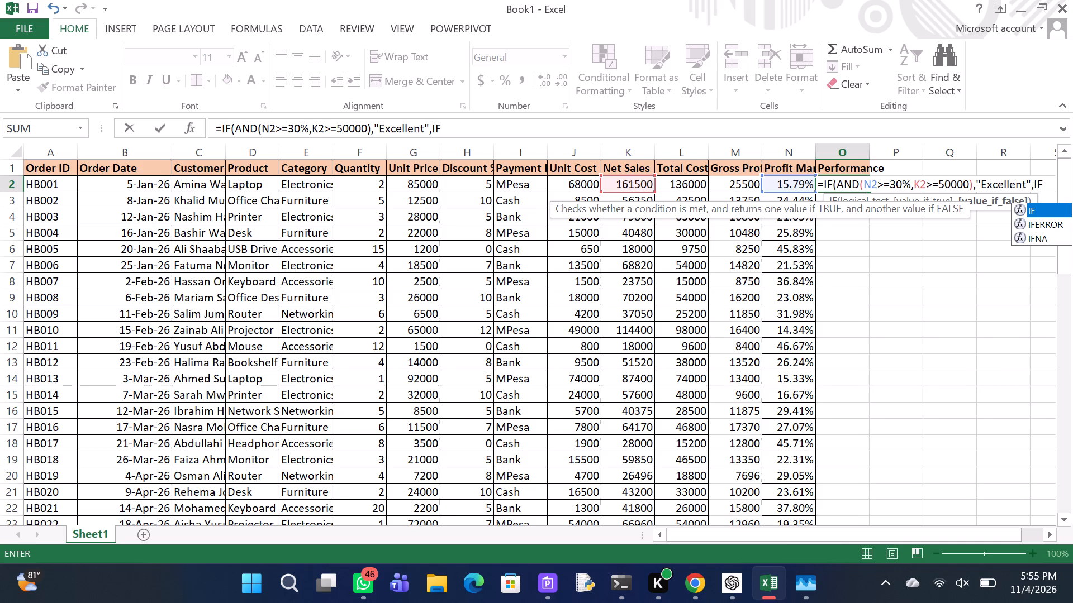
key(shift+parenleft)
key(n)
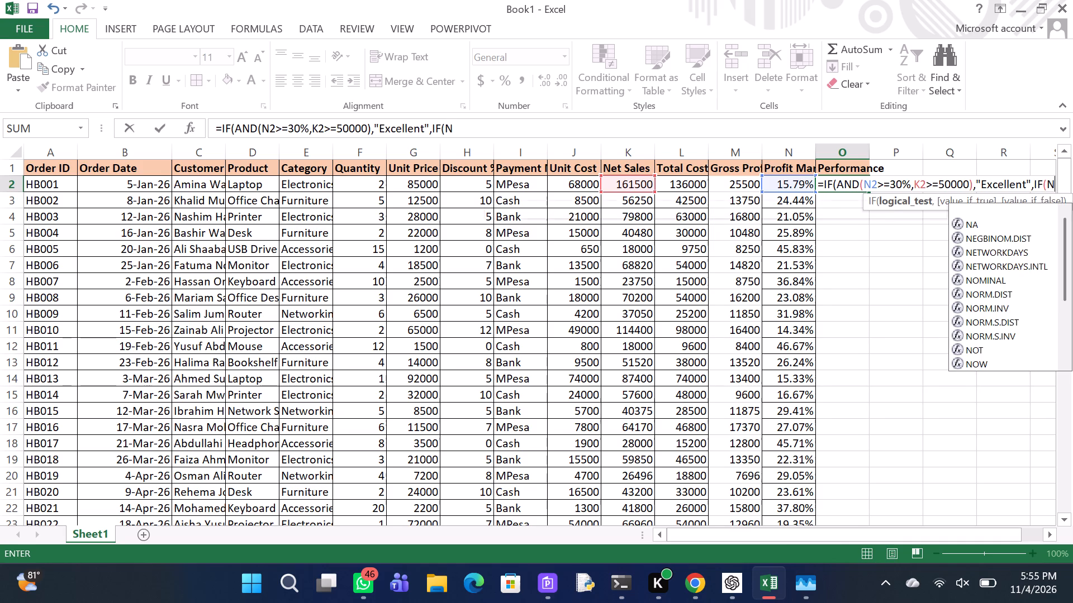
key(2)
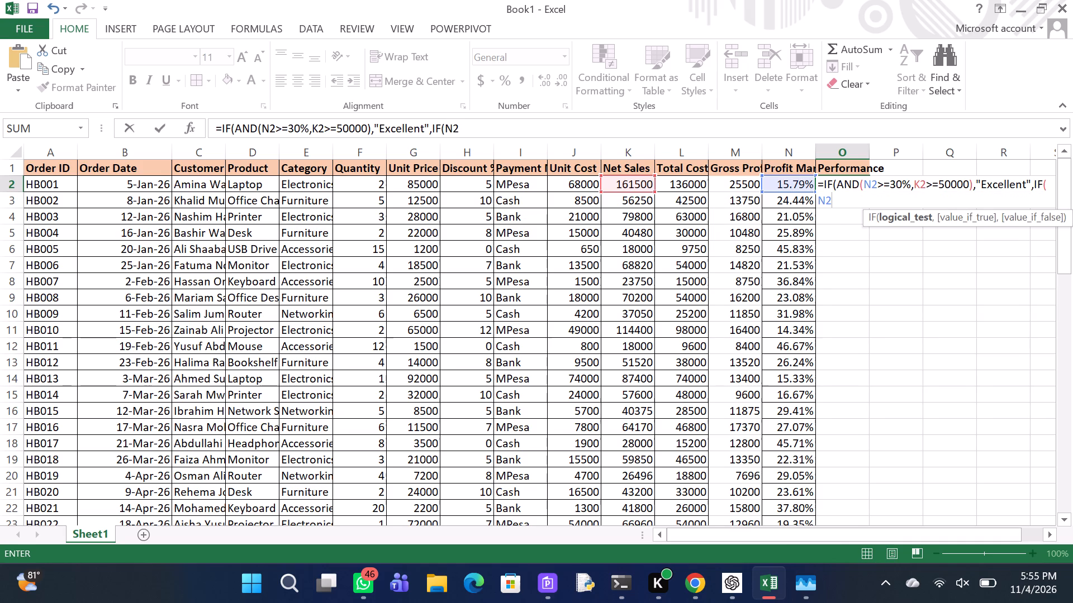
key(shift+greater)
key(equal)
text(20)
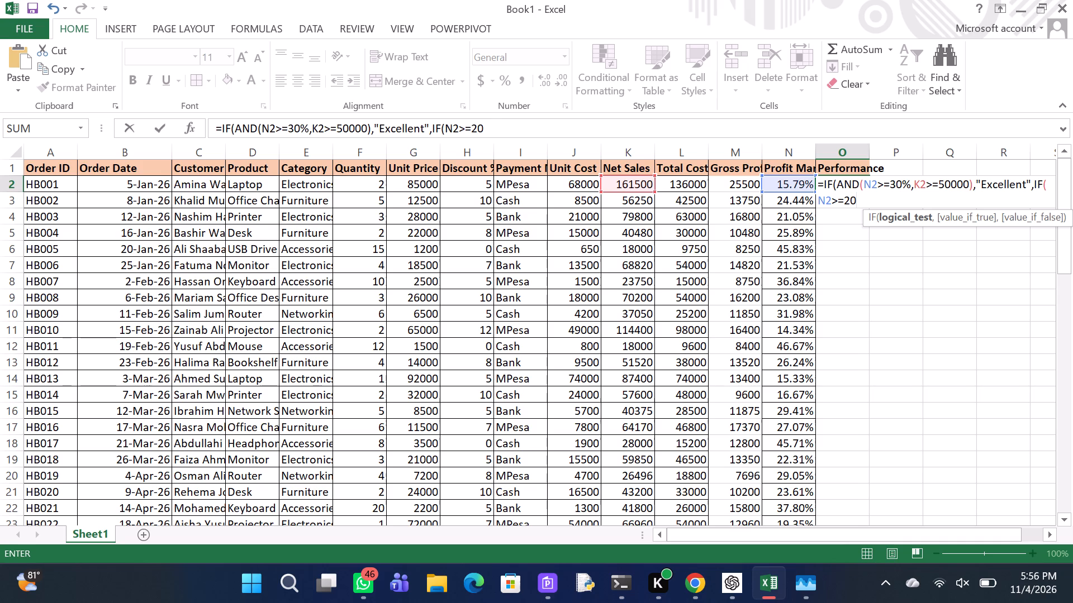
key(shift+percent)
key(comma)
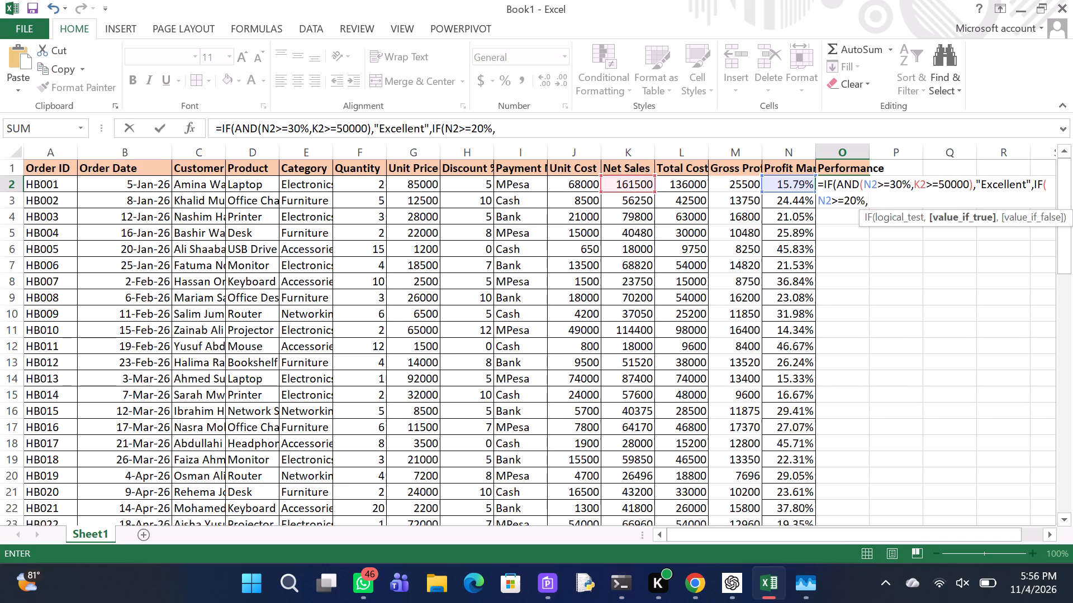
key(shift+quotedbl)
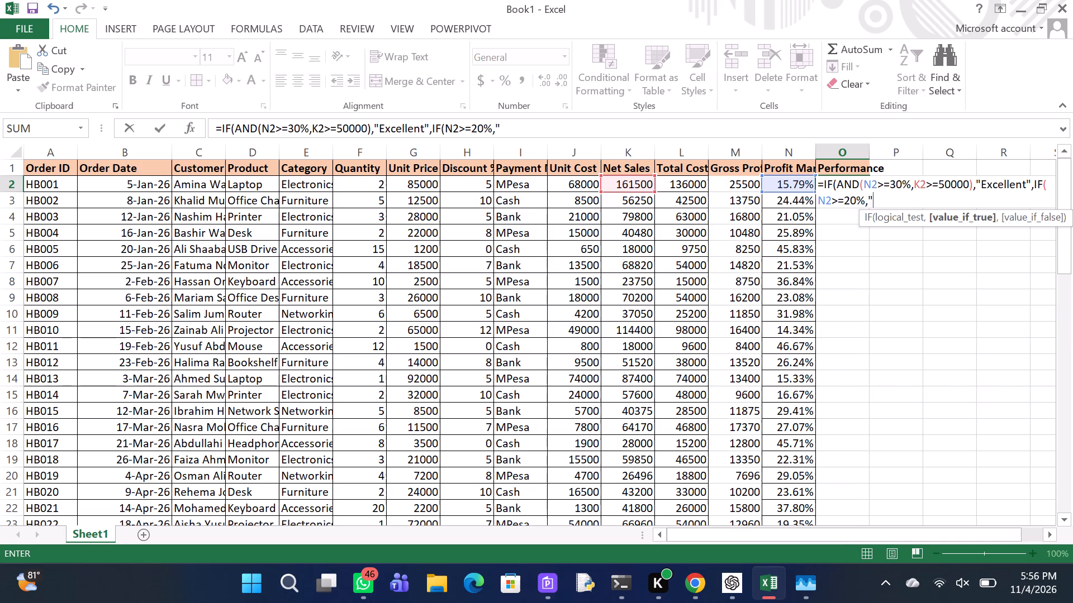
key(g)
text(ood)
text(",)
key(shift+quotedbl)
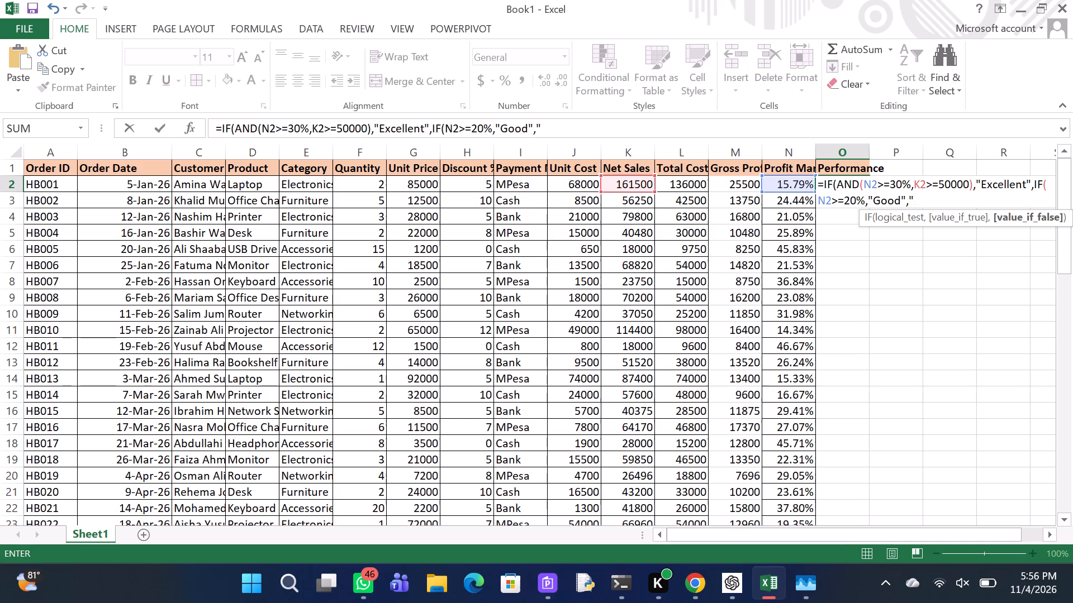
key(l)
text(ow)
key(shift+quotedbl)
text()))
key(Return)
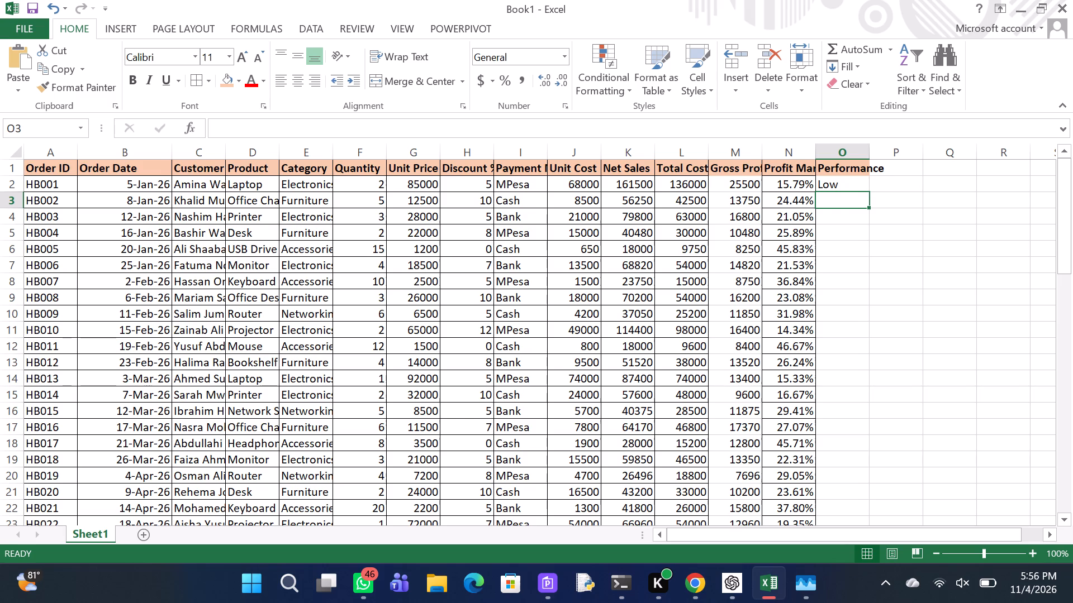
Fill the performance rating formula in O2 down through all order rows.
click(865, 181)
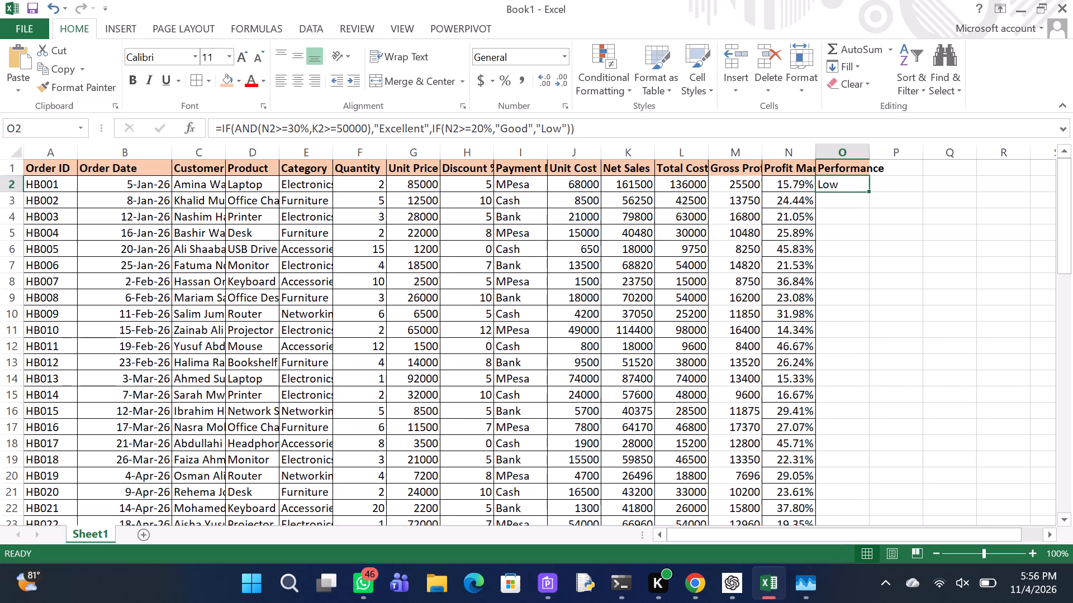
double_click(868, 193)
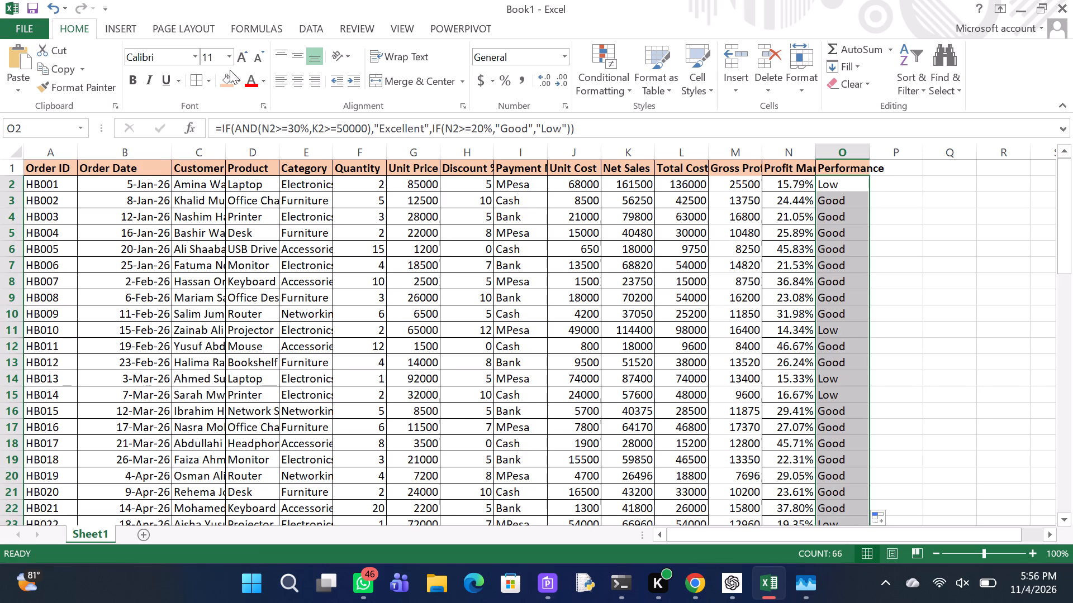
Apply borders to the filled Performance rating cells in column O.
click(193, 79)
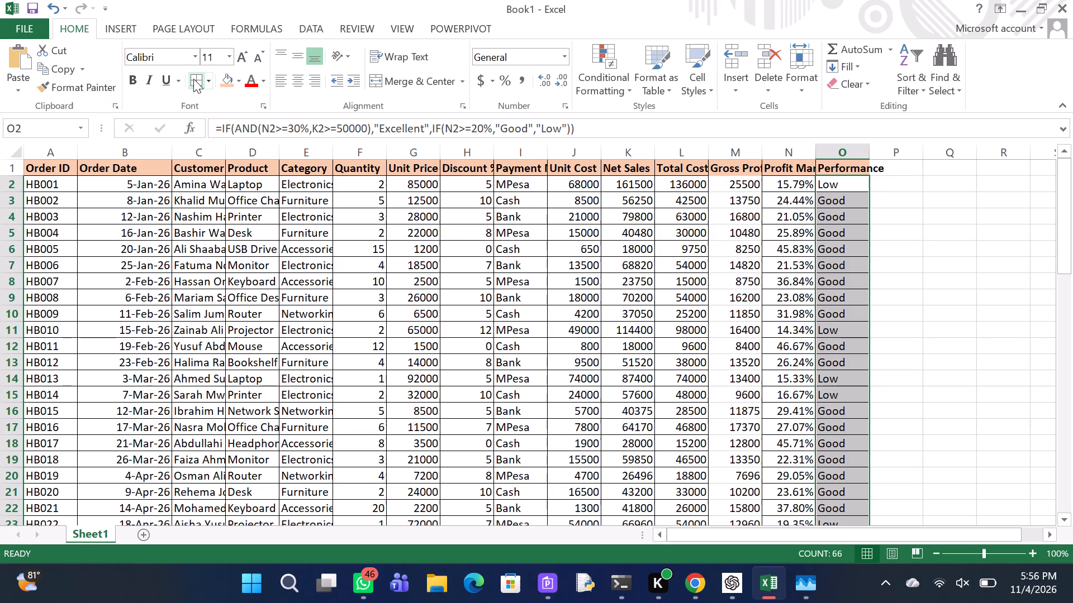
Add the column header "Discount Amount" in cell P1.
click(909, 170)
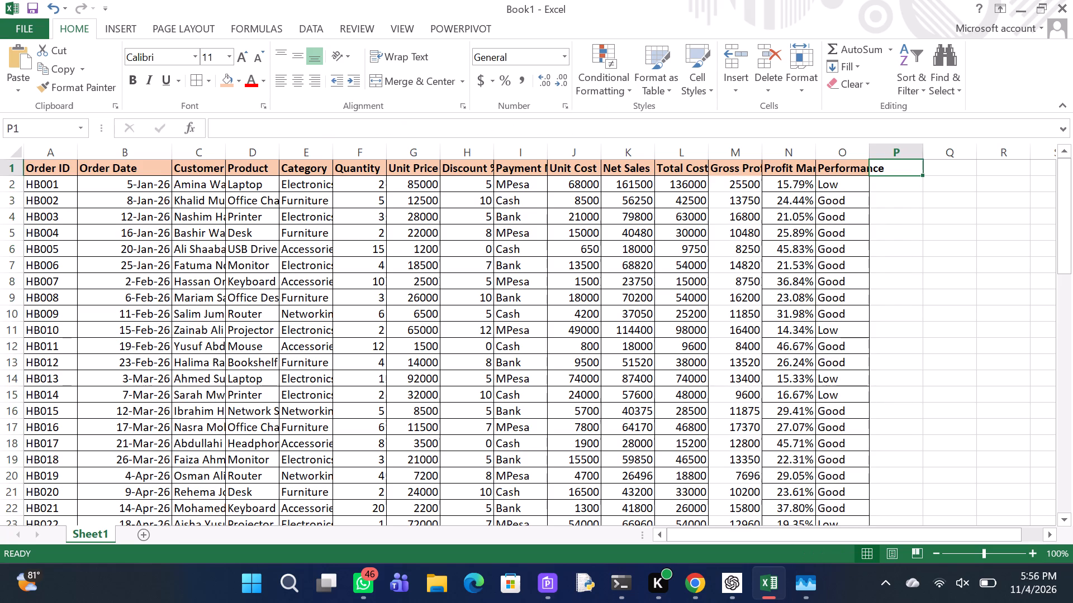
key(d)
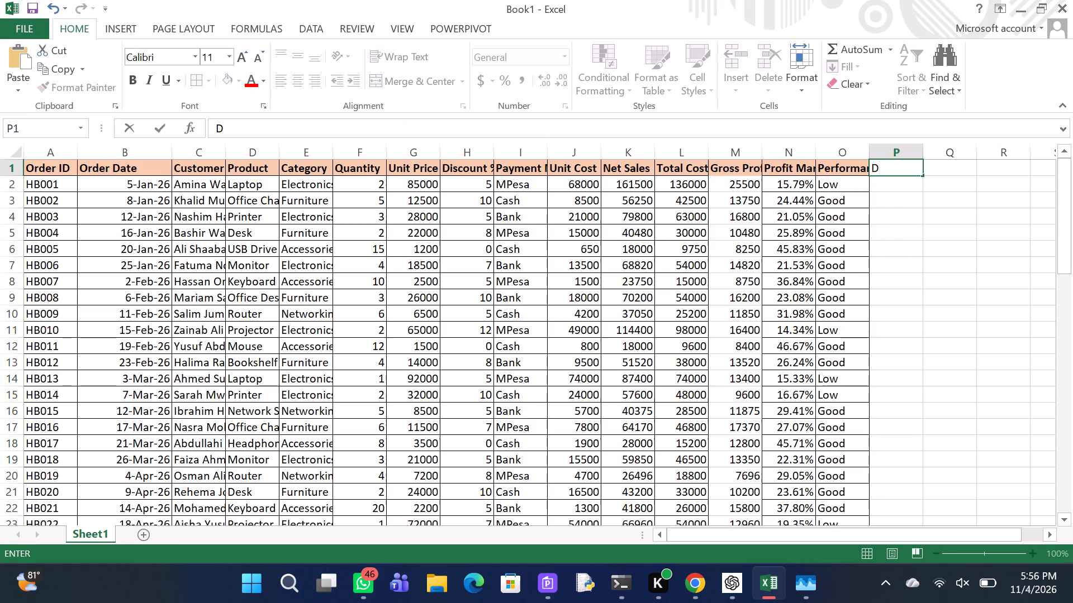
key(i)
text(scount)
key(space)
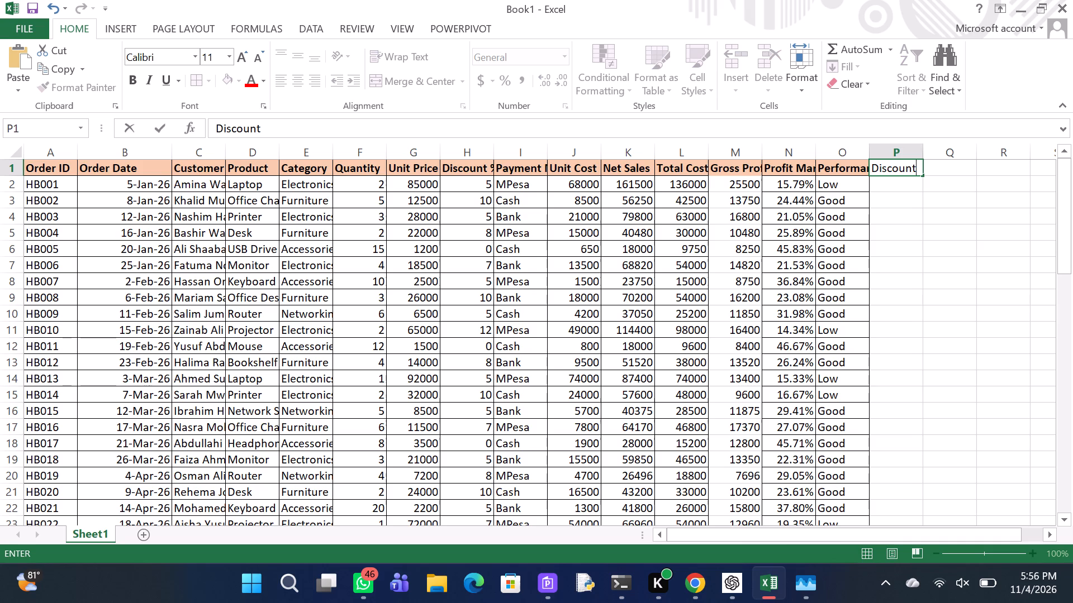
key(a)
text(mou)
text(nt)
key(Return)
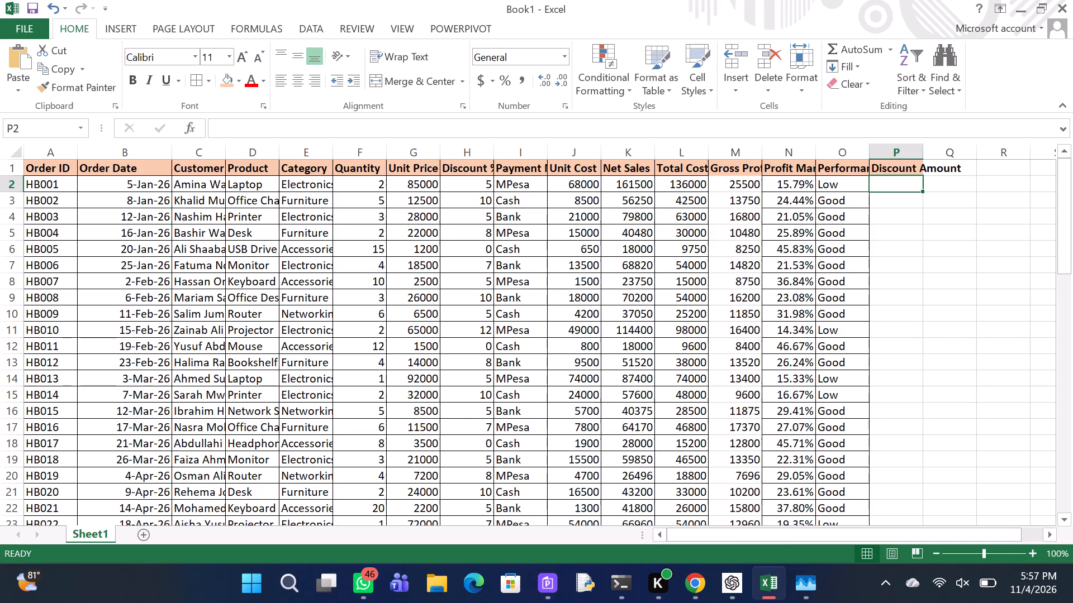
Enter the formula =F2*G2*H2/100 in P2 to calculate the discount amount from quantity, unit price and discount percentage.
key(equal)
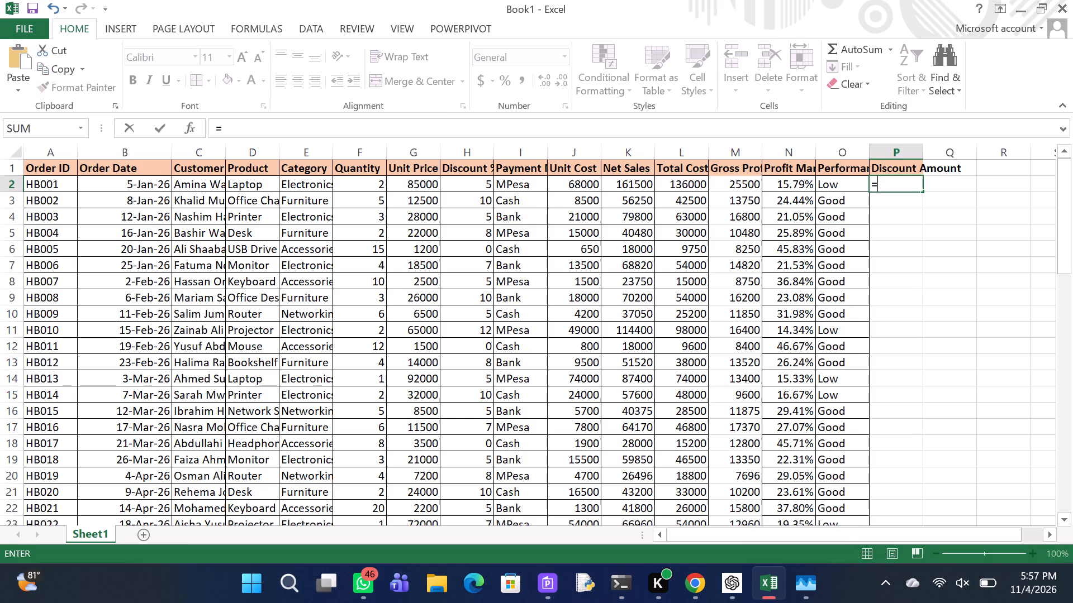
key(f)
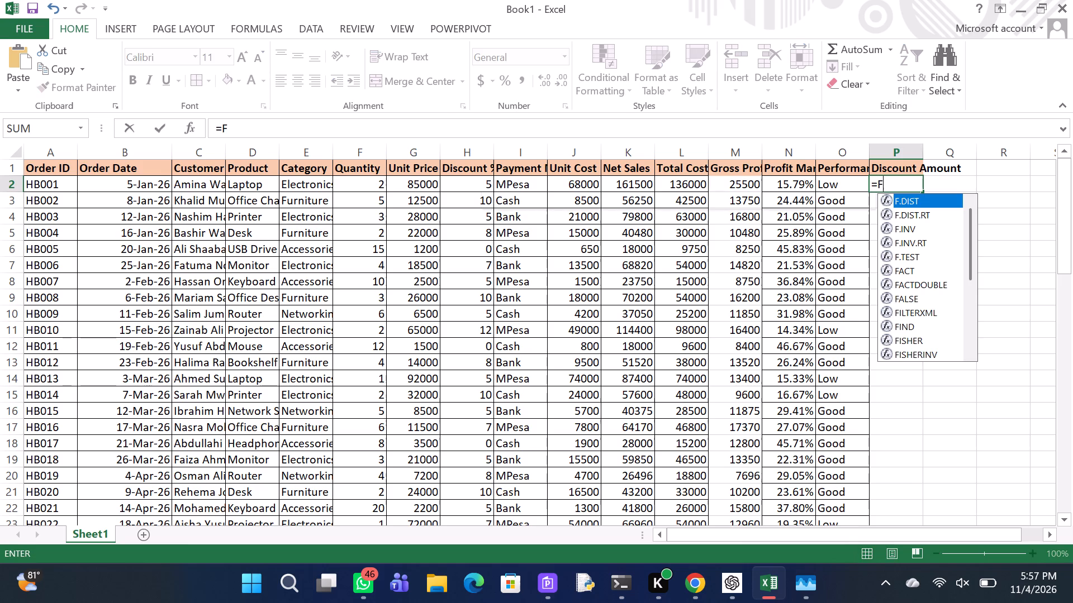
key(2)
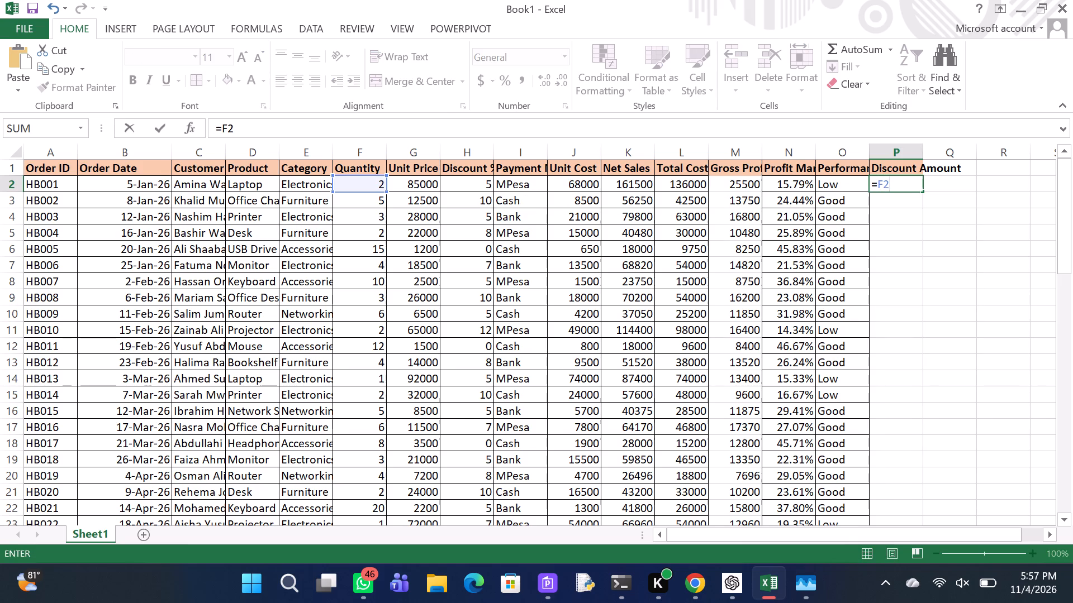
key(shift+asterisk)
key(g)
key(2)
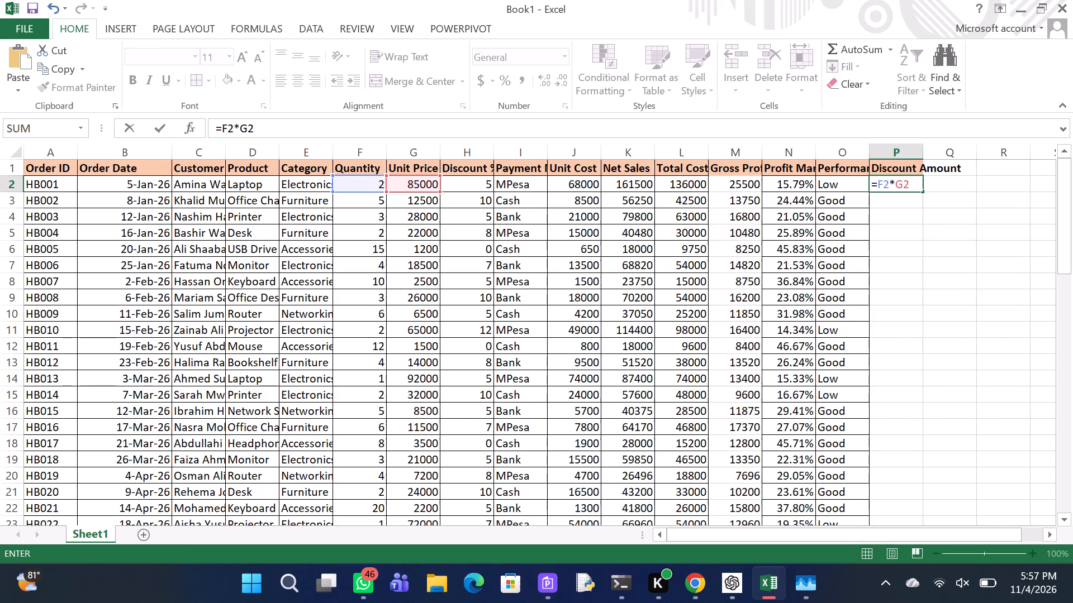
key(shift+asterisk)
key(h)
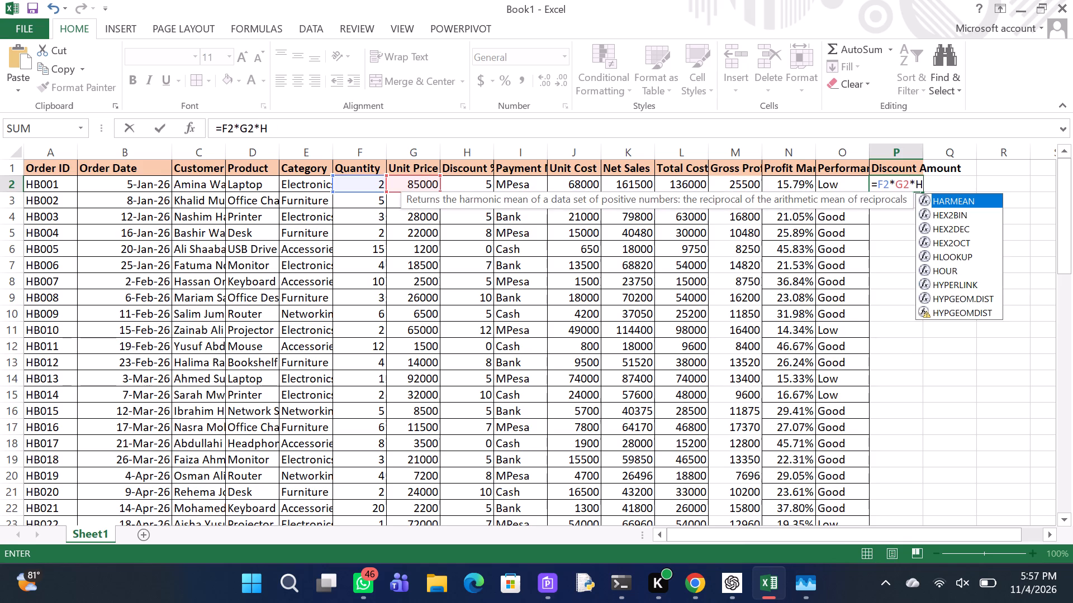
key(2)
key(slash)
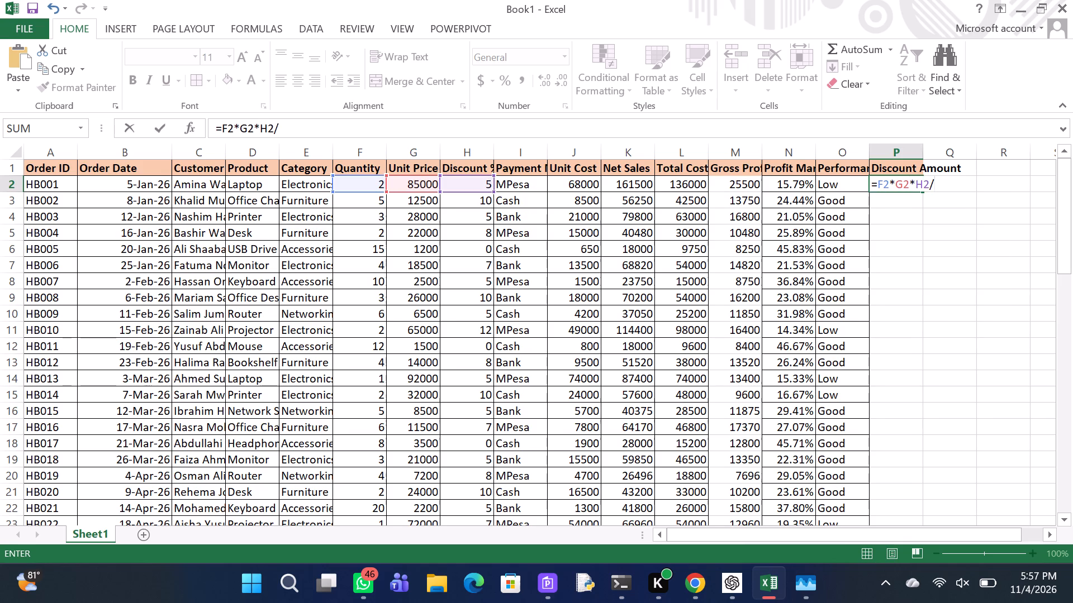
key(1)
text(00)
key(Return)
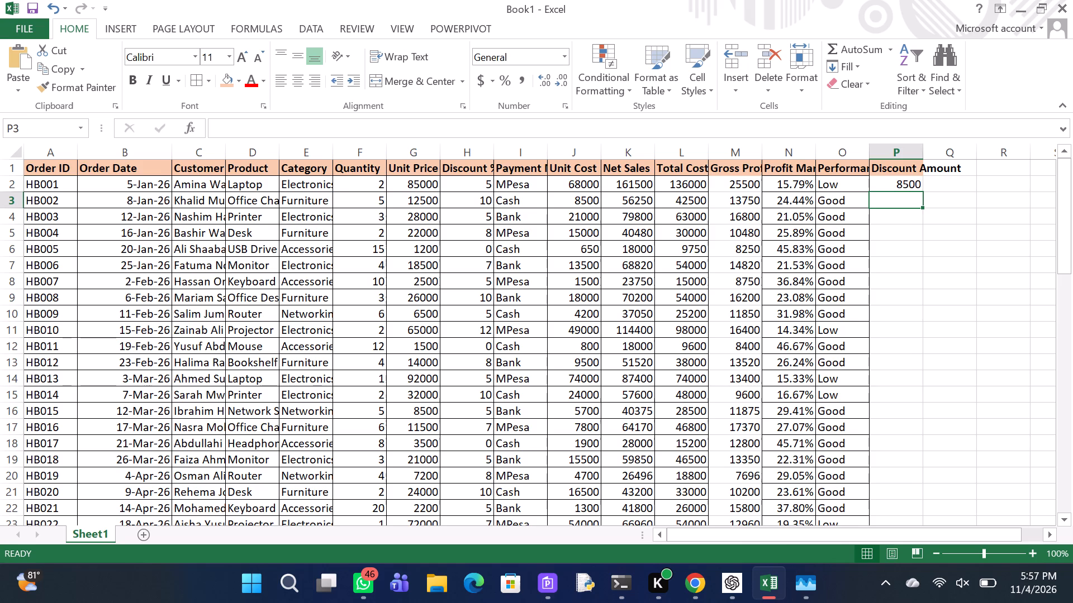
Fill the discount amount formula in P2 down through all order rows.
click(905, 185)
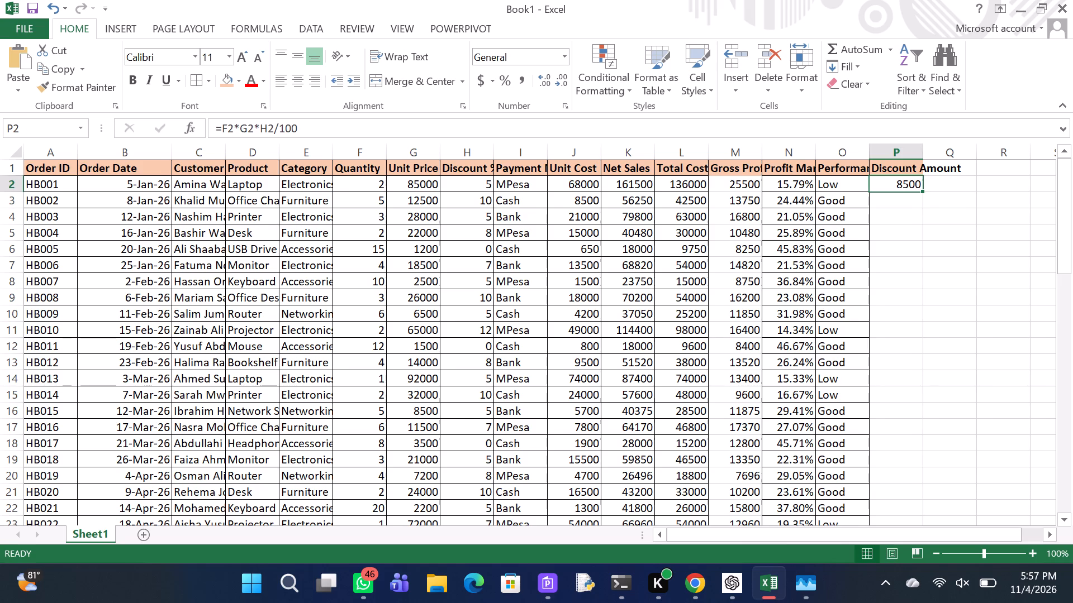
double_click(923, 193)
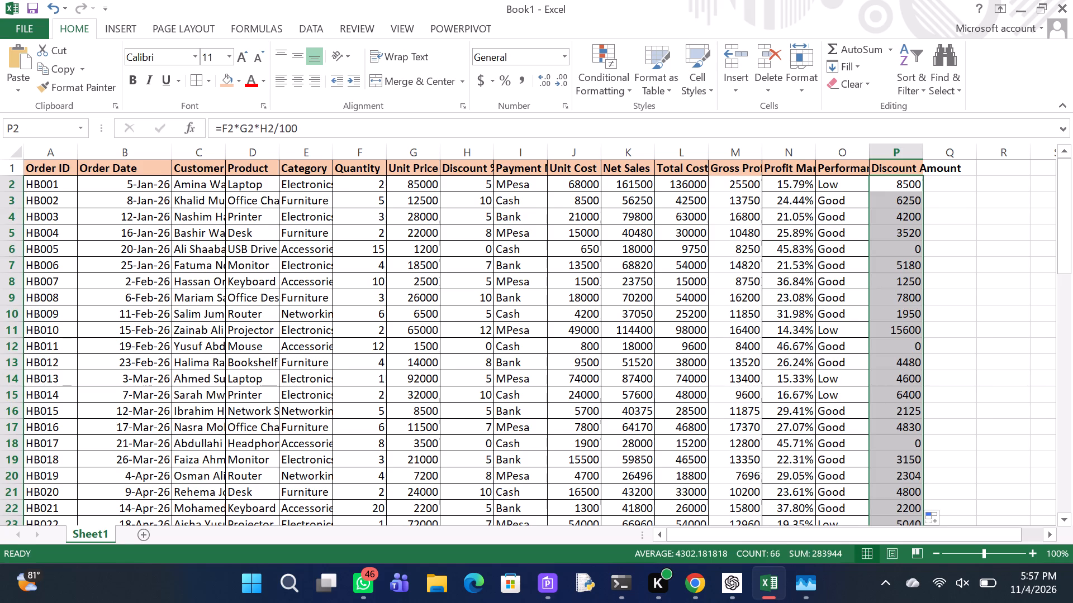
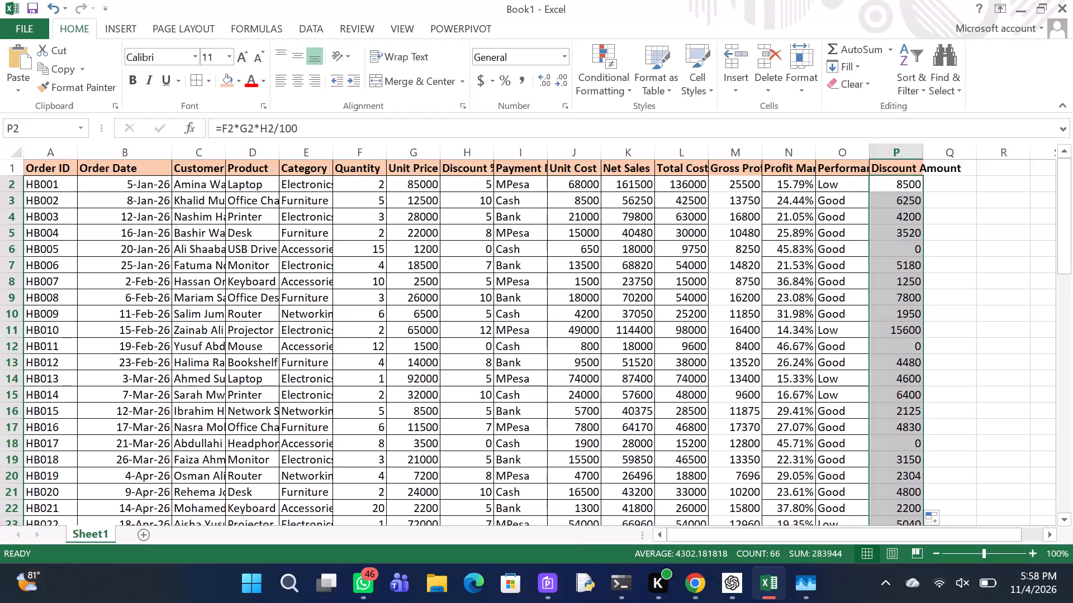
Add the column header "Gross Sales" in cell Q1.
click(944, 168)
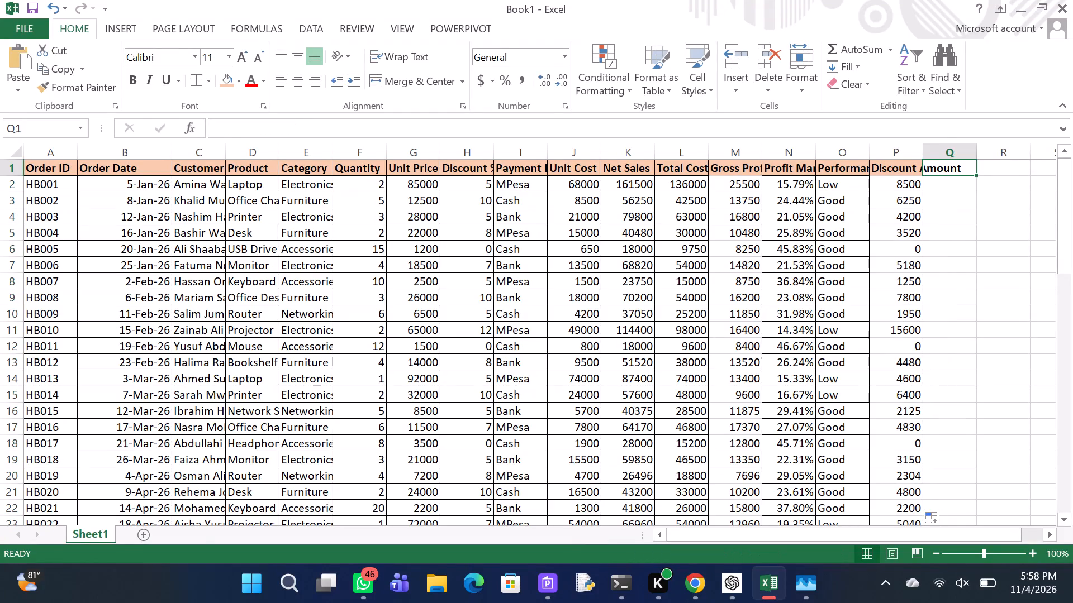
text(GR)
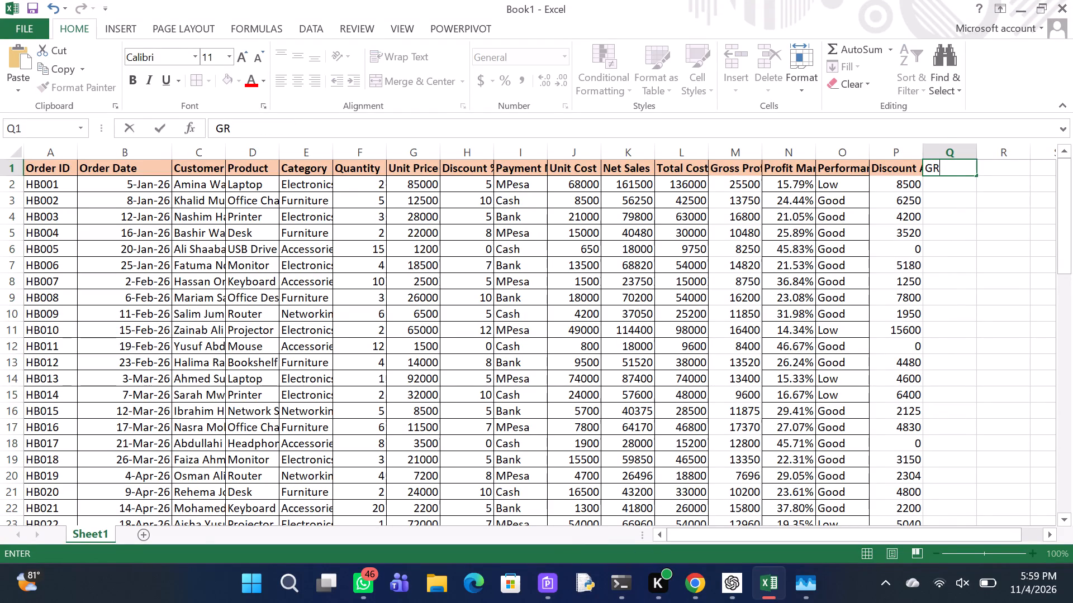
key(o)
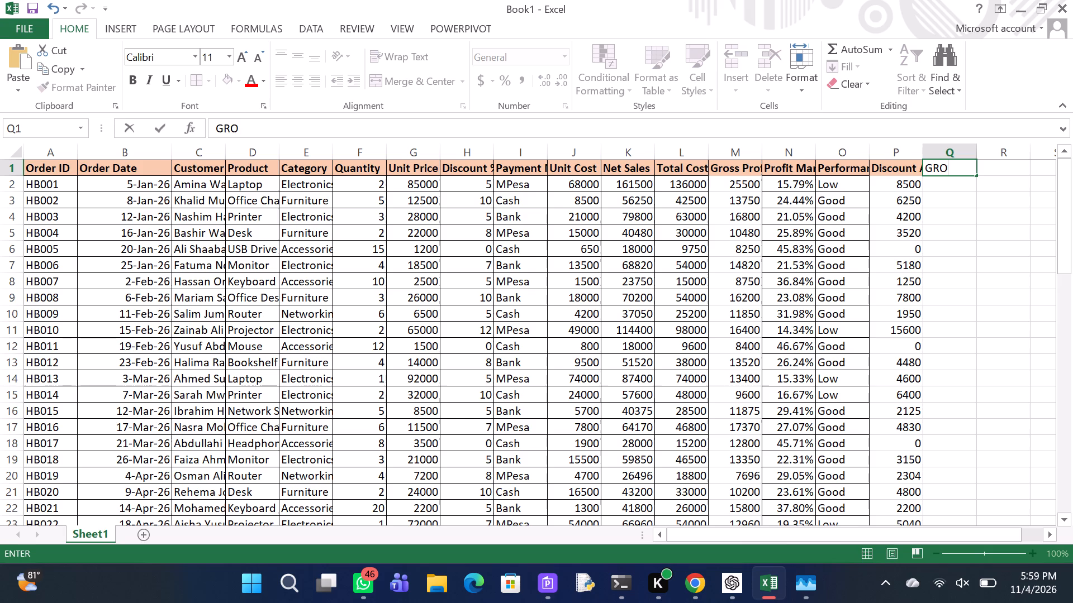
key(BackSpace)
key(BackSpace)
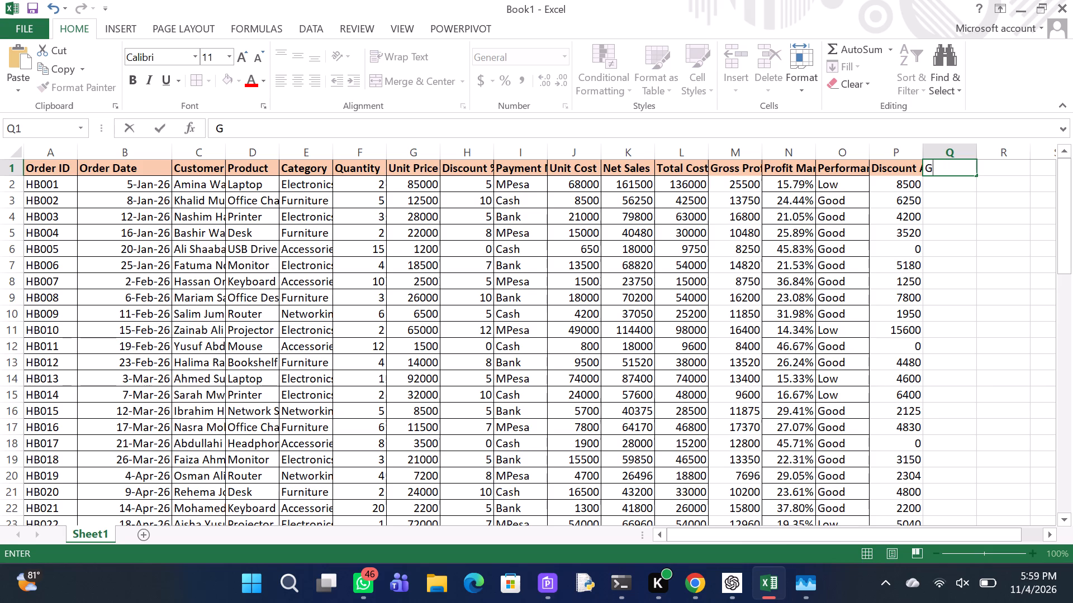
key(r)
text(oss)
key(space)
key(s)
text(ale)
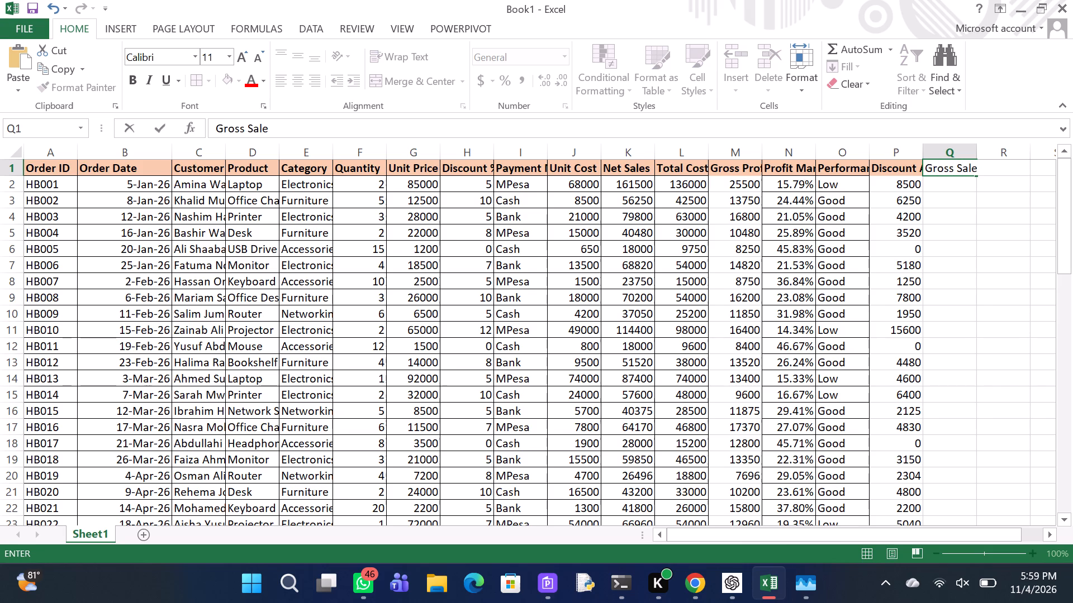
key(s)
key(Return)
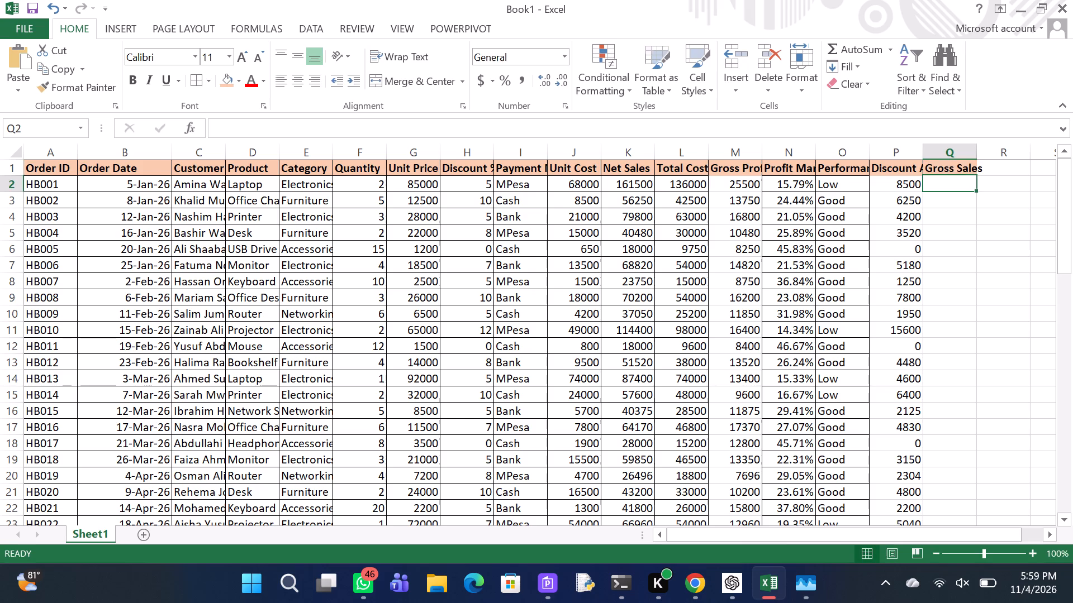
Enter the formula =F2*G2 in Q2 to calculate gross sales from quantity and unit price.
key(equal)
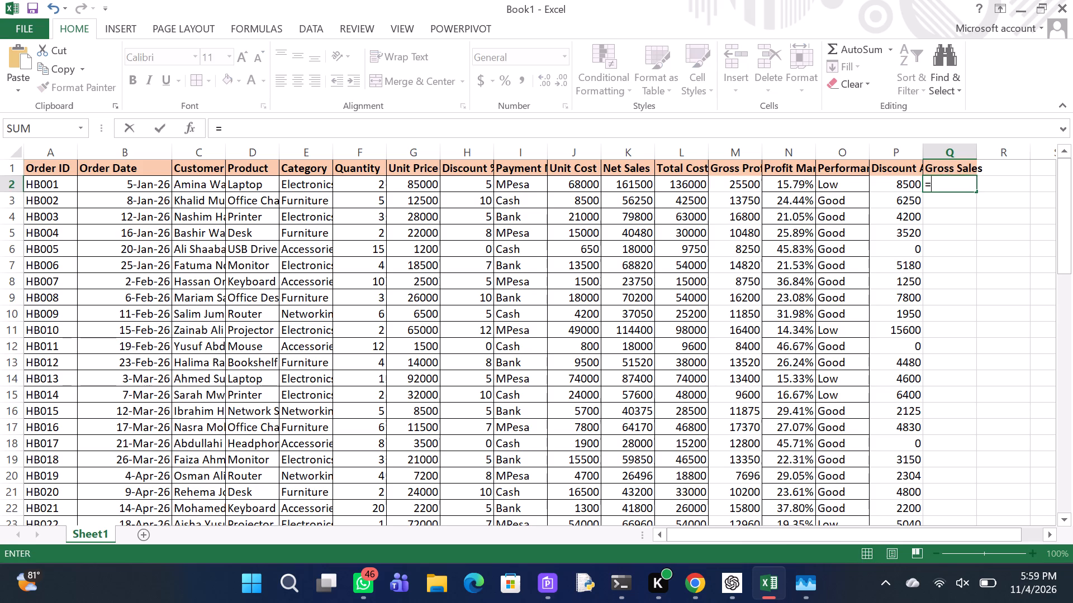
key(f)
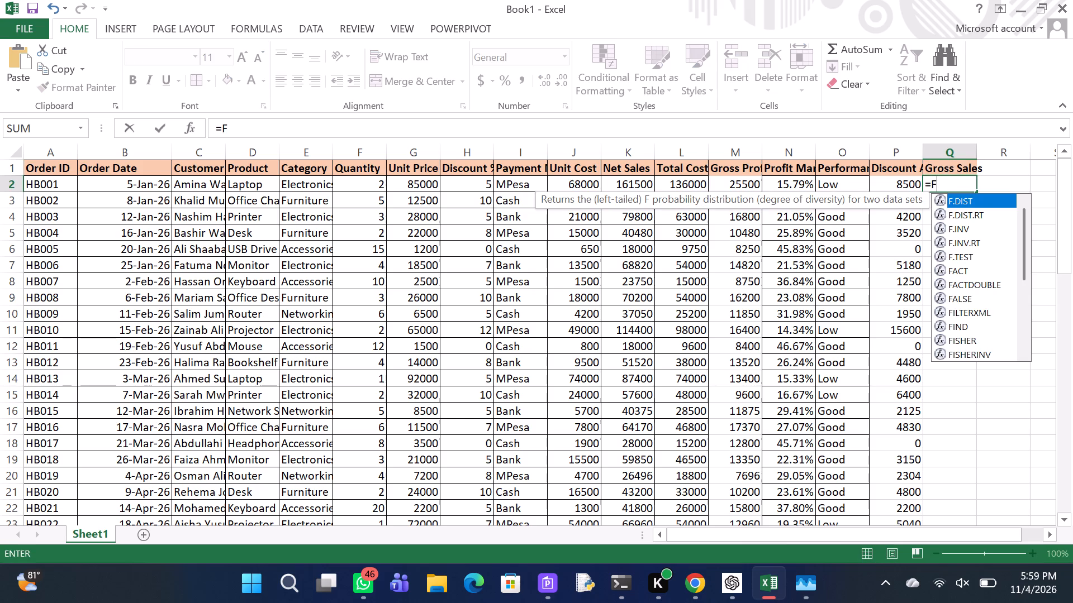
key(2)
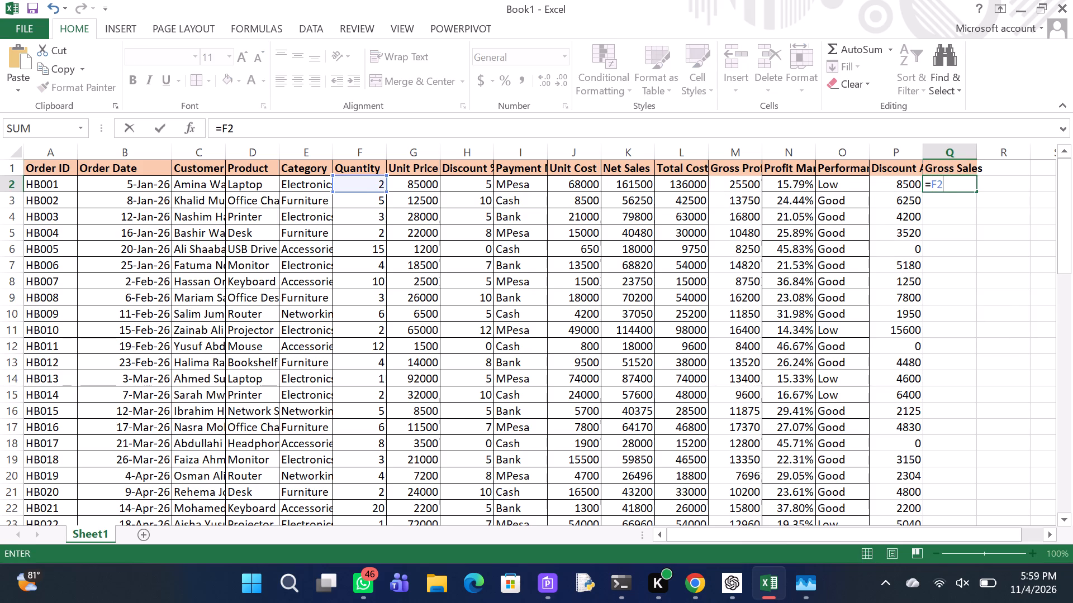
key(shift+asterisk)
text(G2)
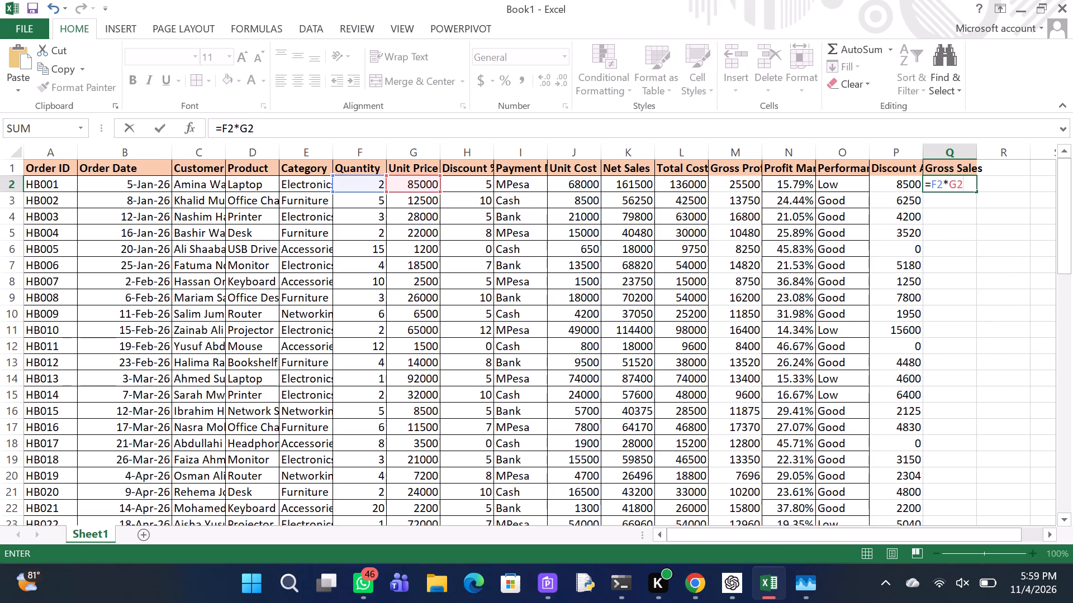
key(Return)
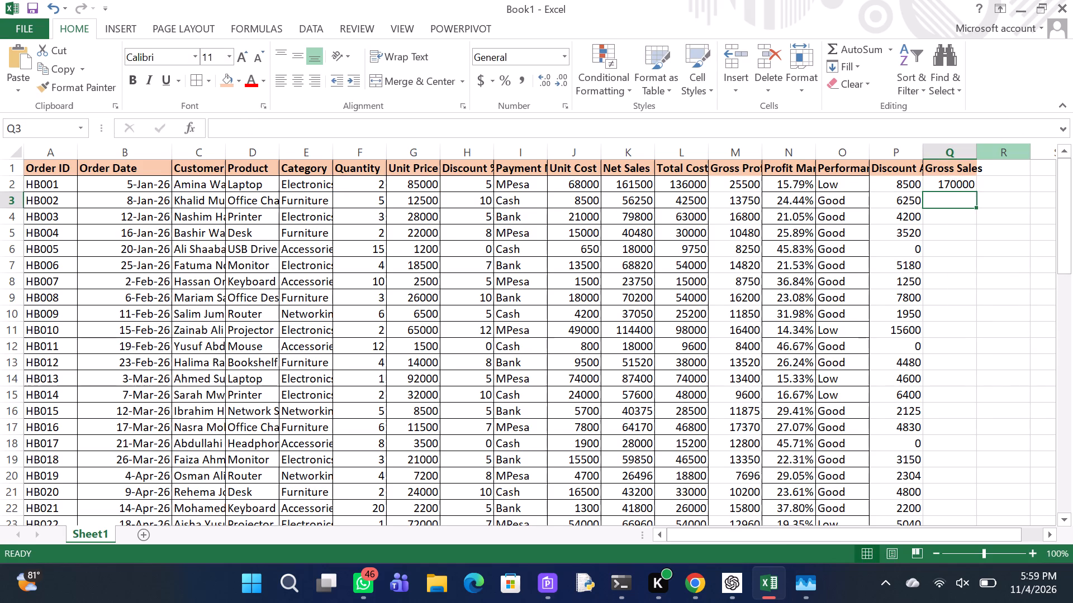
Fill the gross sales formula in Q2 down through all order rows and apply borders to the filled cells.
click(961, 182)
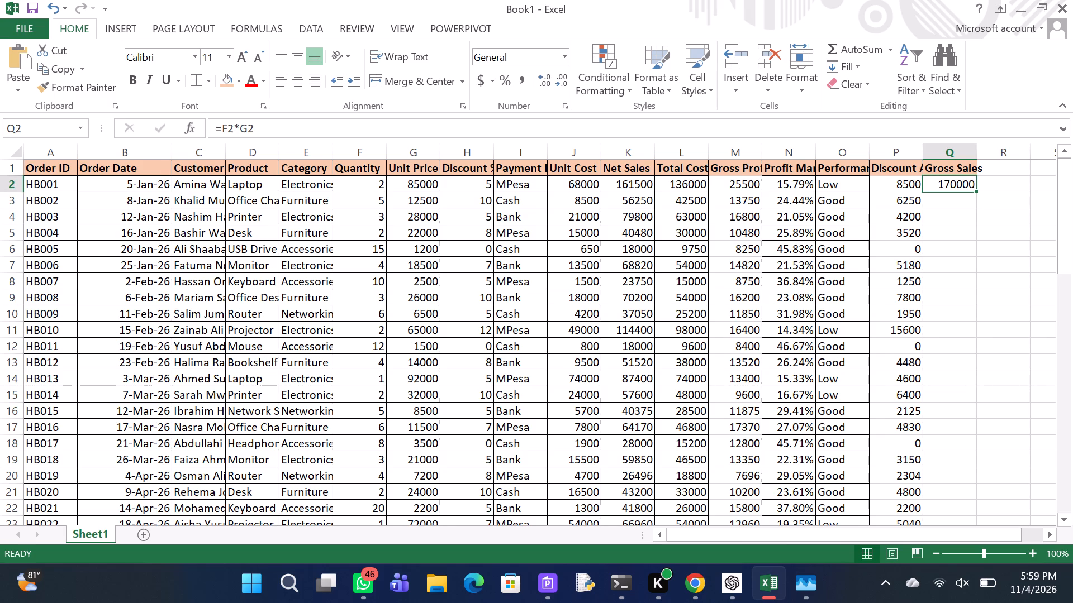
double_click(975, 189)
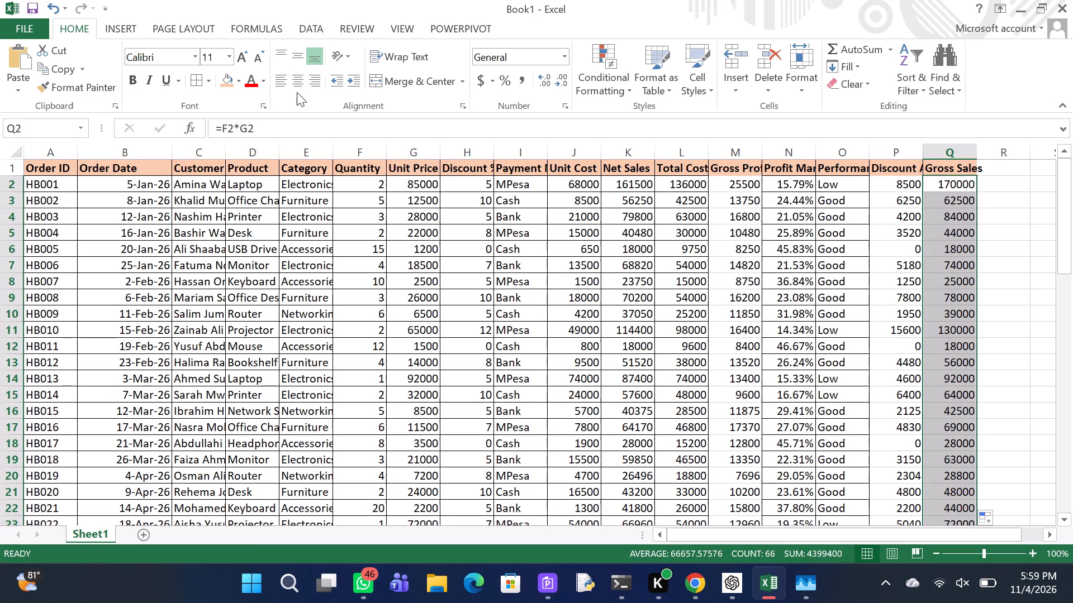
click(200, 81)
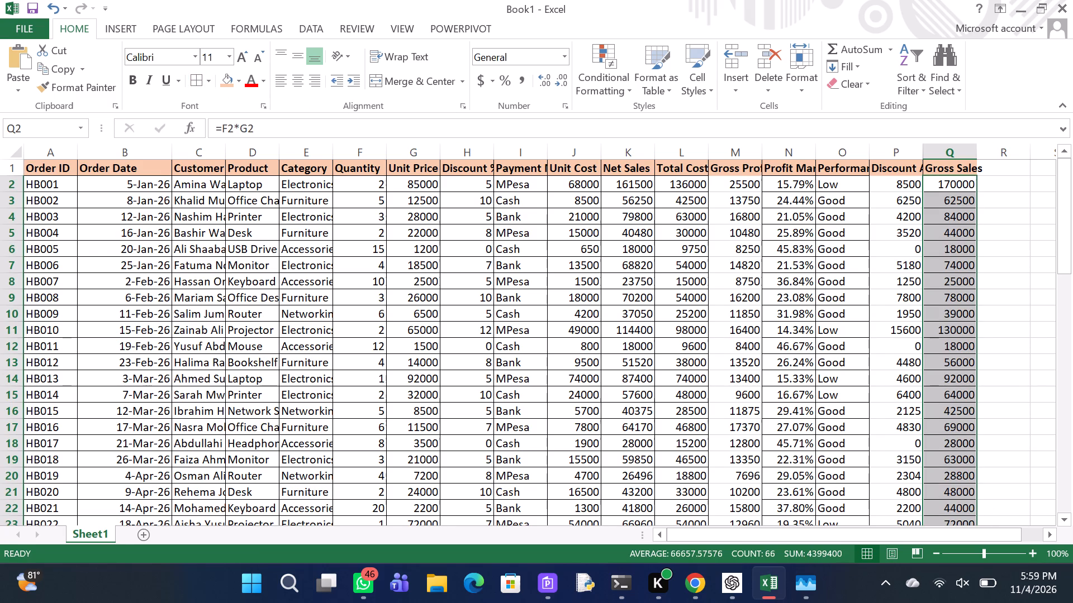
Apply borders to the filled Discount Amount cells in column P, from P2 down through all order rows.
click(906, 184)
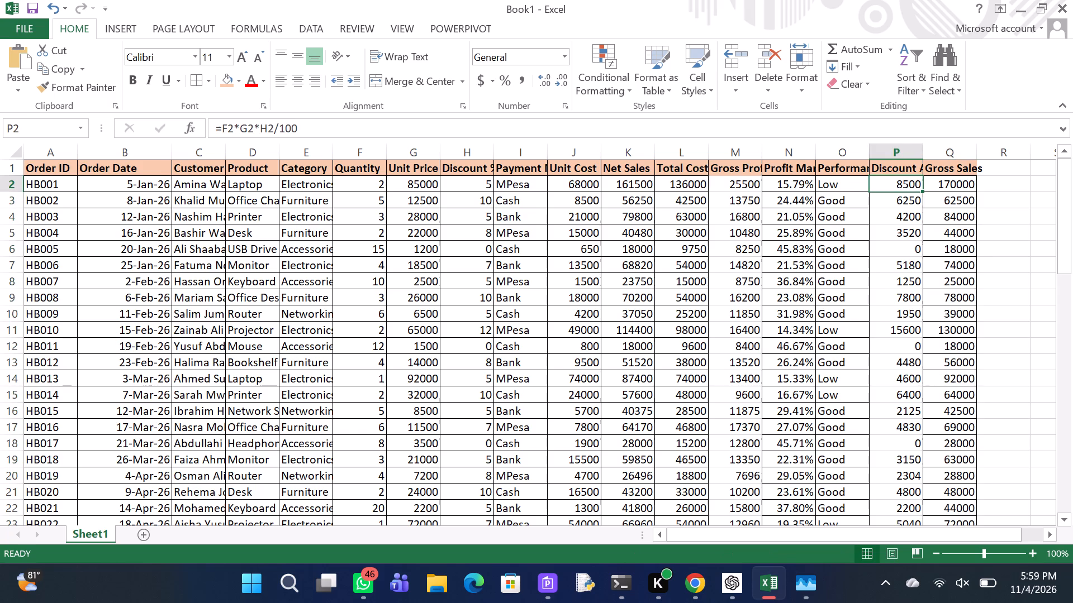
double_click(924, 190)
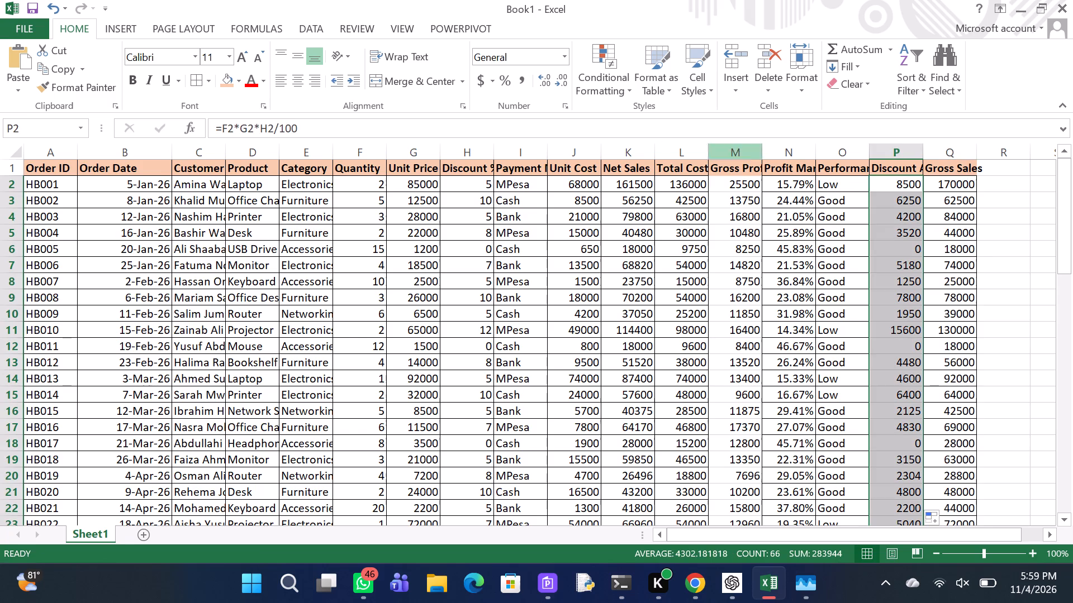
click(202, 78)
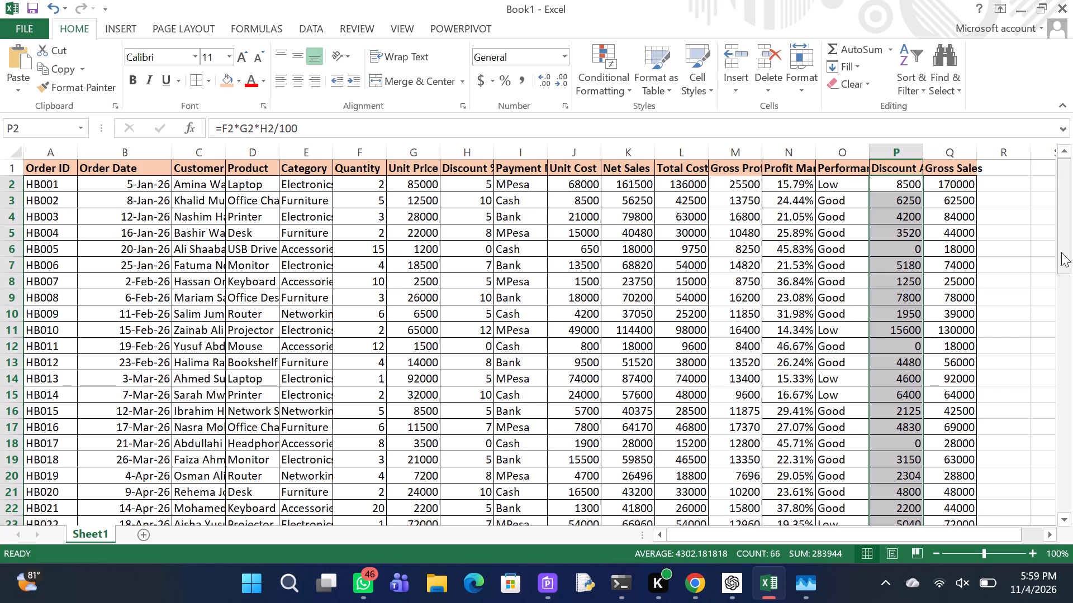
Add the column header "Profit Category" in cell R1.
scroll(1061, 252, left, 3)
scroll(962, 264, left, 1)
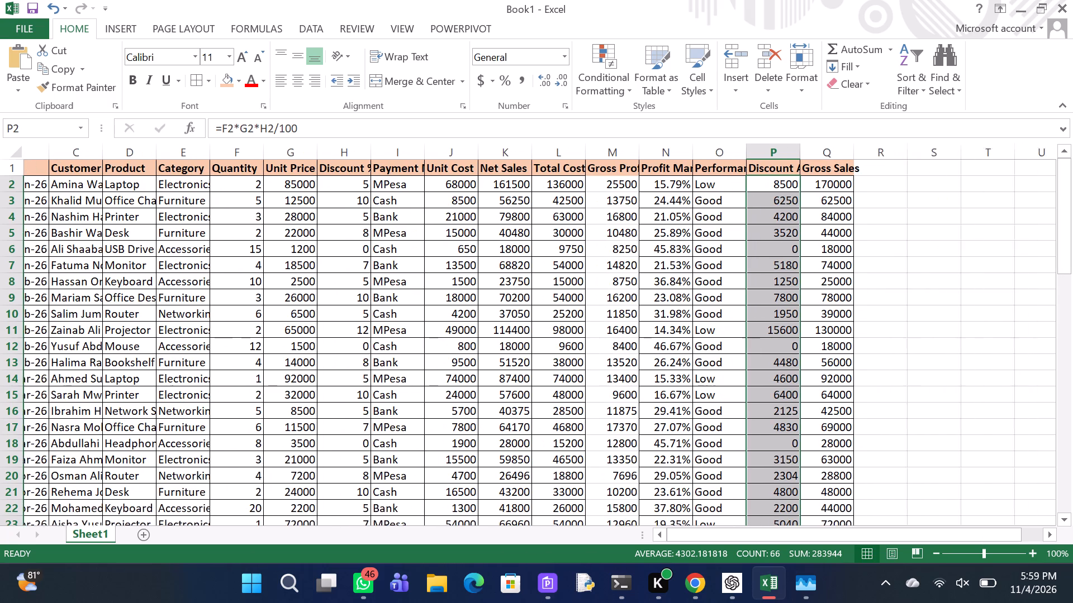
scroll(962, 264, left, 1)
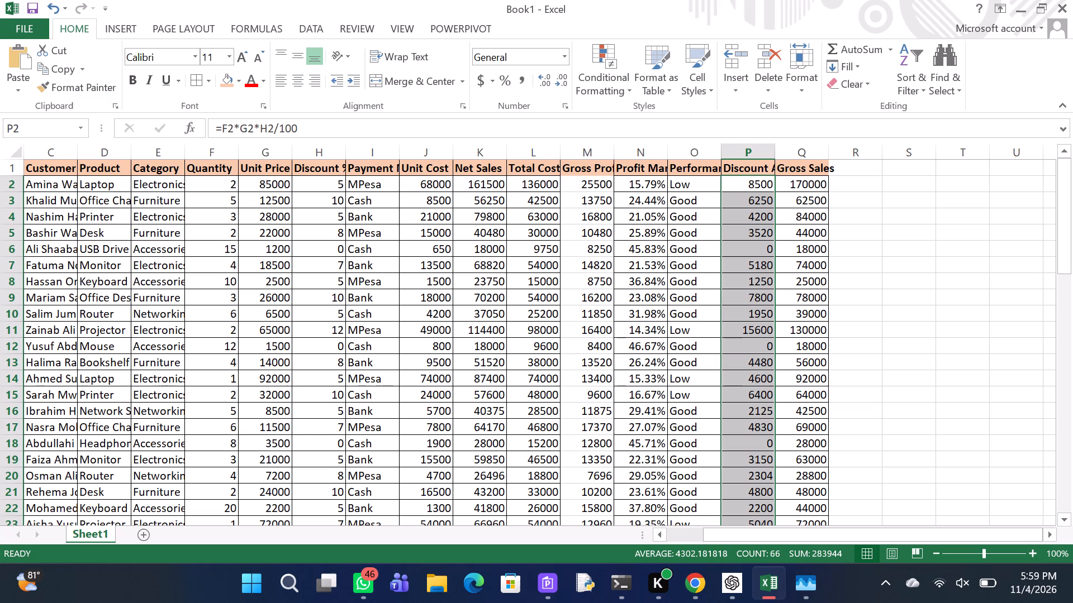
click(856, 165)
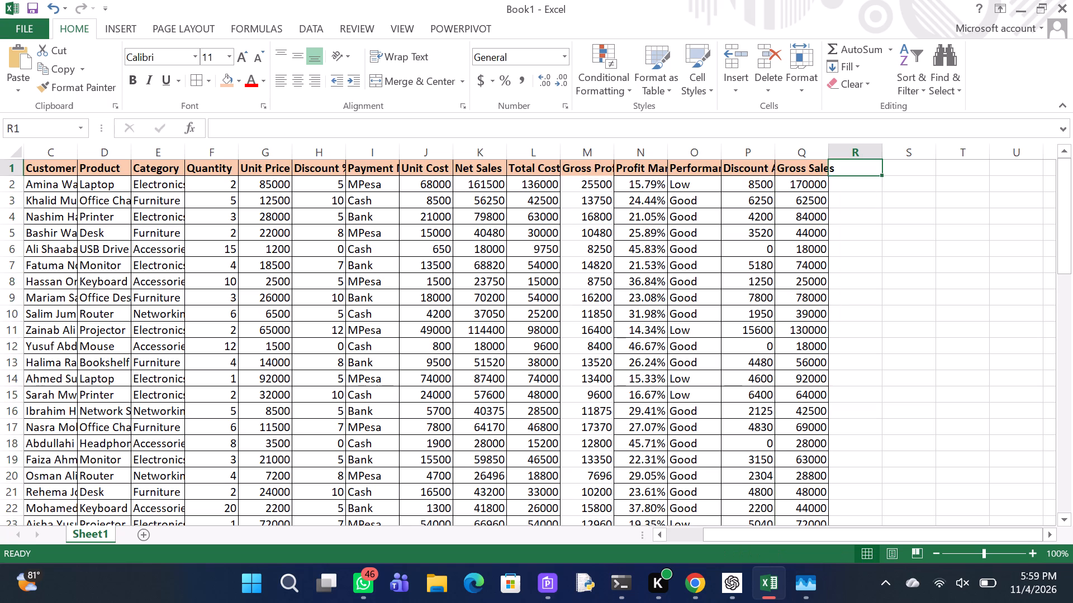
key(p)
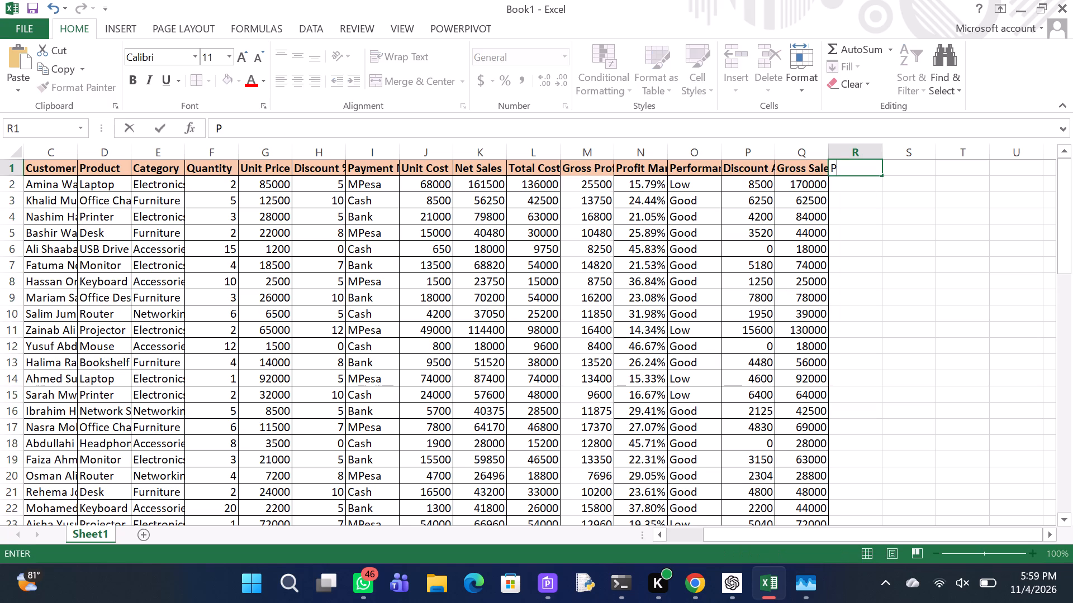
text(rofit)
key(space)
key(c)
text(ategory)
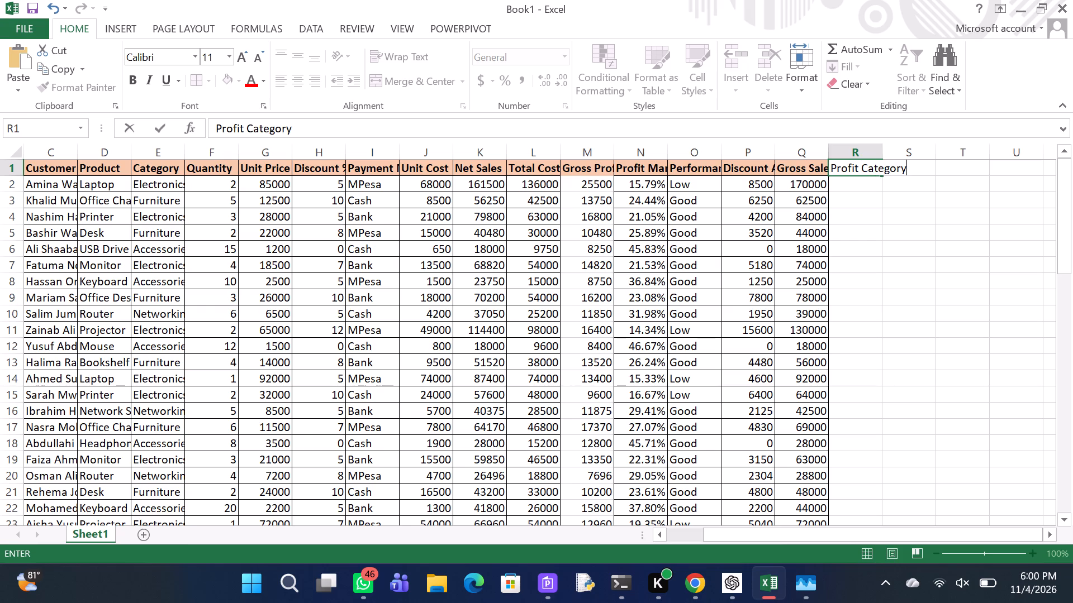
key(Return)
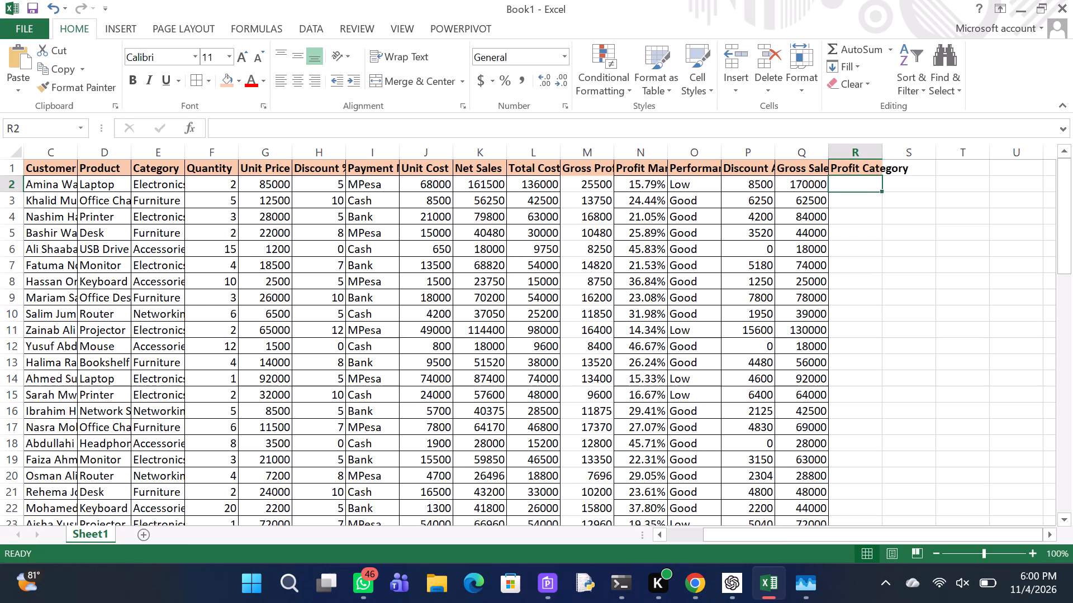
Start the Profit Category formula in R2 with =IF(M2>=30000,"High Profit", to classify high gross profits.
key(equal)
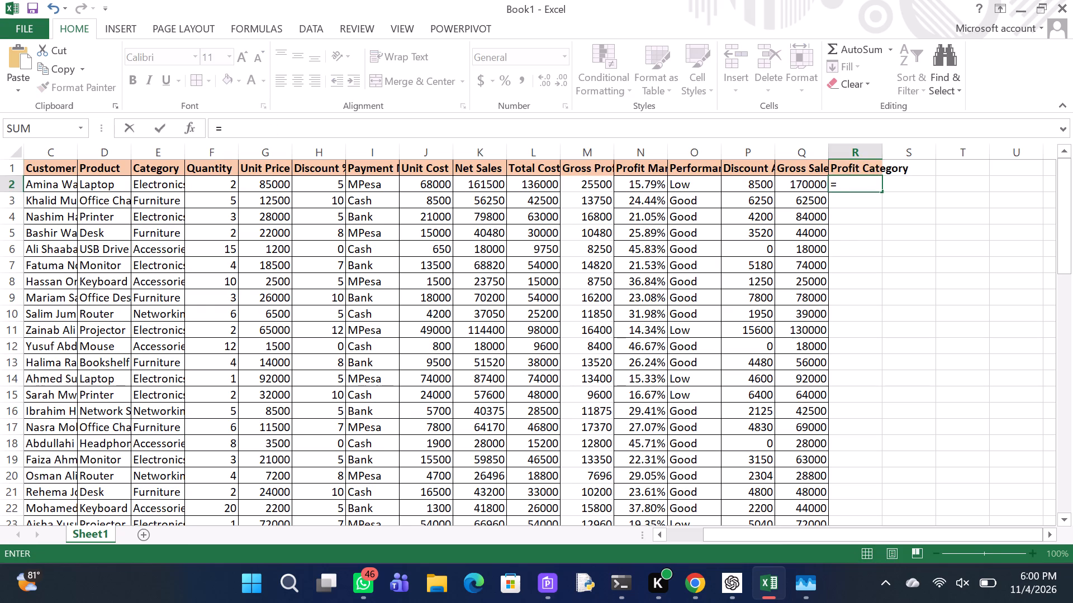
text(IF)
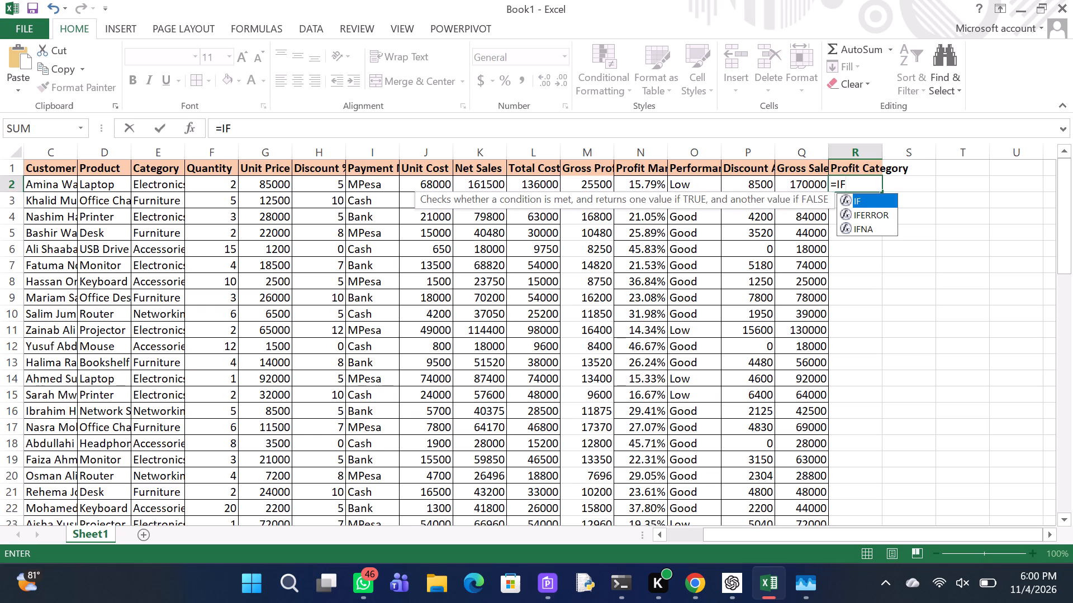
key(shift+parenleft)
key(m)
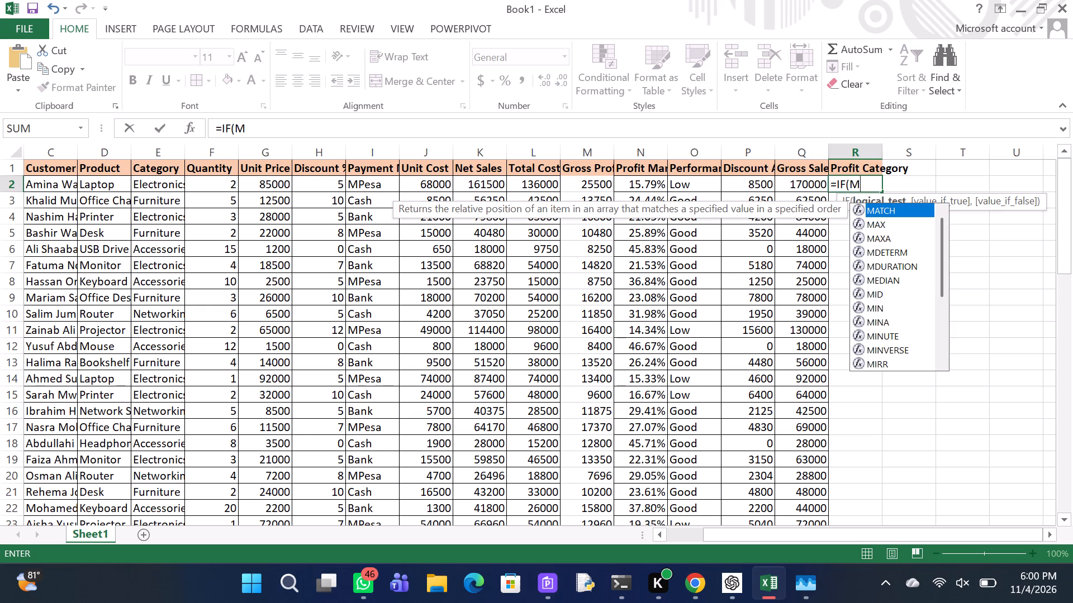
key(2)
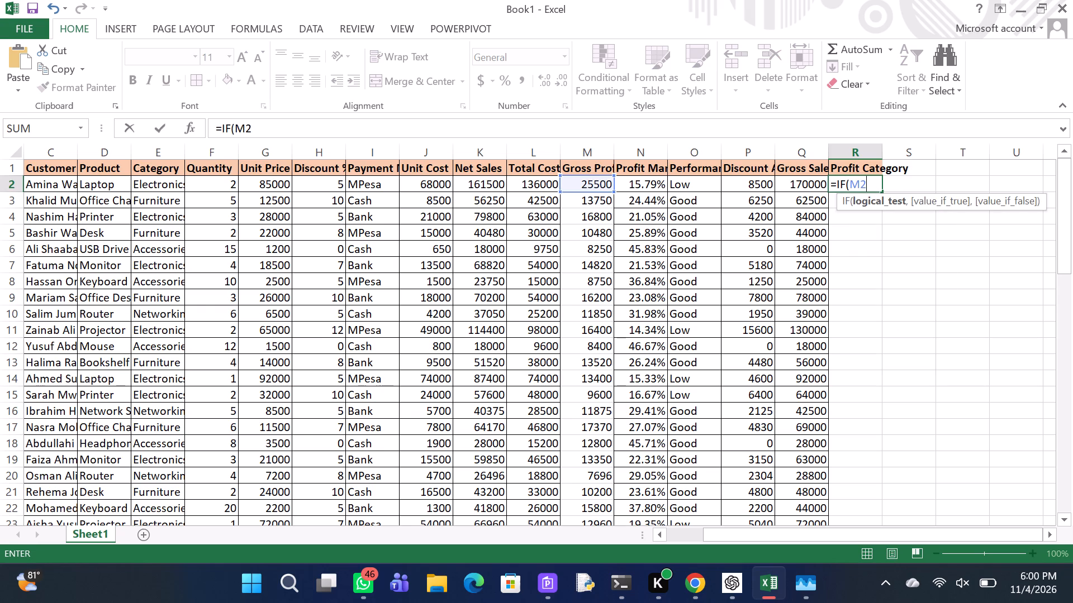
key(shift+greater)
key(equal)
text(30000)
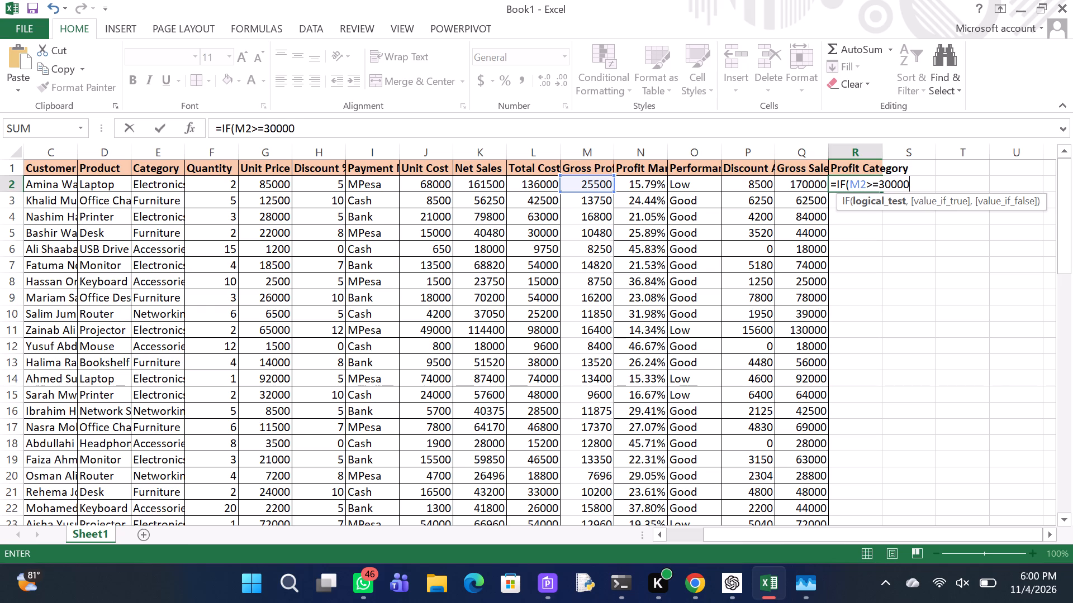
key(comma)
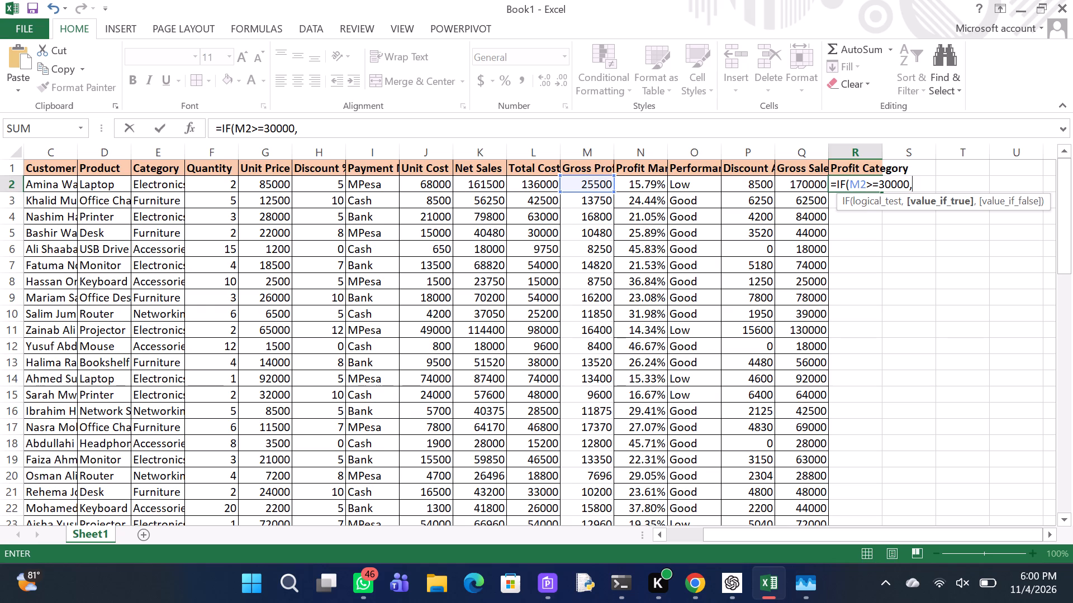
key(shift+quotedbl)
key(h)
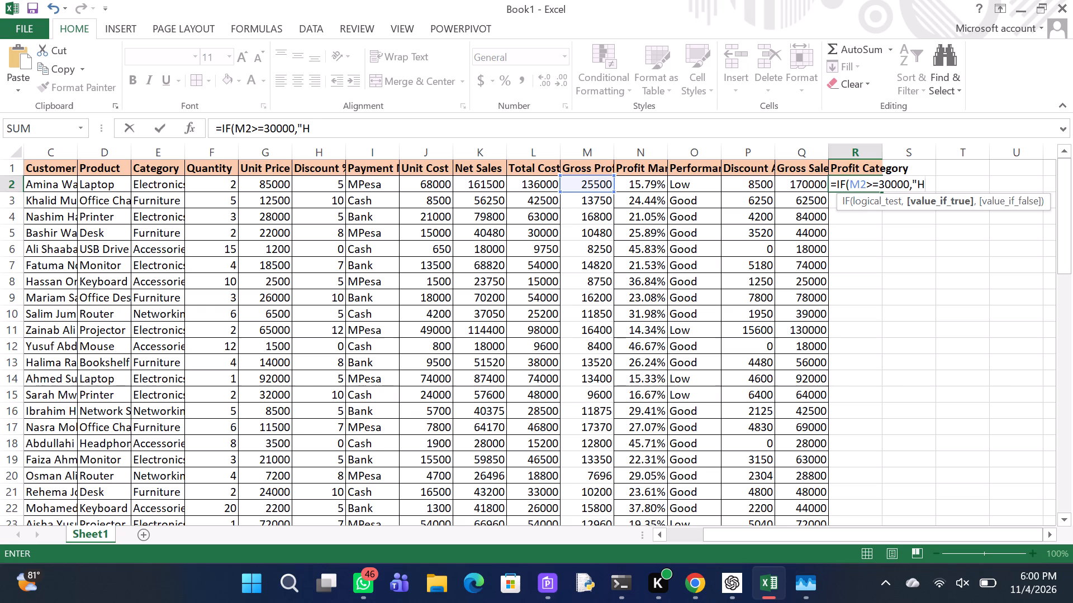
text(igh)
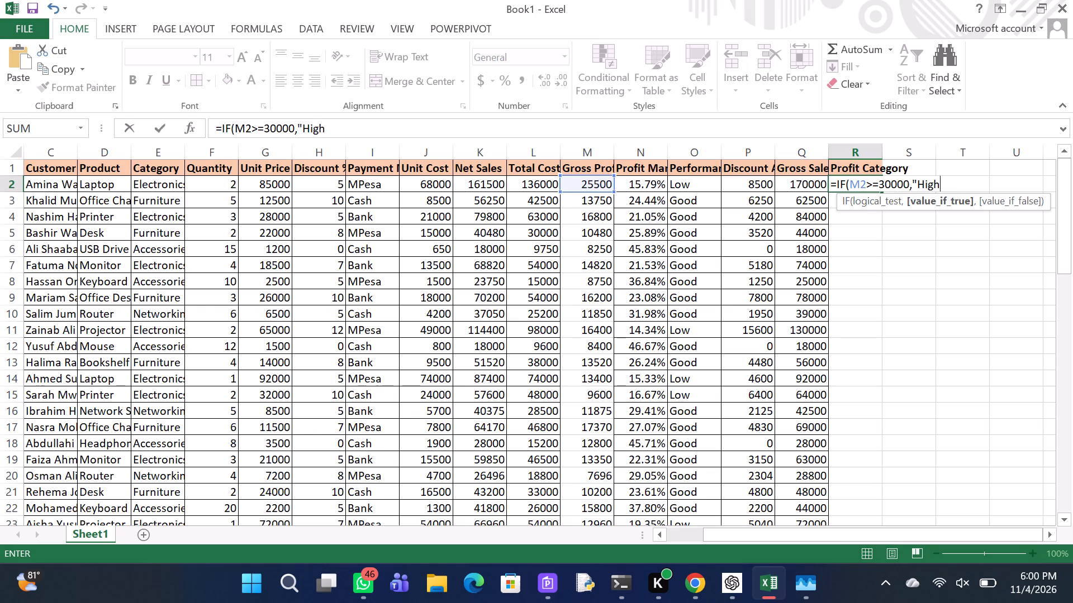
key(space)
key(p)
text(rofit)
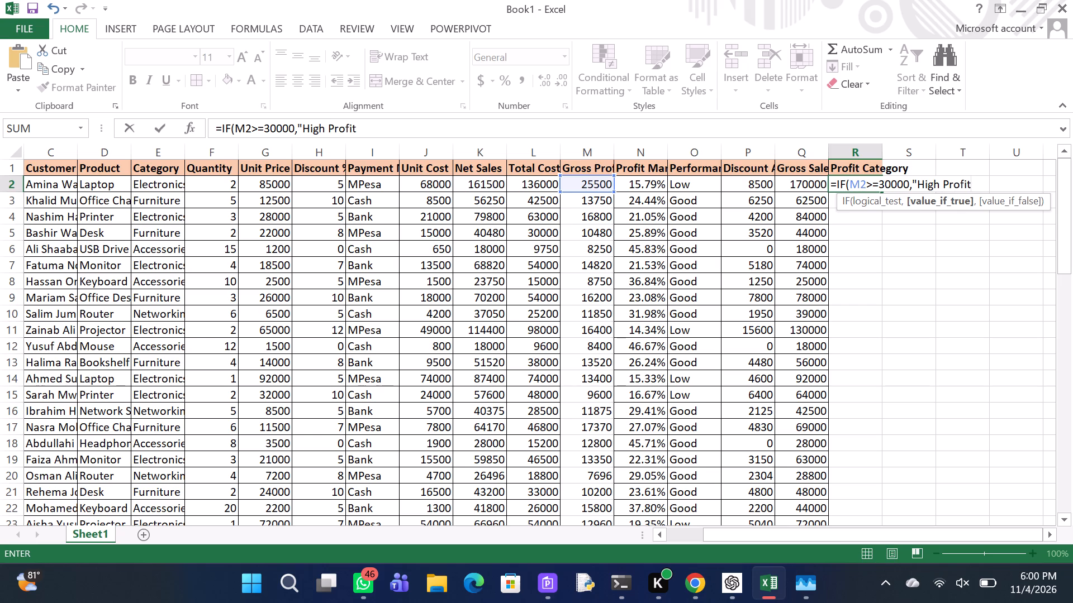
key(shift+quotedbl)
key(comma)
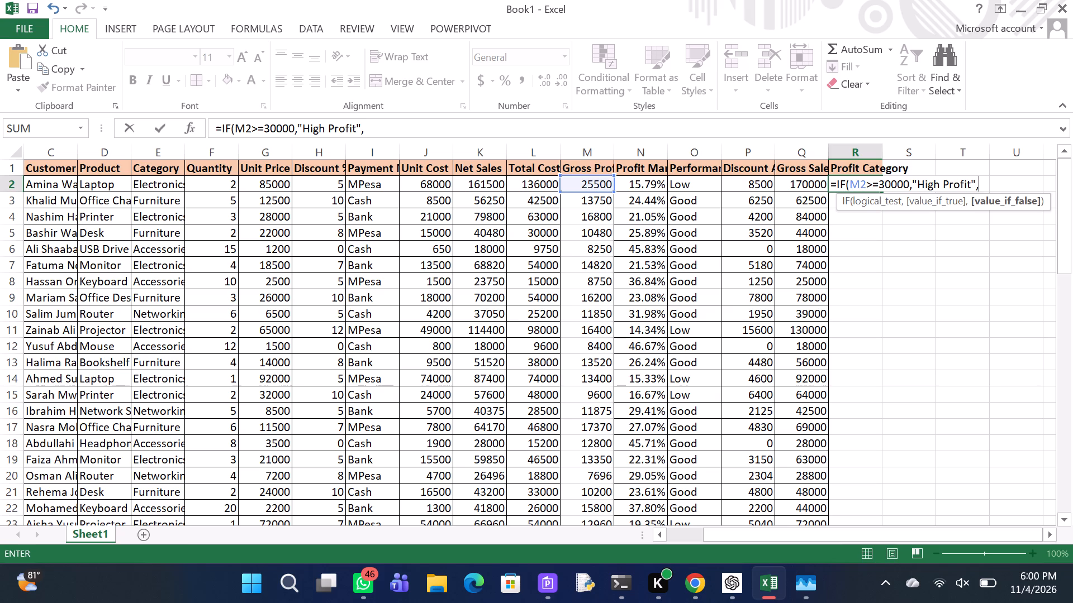
Nest IF(M2>=10000,"Medium Profit", as the false branch of the R2 formula.
text(IF)
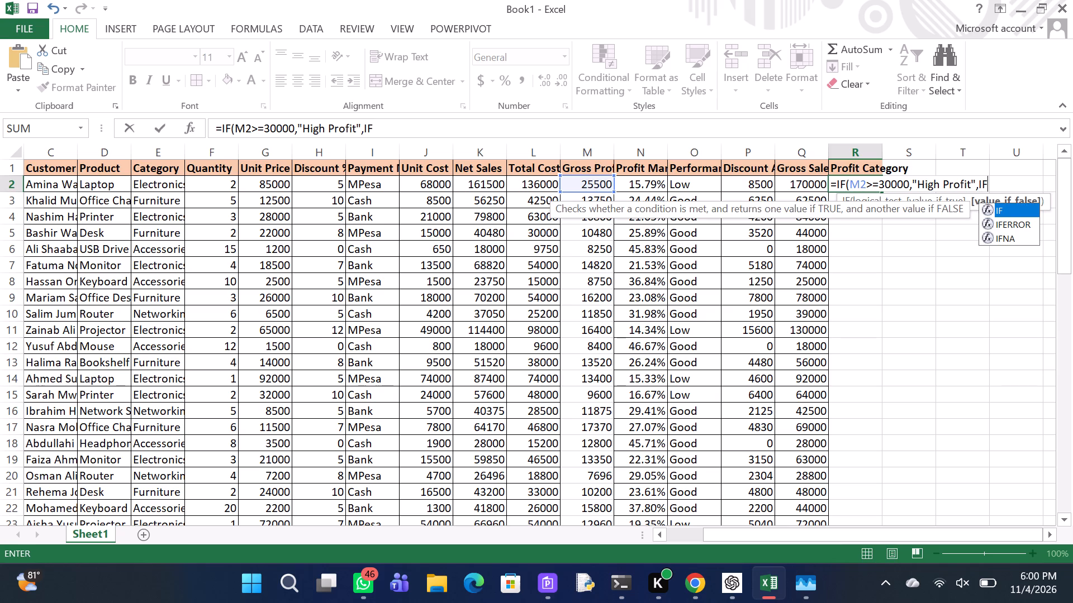
key(shift+parenleft)
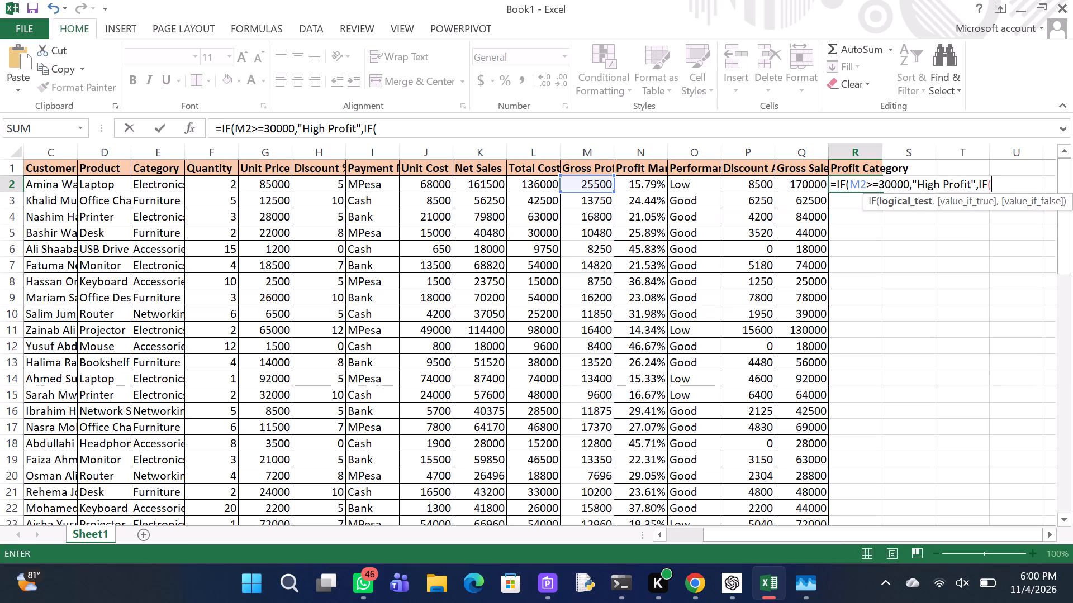
key(m)
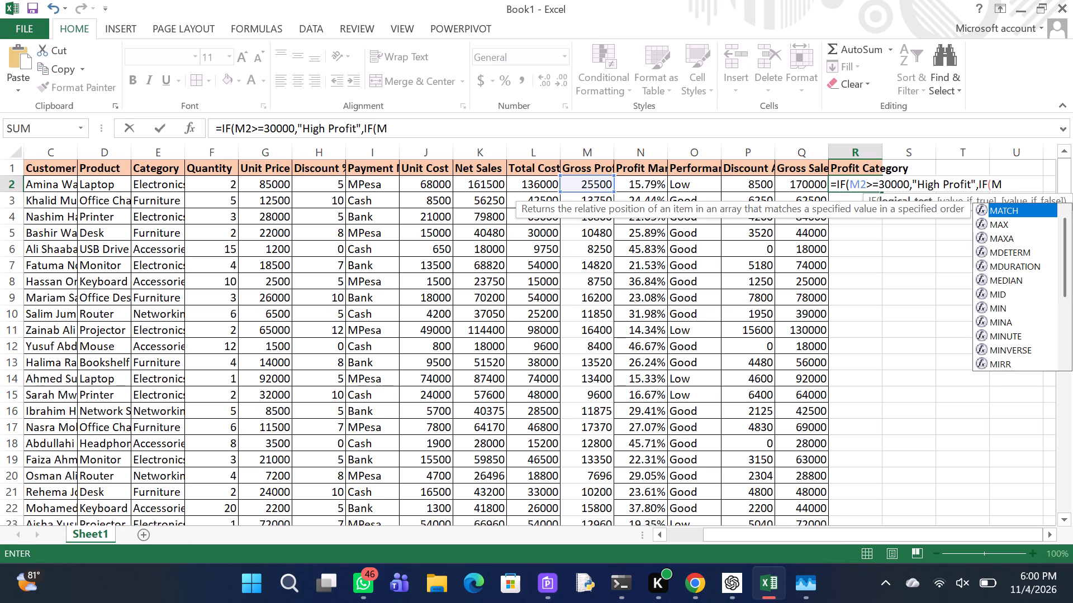
key(2)
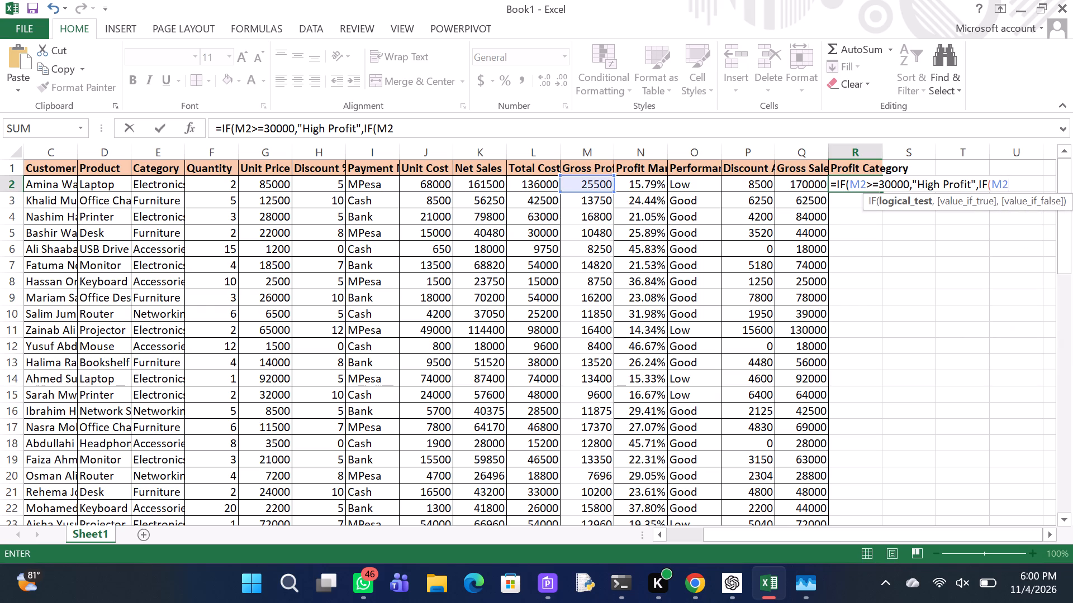
text(>=)
text(10)
text(000)
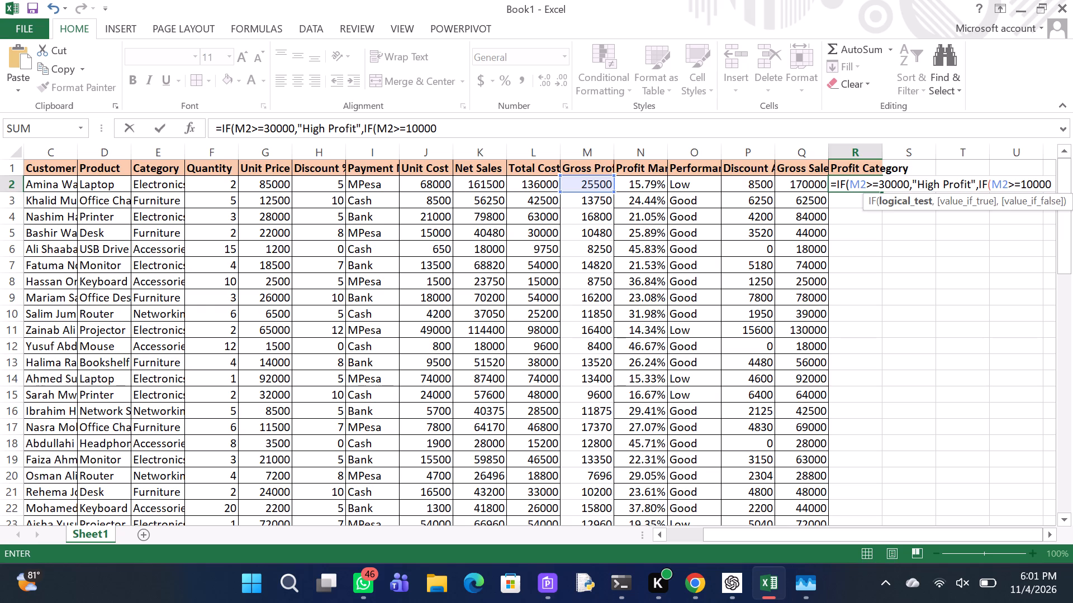
key(comma)
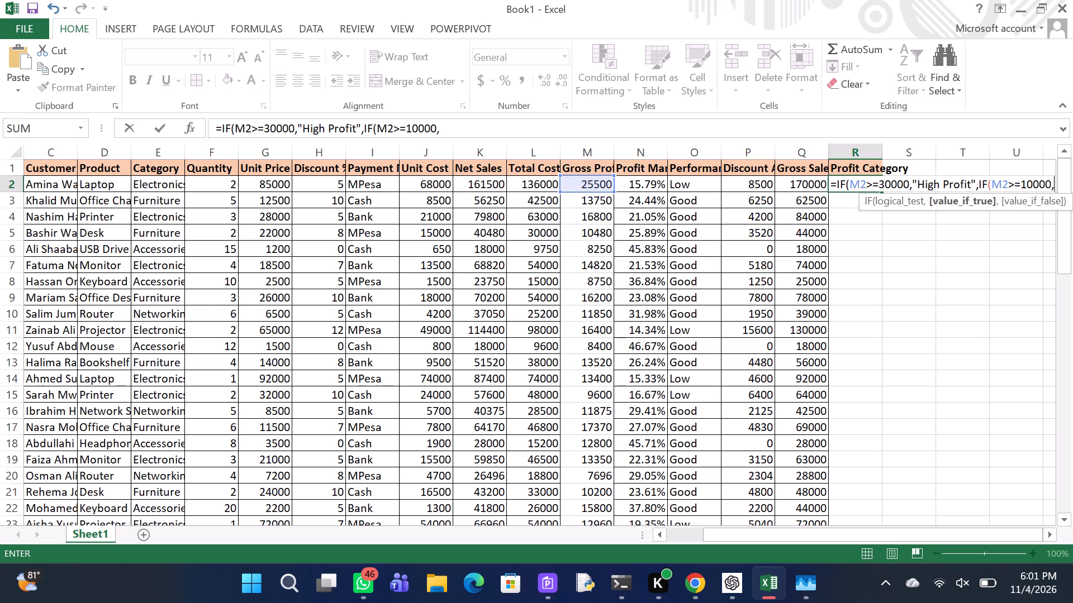
key(shift+quotedbl)
key(m)
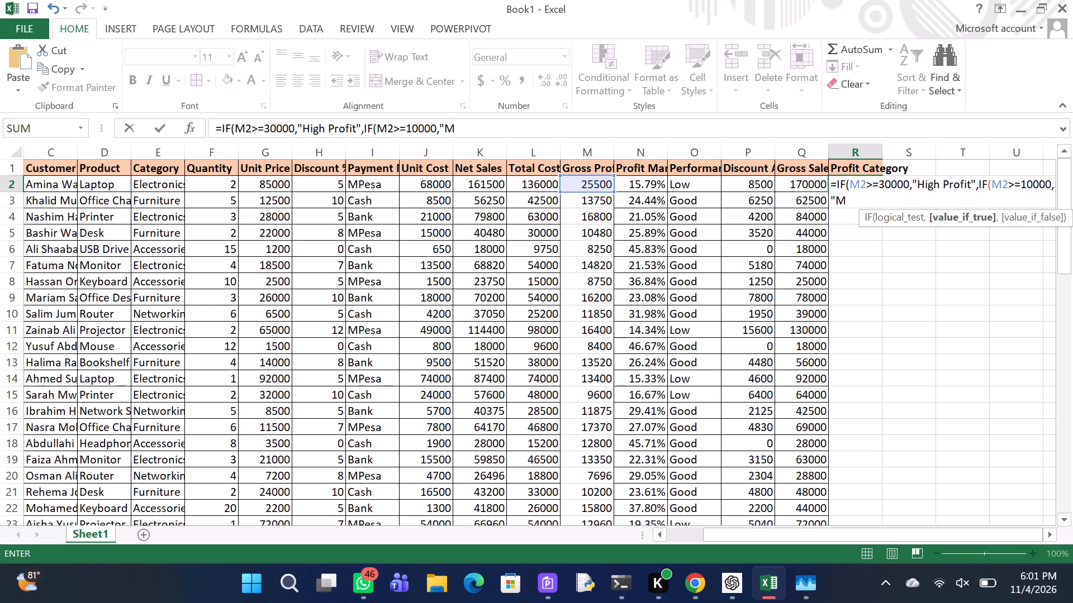
text(ed)
text(ium)
key(space)
key(p)
text(rofit)
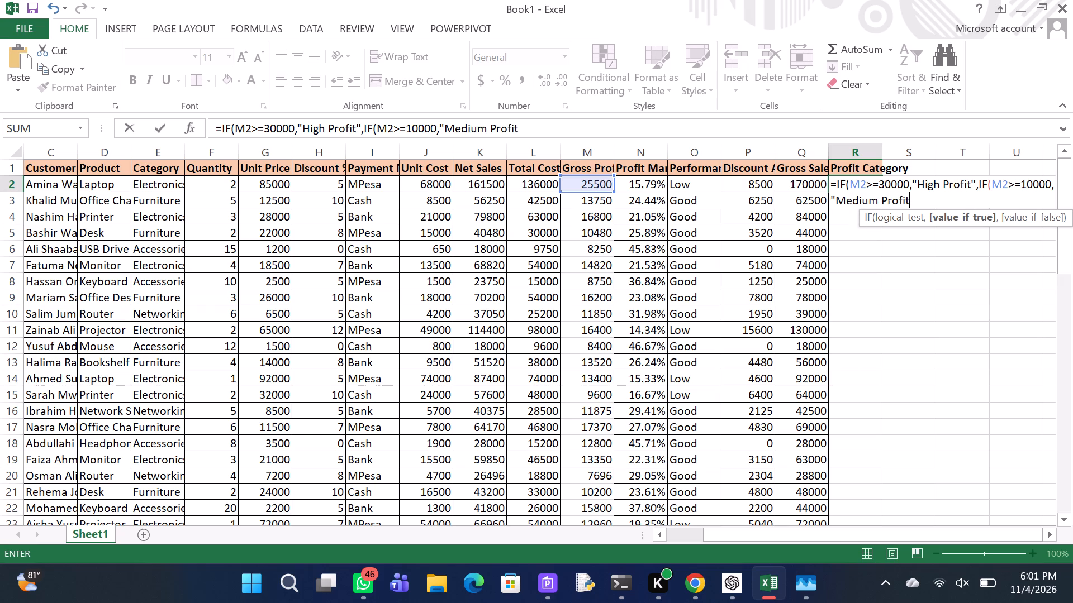
key(shift+quotedbl)
key(period)
key(BackSpace)
key(comma)
Complete the R2 formula with "Low Profit" as the final false value, close both IF functions and enter it.
text("l)
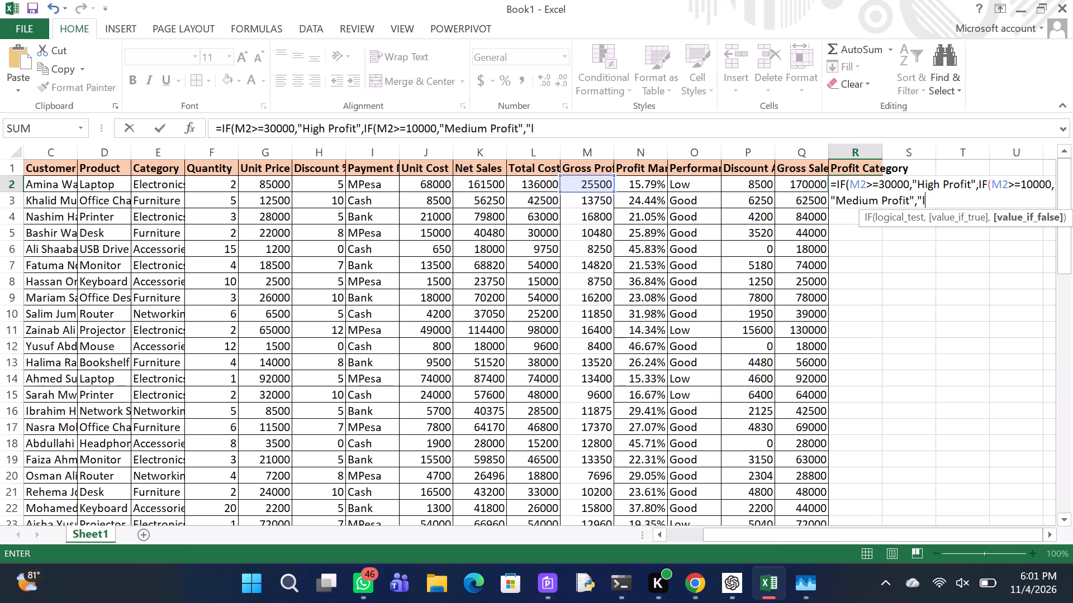
key(BackSpace)
key(l)
text(ow)
key(space)
key(BackSpace)
key(BackSpace)
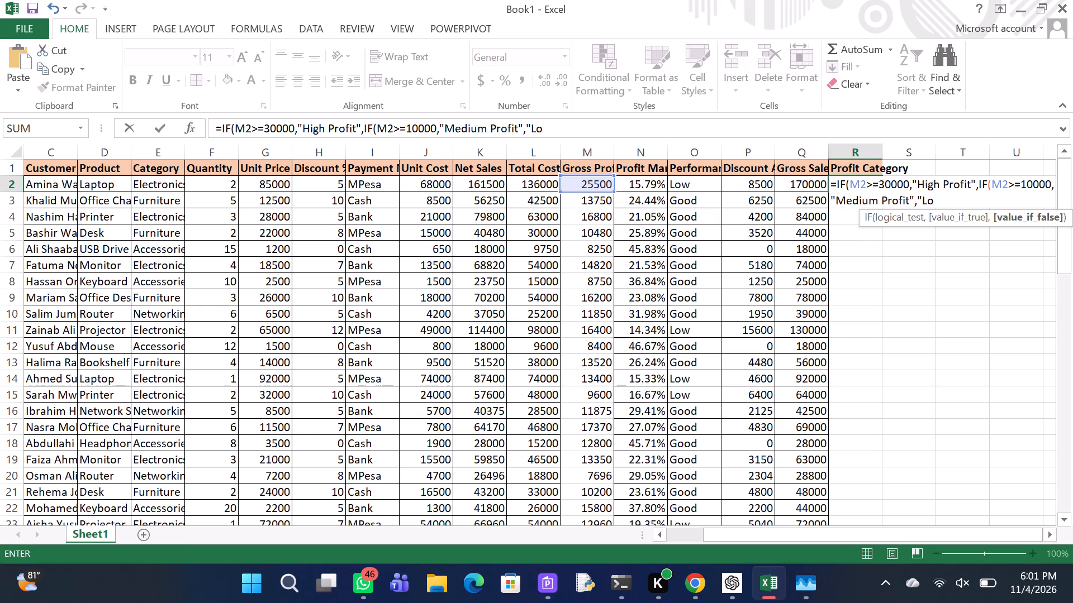
key(w)
click(856, 165)
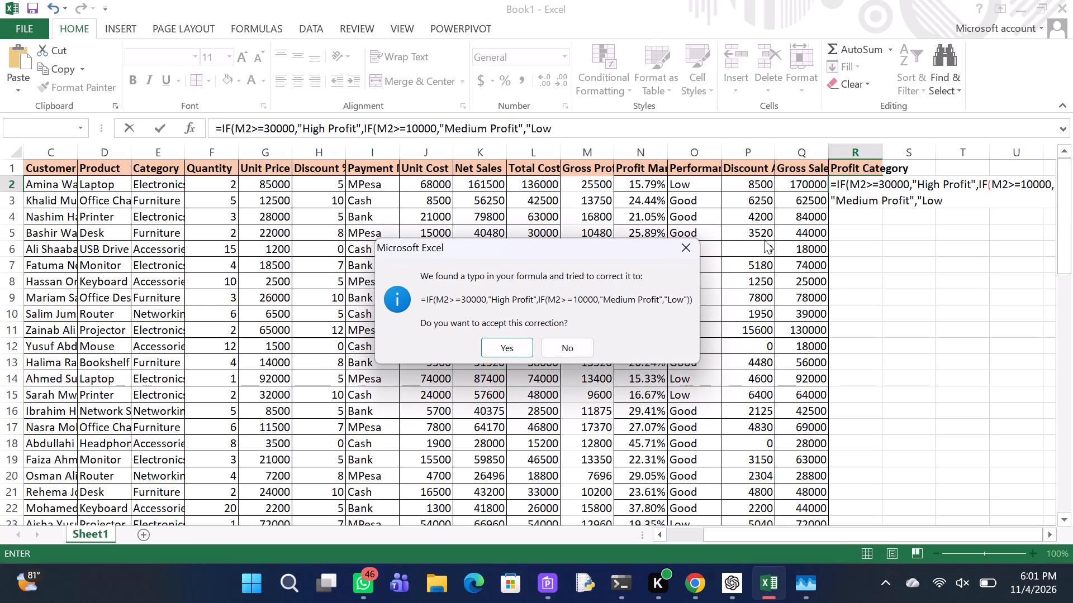
click(696, 247)
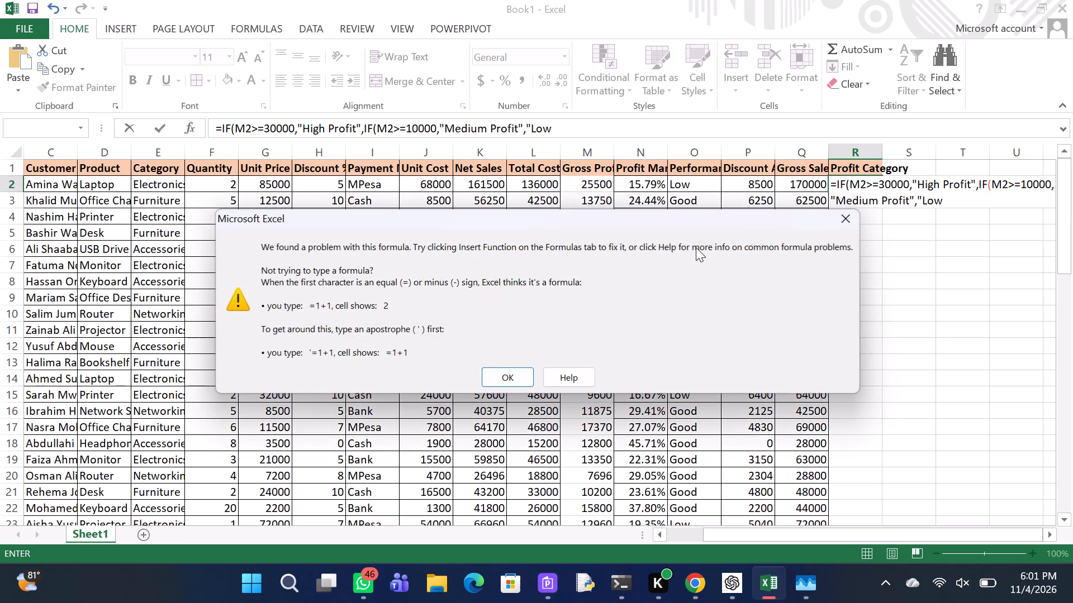
click(856, 212)
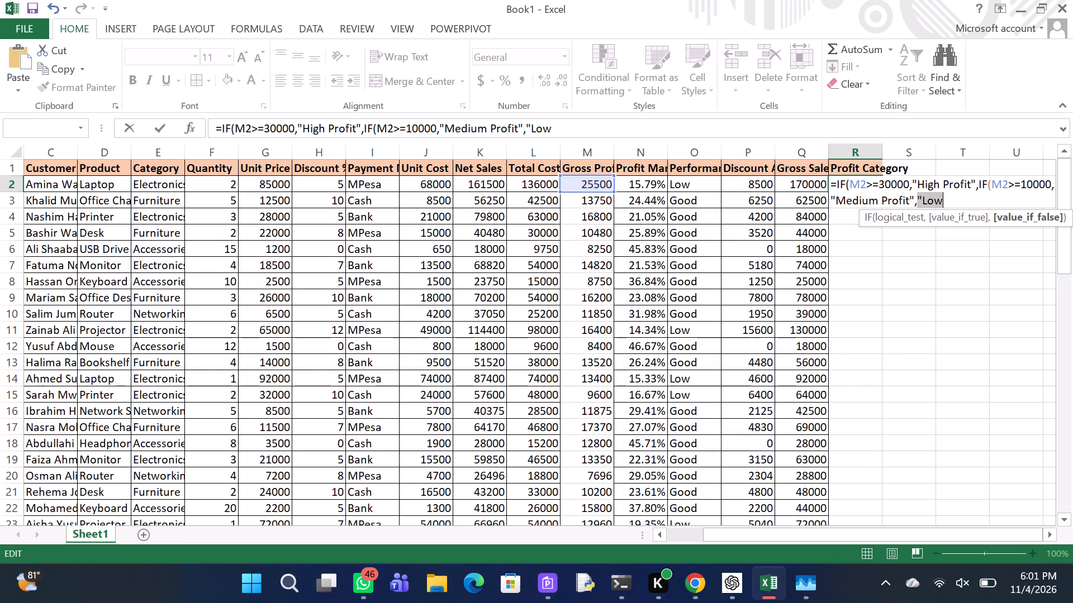
click(590, 134)
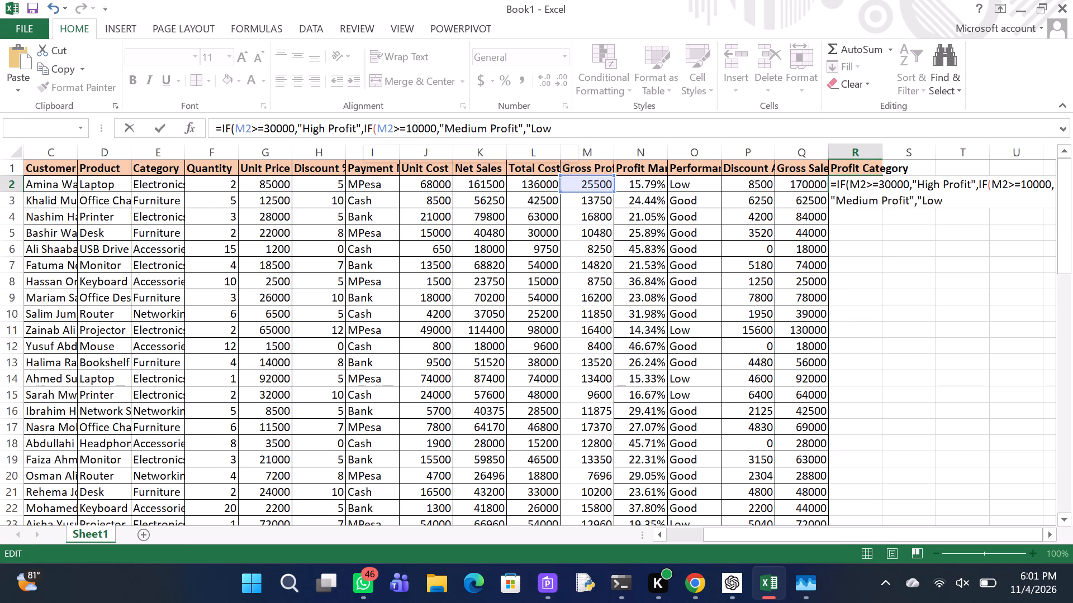
key(space)
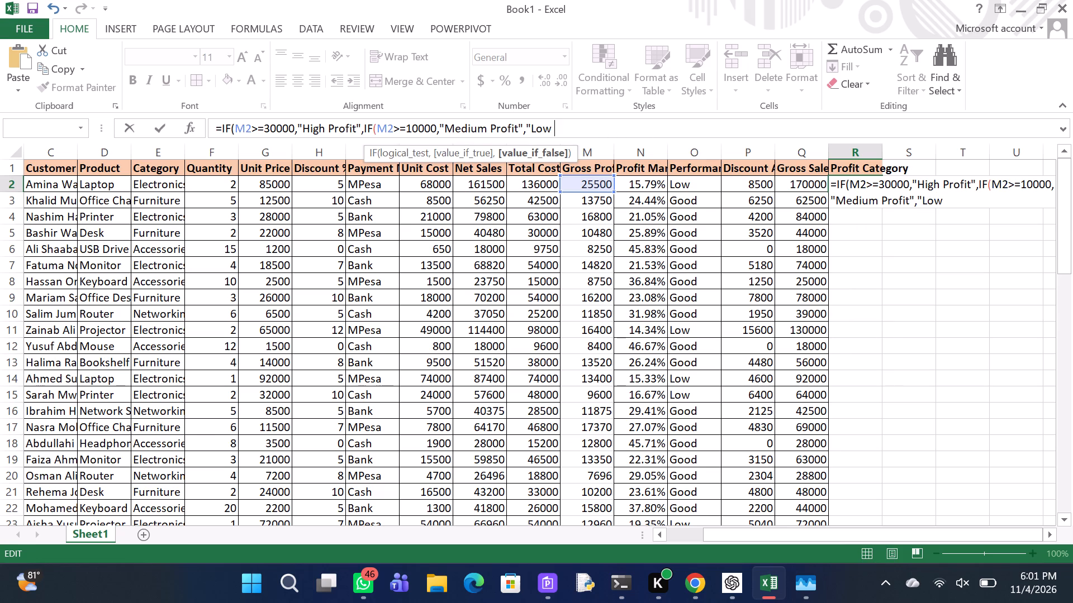
key(p)
text(rofit)
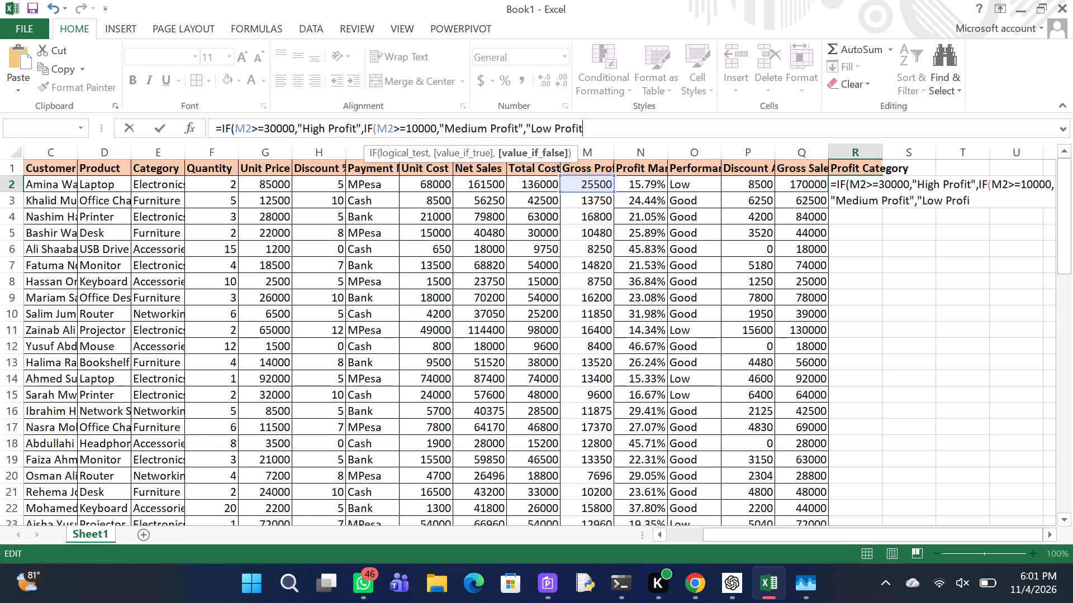
key(shift+quotedbl)
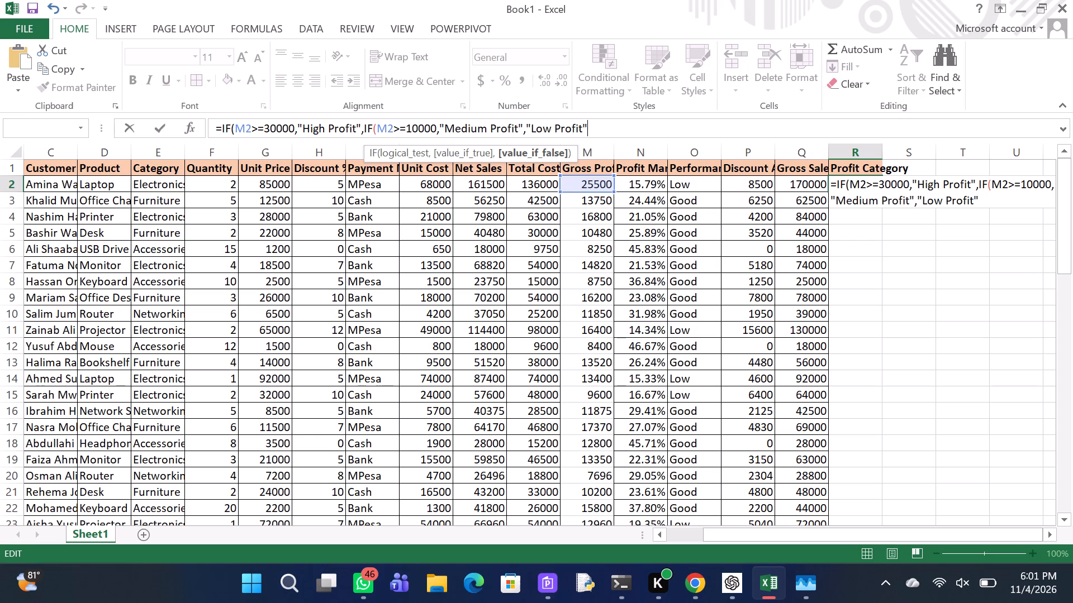
text()))
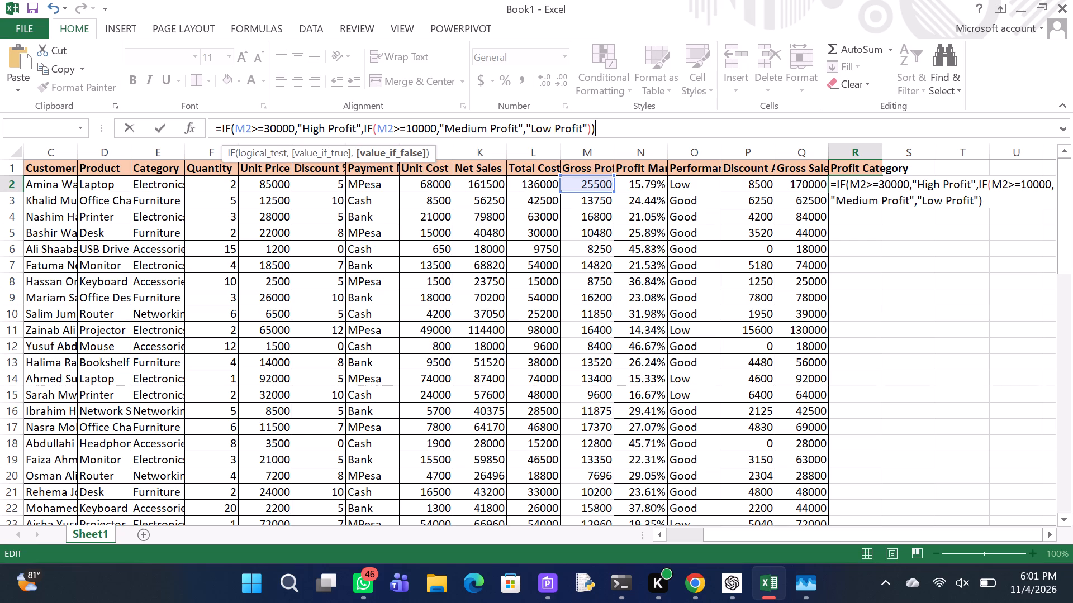
key(Return)
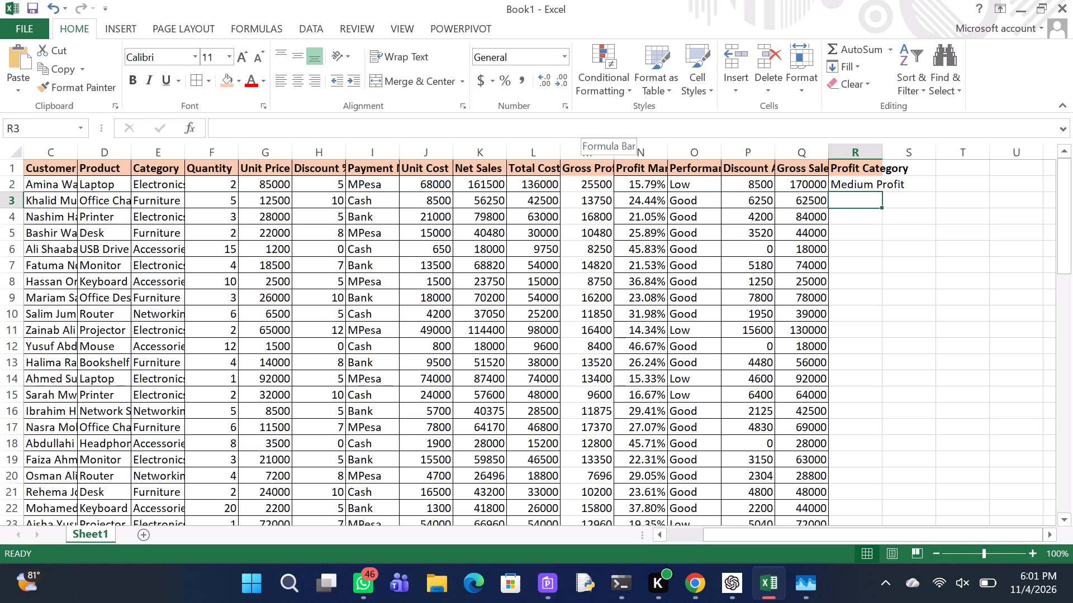
Fill the Profit Category formula from R2 down through all order rows.
click(858, 184)
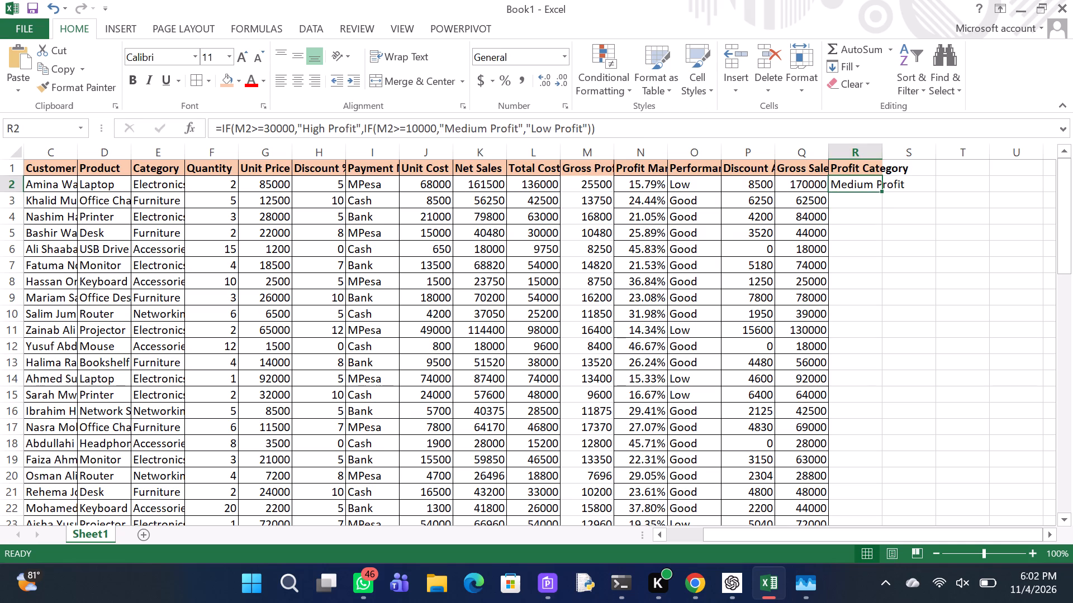
double_click(883, 192)
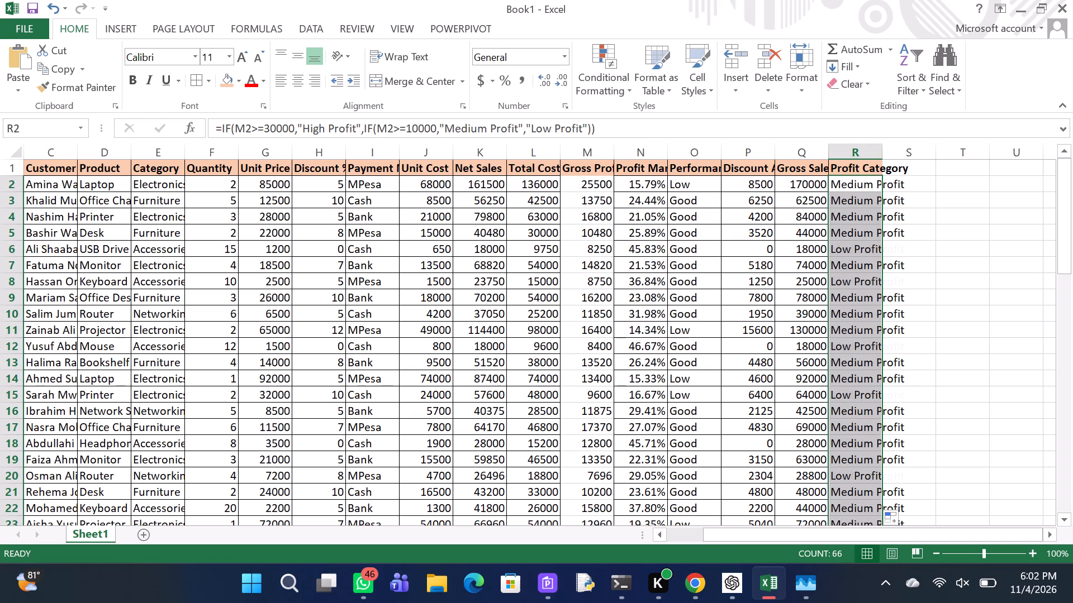
Apply borders to the filled Profit Category cells in column R.
click(199, 72)
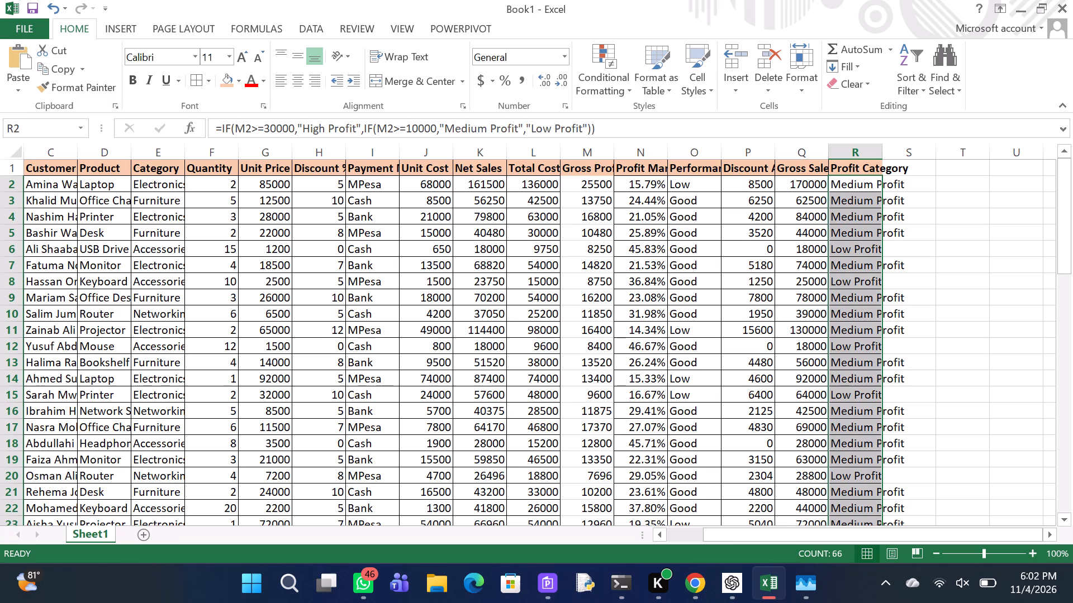
Add the column header "Order Size" in cell S1.
click(913, 171)
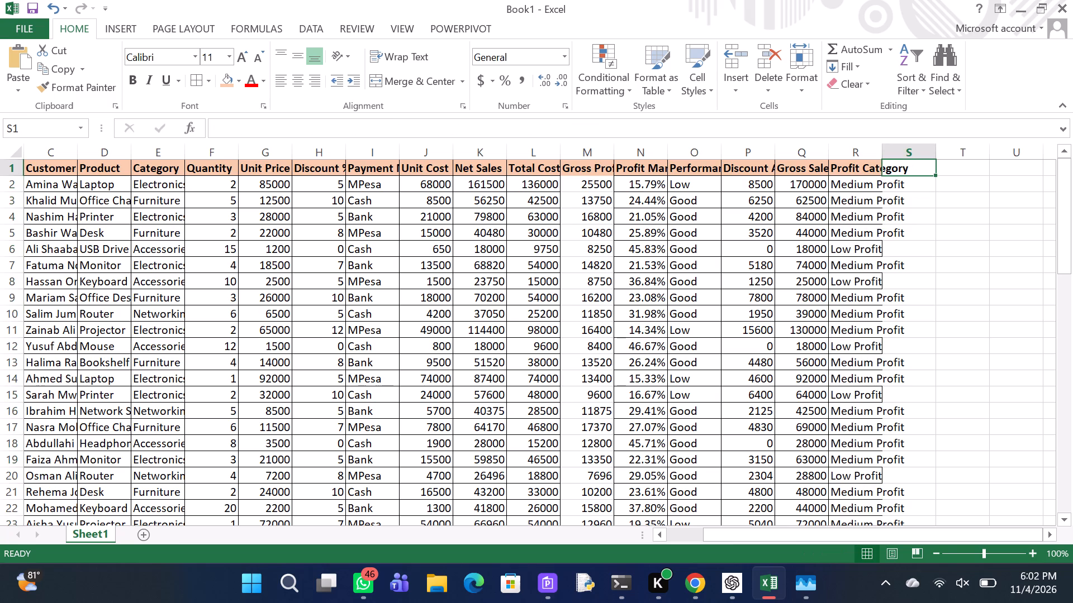
key(o)
text(rder)
key(space)
key(s)
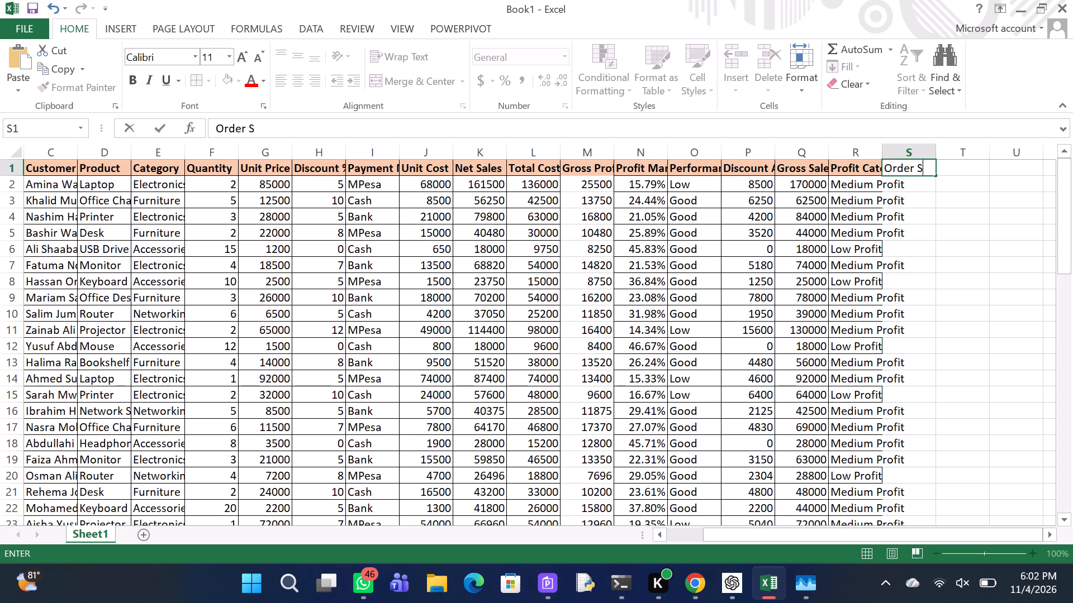
key(i)
text(ze)
key(Return)
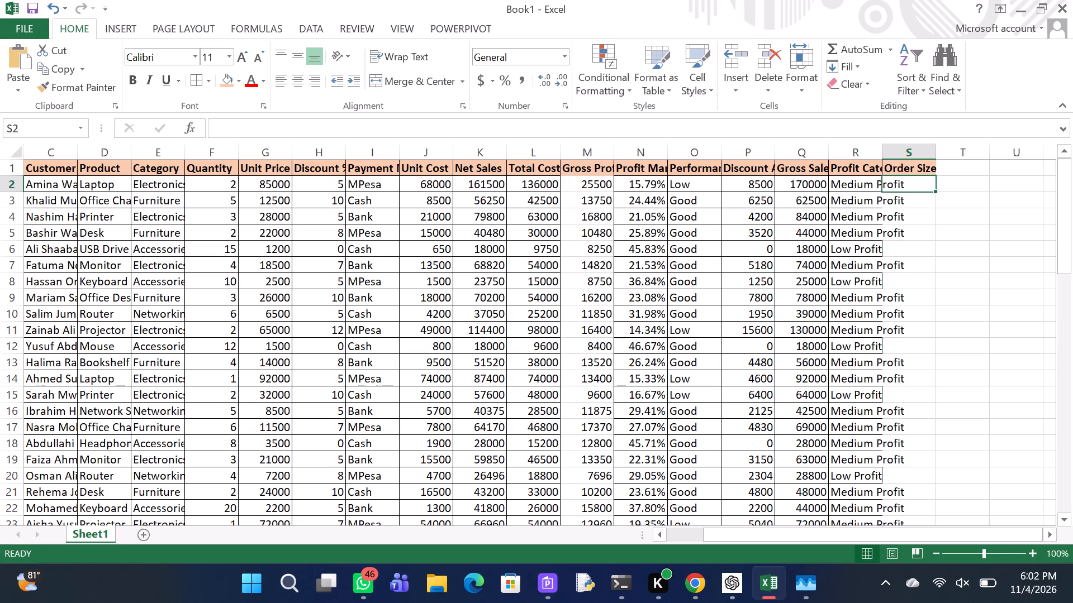
Start the Order Size formula in S2 with =IF(F2>=15,"Large", to classify orders by quantity.
key(equal)
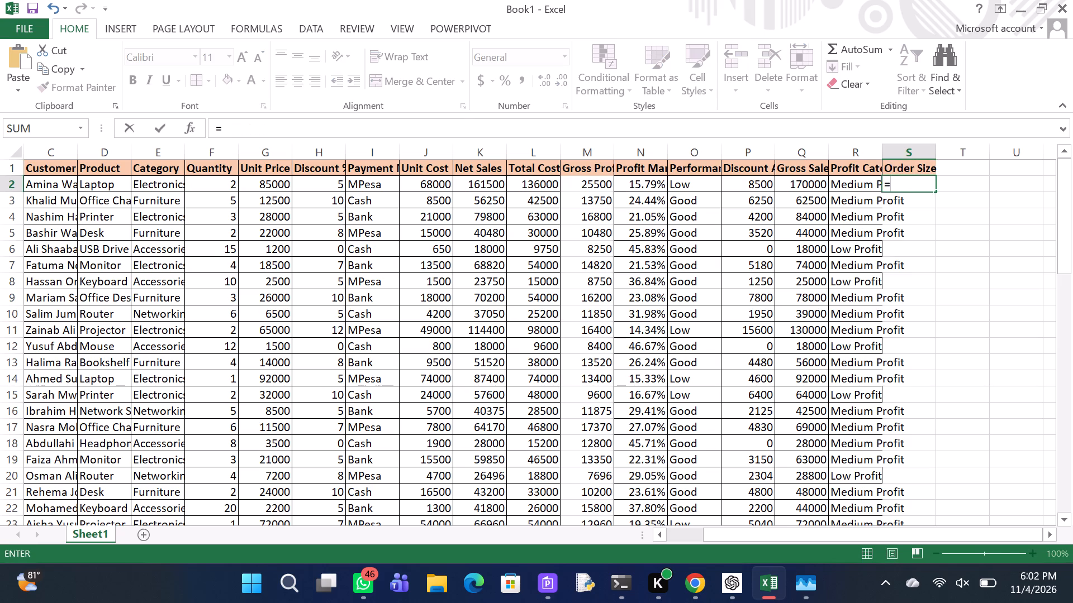
text(IF)
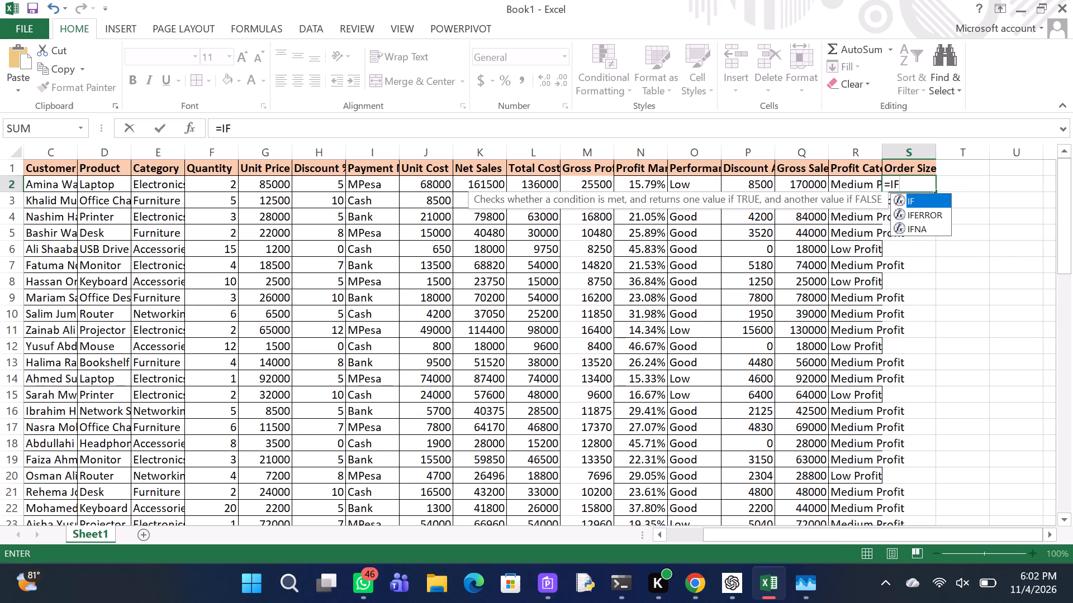
key(shift+parenleft)
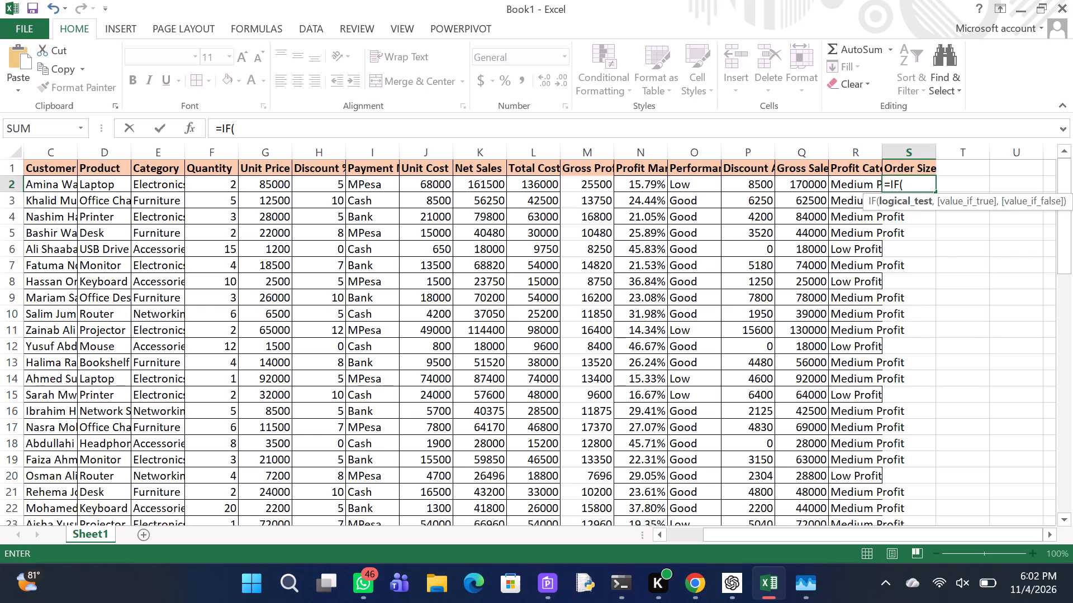
text(F2)
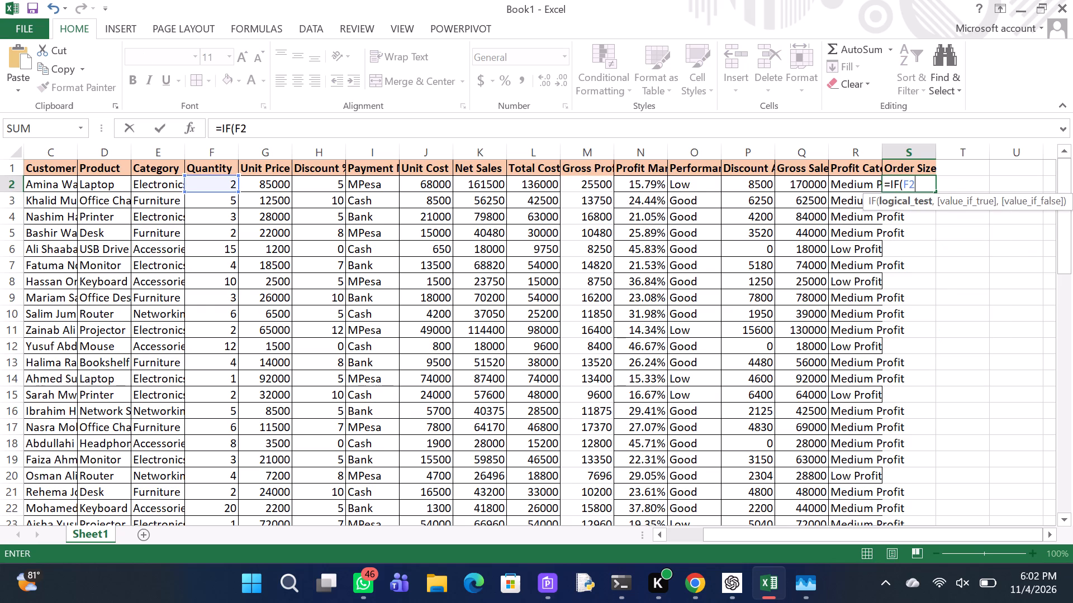
text(>=)
text(15)
key(comma)
text("L)
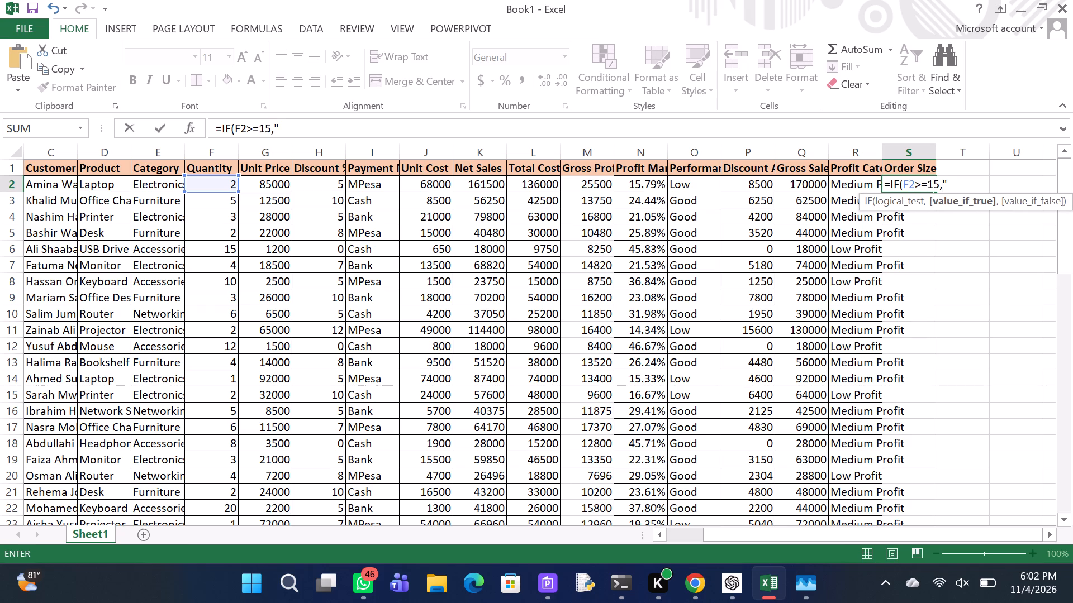
text(arge)
key(shift+quotedbl)
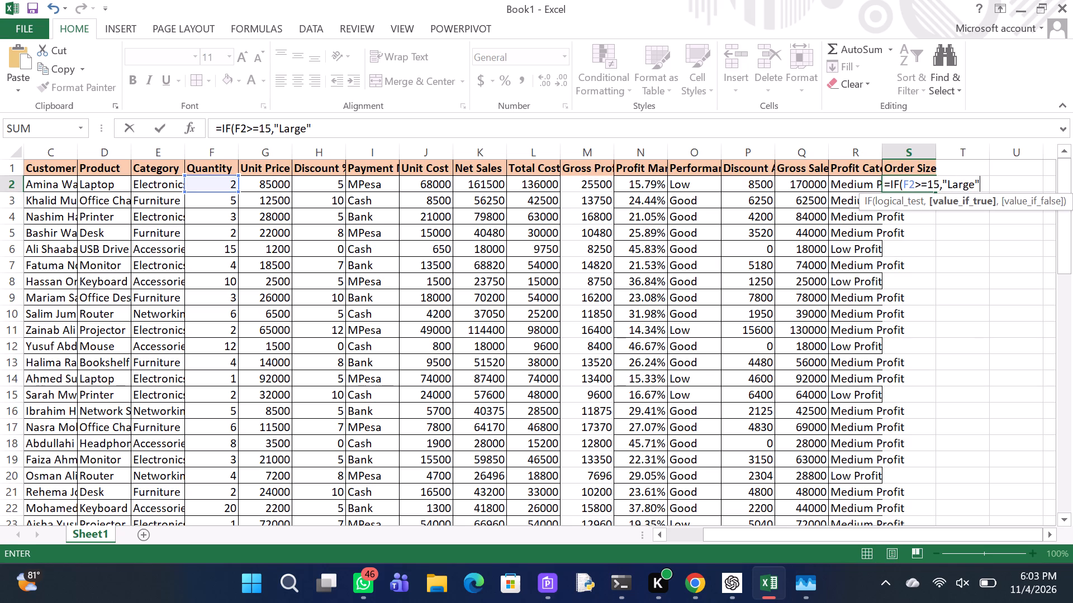
key(comma)
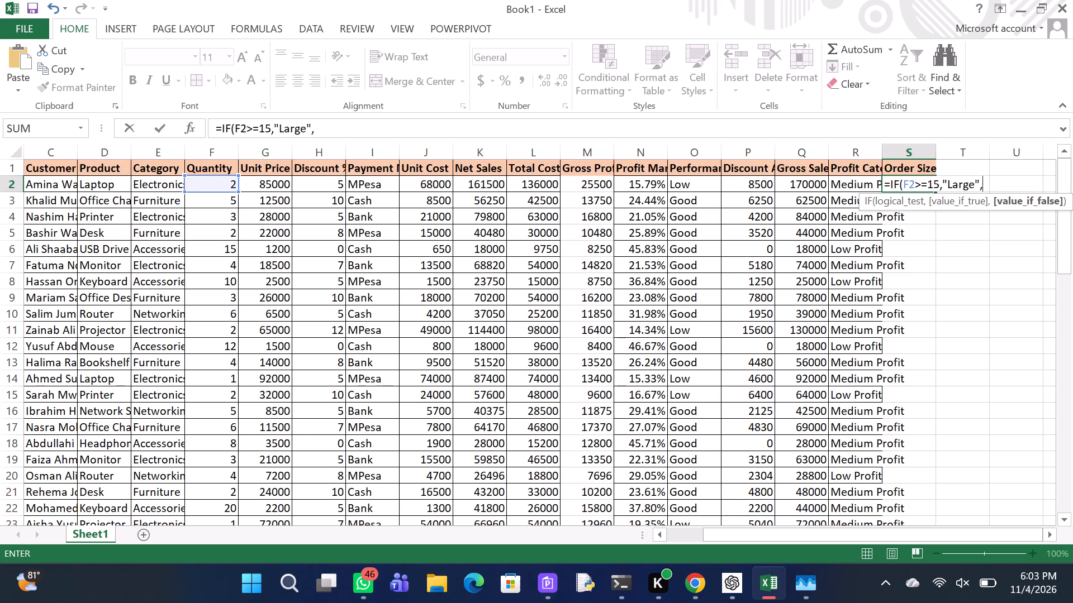
Complete the Order Size formula in S2 with the nested condition IF(F2>=5,"Medium","Small")) and enter it.
key(i)
key(f)
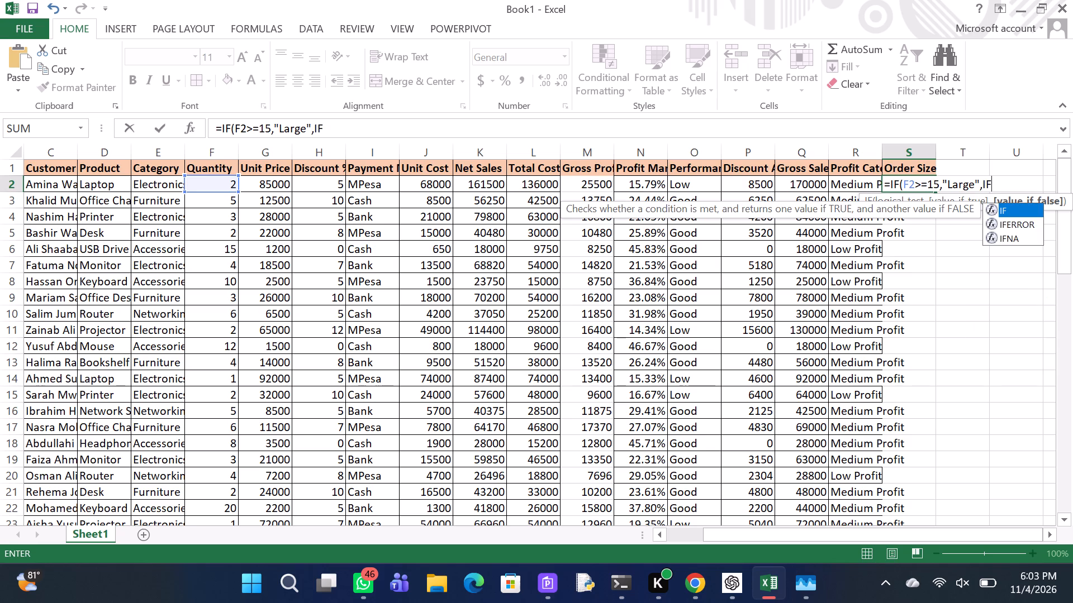
key(shift+parenleft)
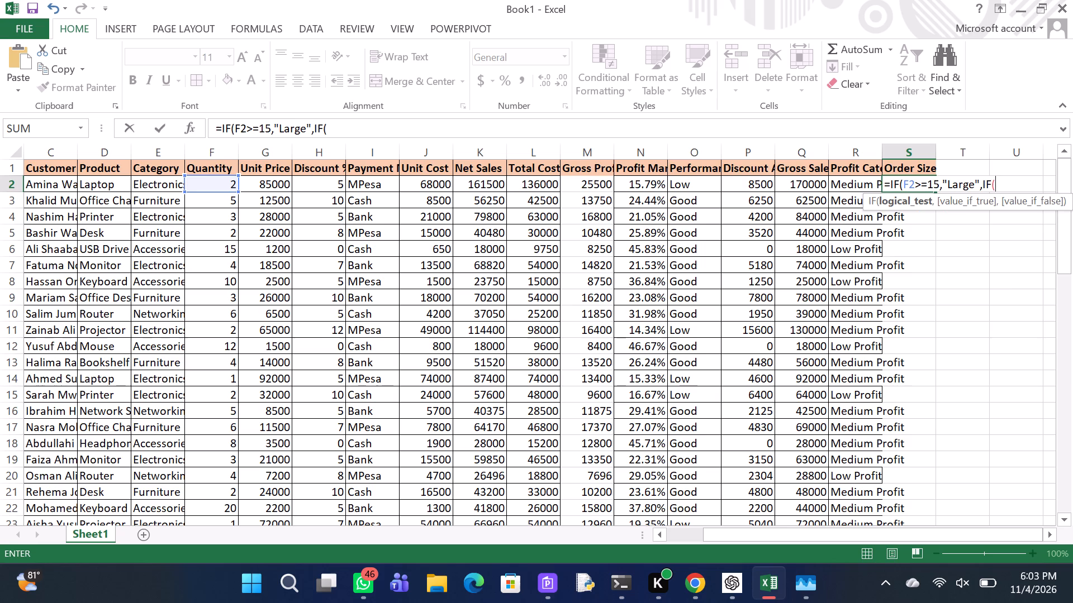
key(f)
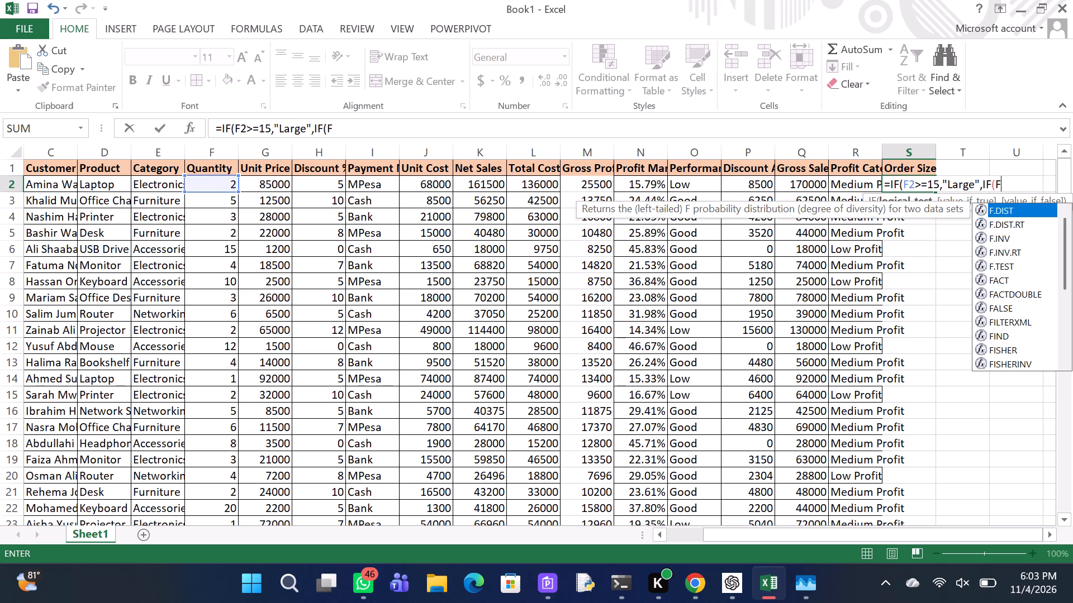
key(2)
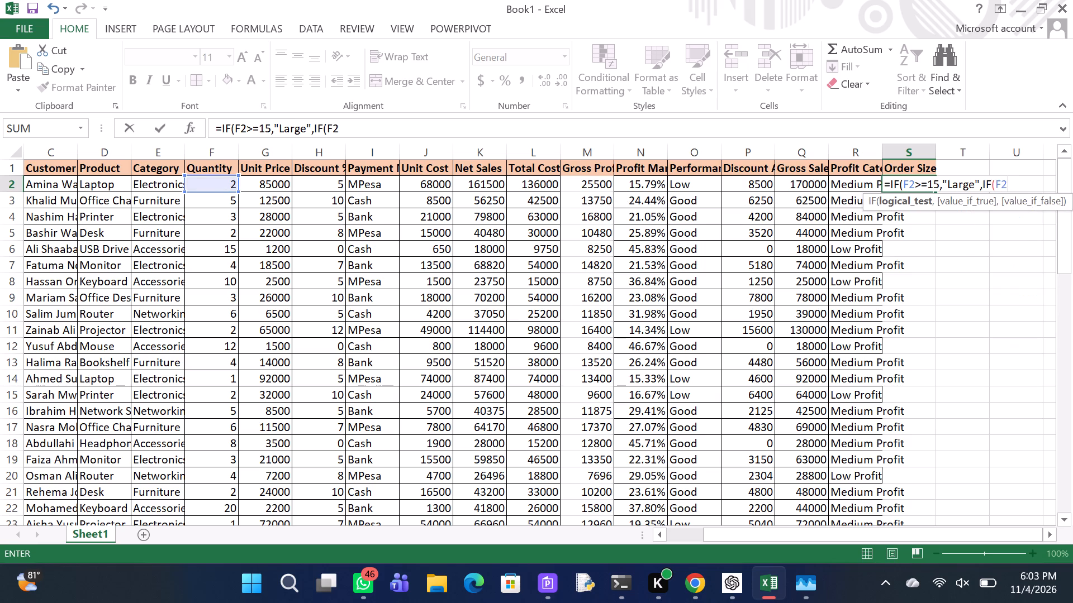
key(shift+greater)
key(equal)
key(5)
key(comma)
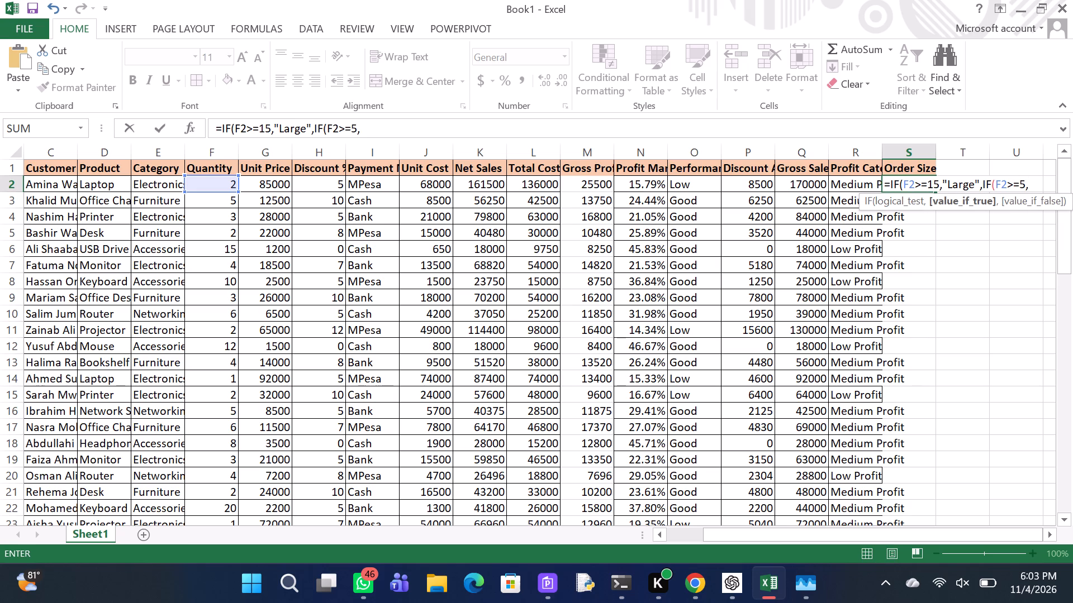
key(shift+quotedbl)
key(m)
text(edium)
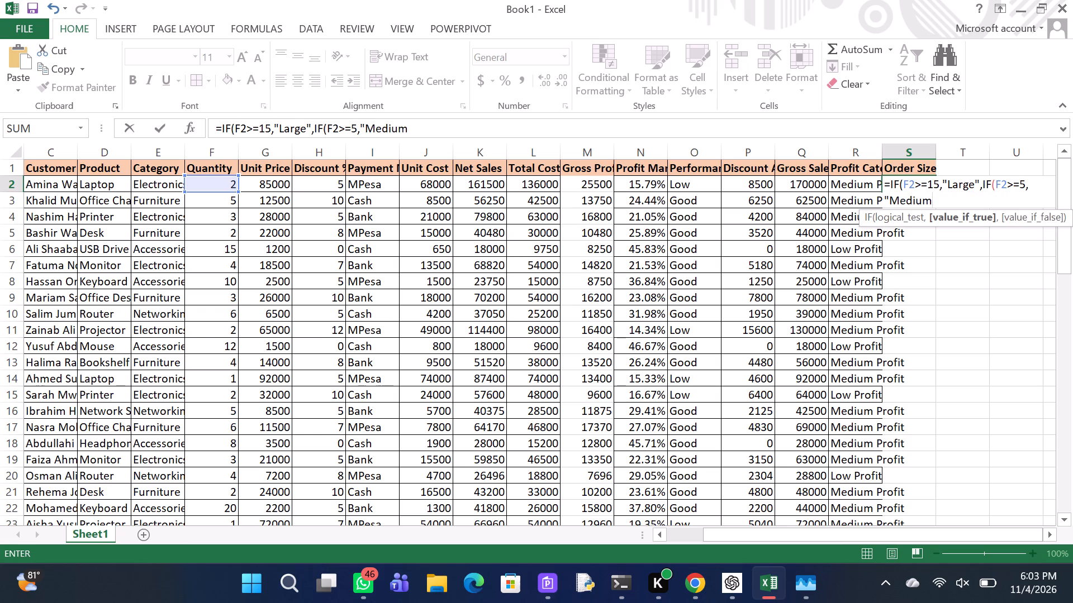
text(",)
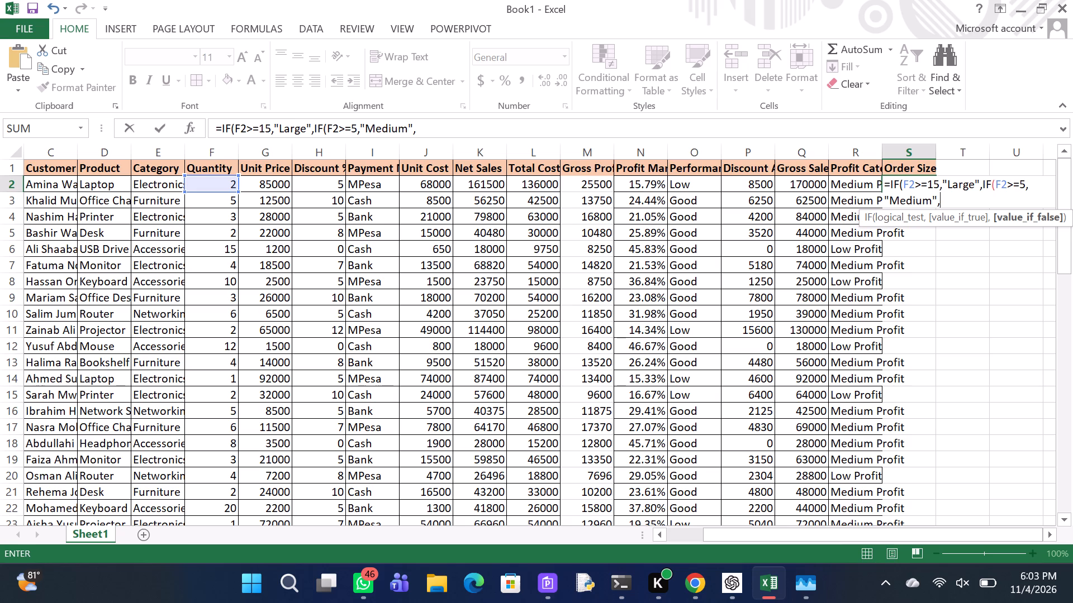
key(shift+quotedbl)
key(s)
text(mall)
key(shift+quotedbl)
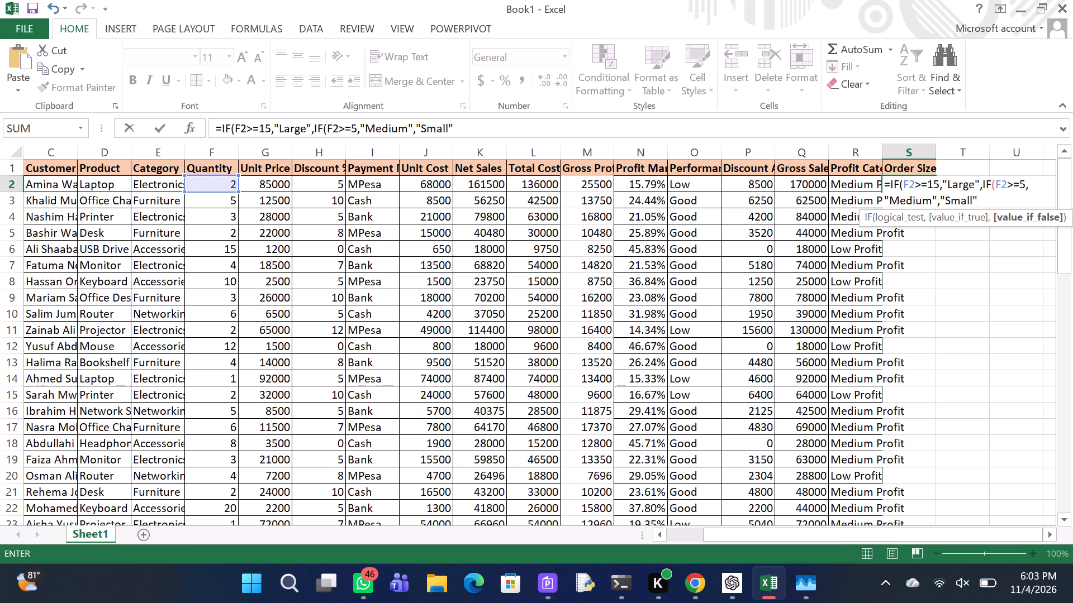
text()))
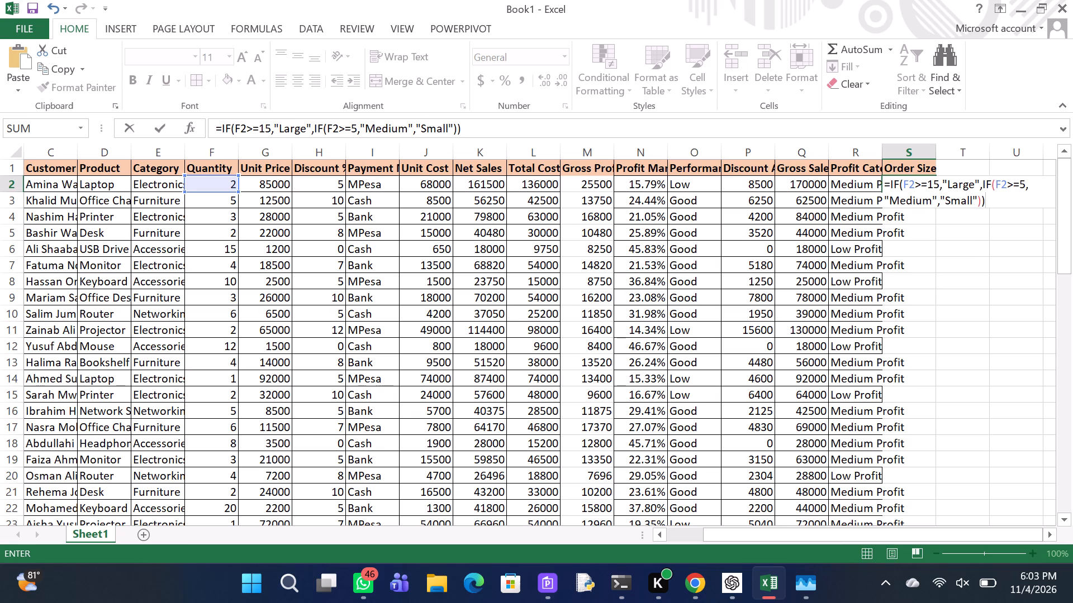
key(Return)
Fill the Order Size formula from S2 down through all order rows and apply borders to the filled cells.
click(901, 186)
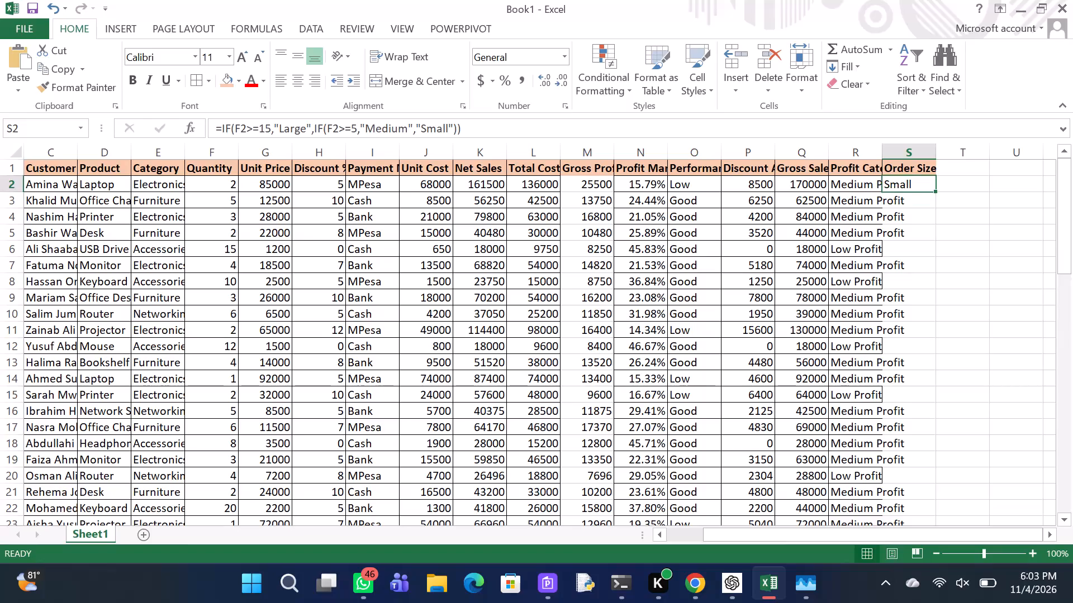
double_click(937, 191)
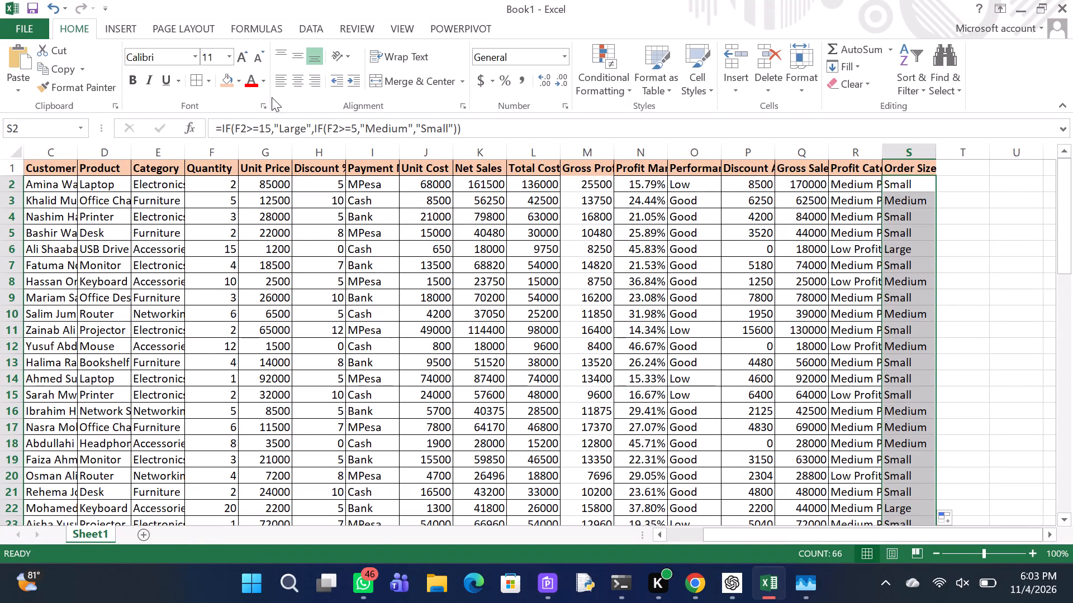
click(200, 76)
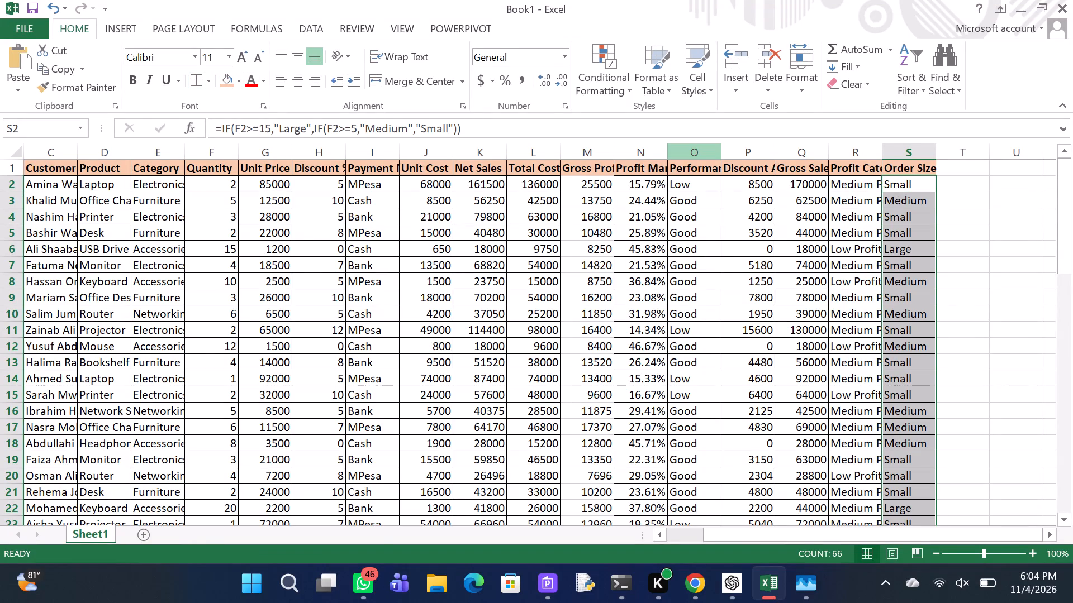
Widen column R so the Profit Category header and its values fit in full.
drag(880, 156, 887, 155)
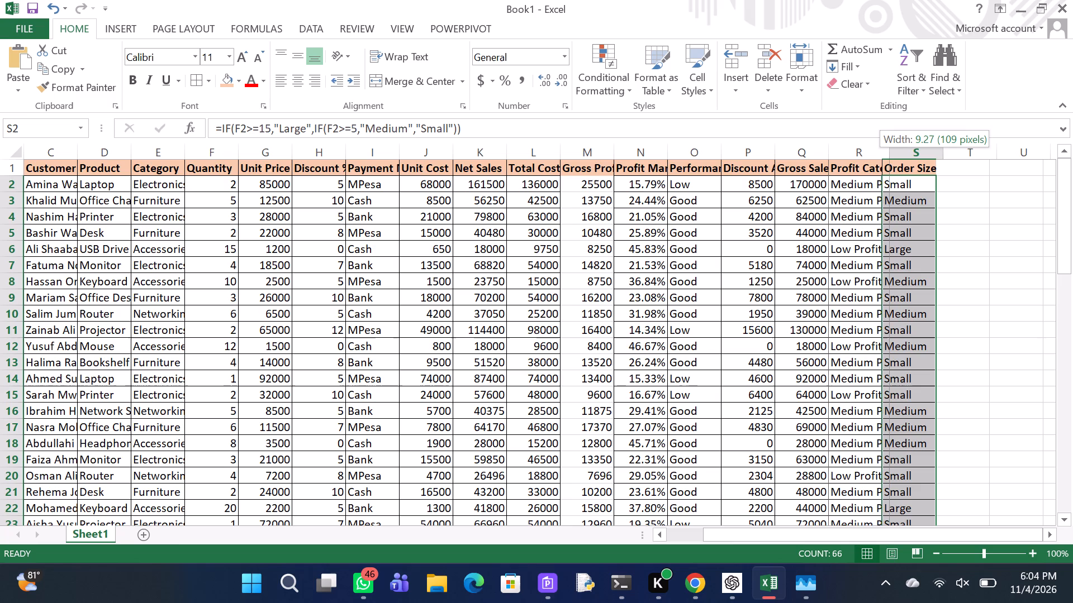
drag(887, 155, 896, 155)
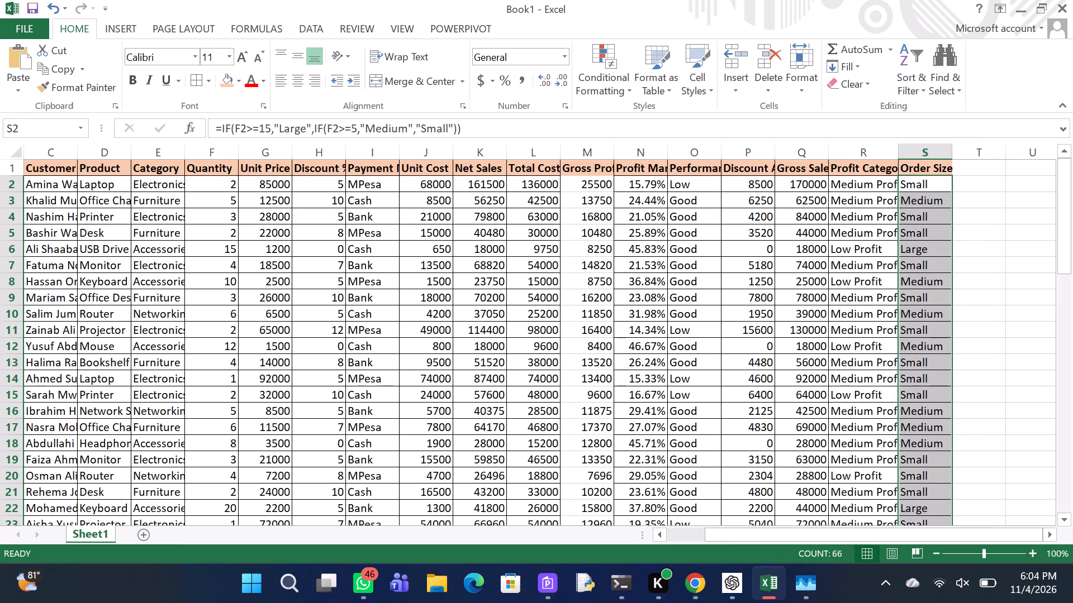
drag(896, 155, 905, 151)
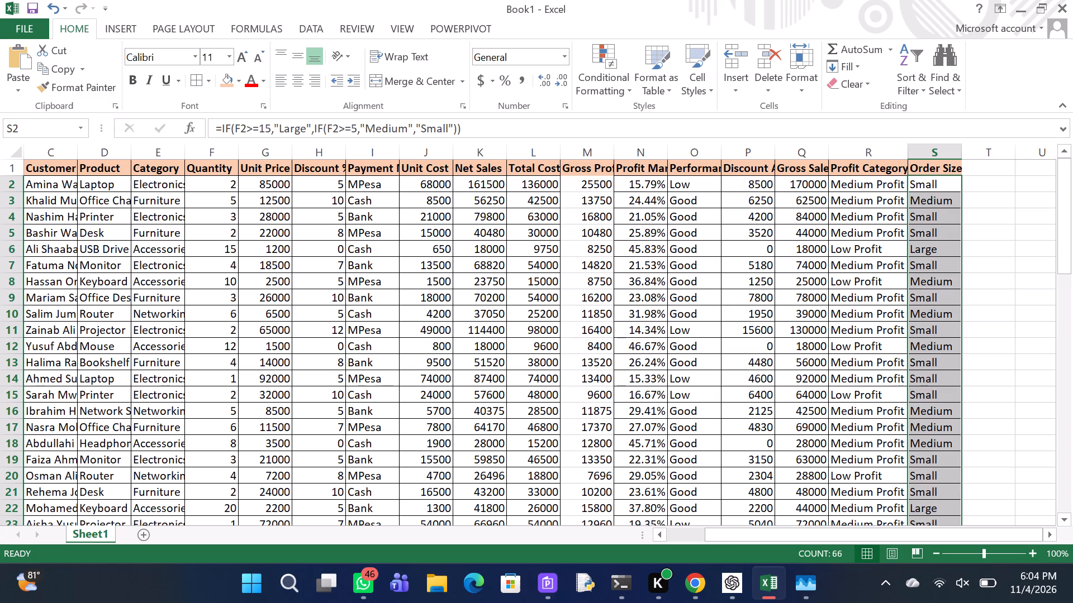
Add the column header "Order Priority" in cell T1.
click(975, 169)
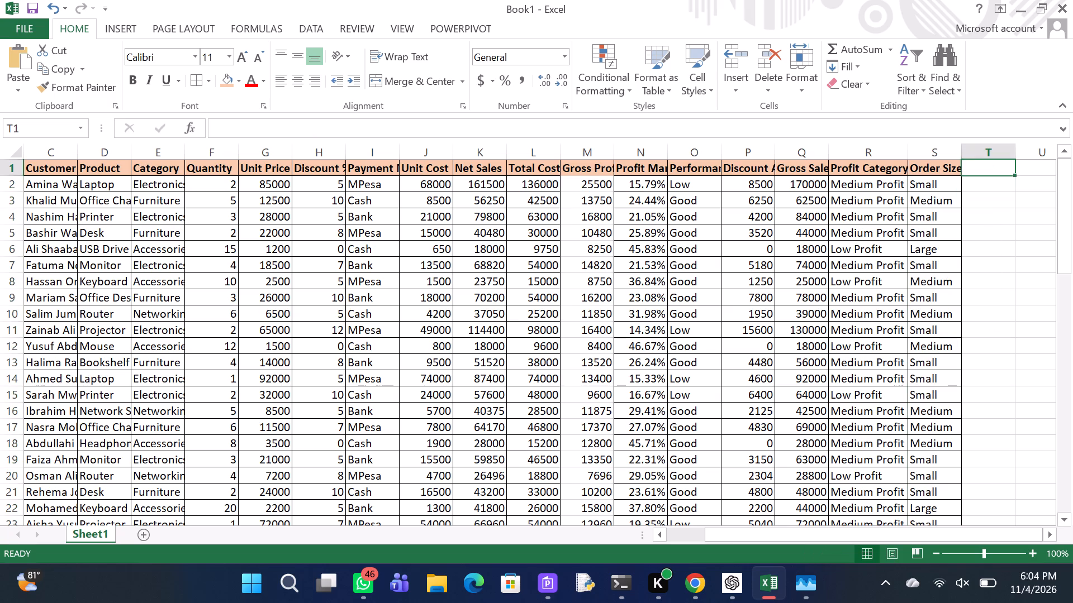
key(o)
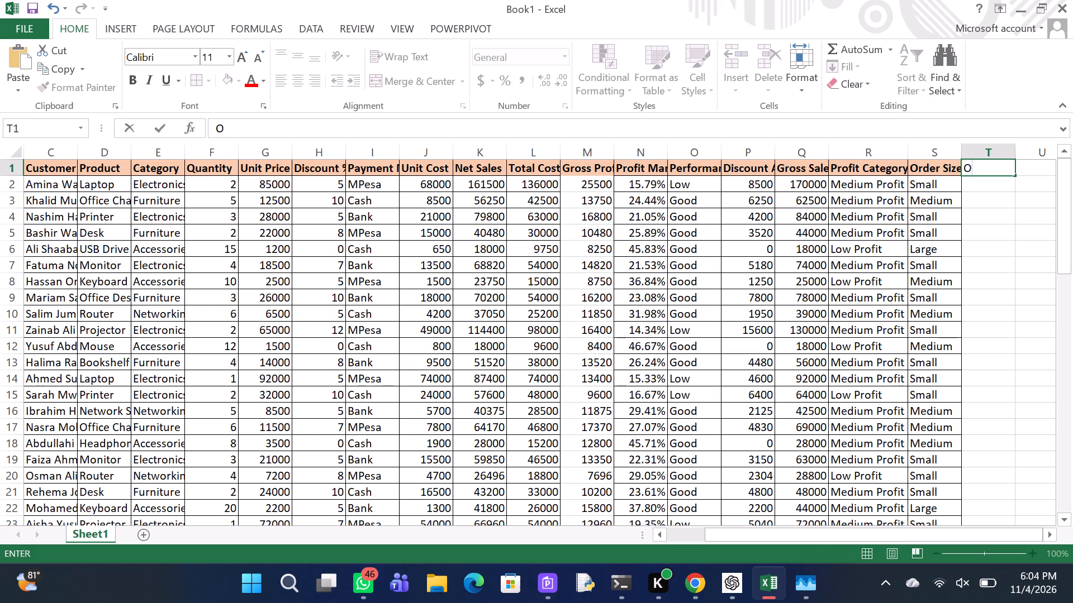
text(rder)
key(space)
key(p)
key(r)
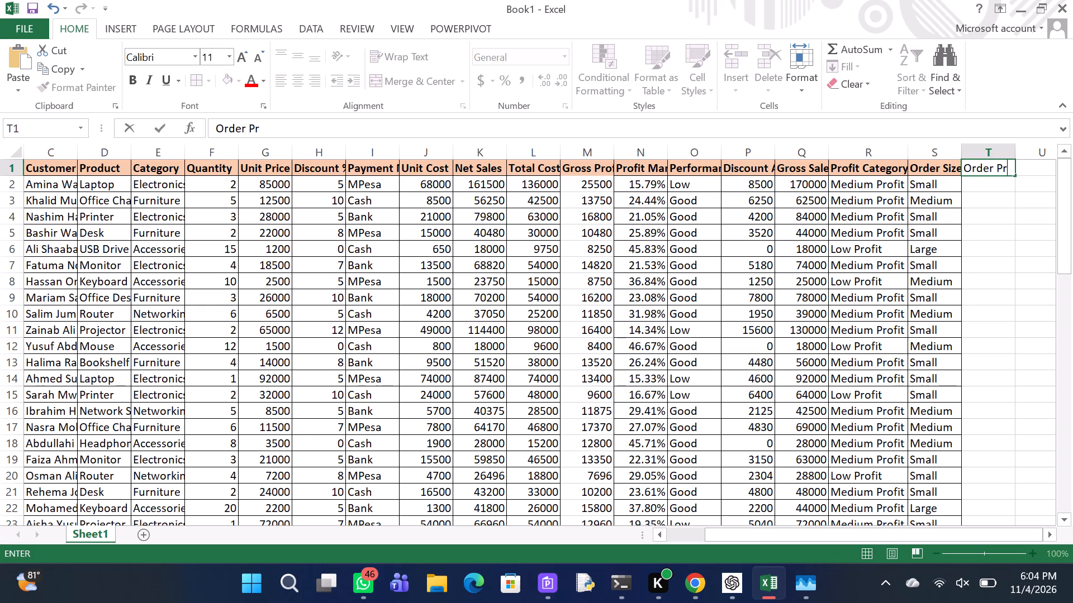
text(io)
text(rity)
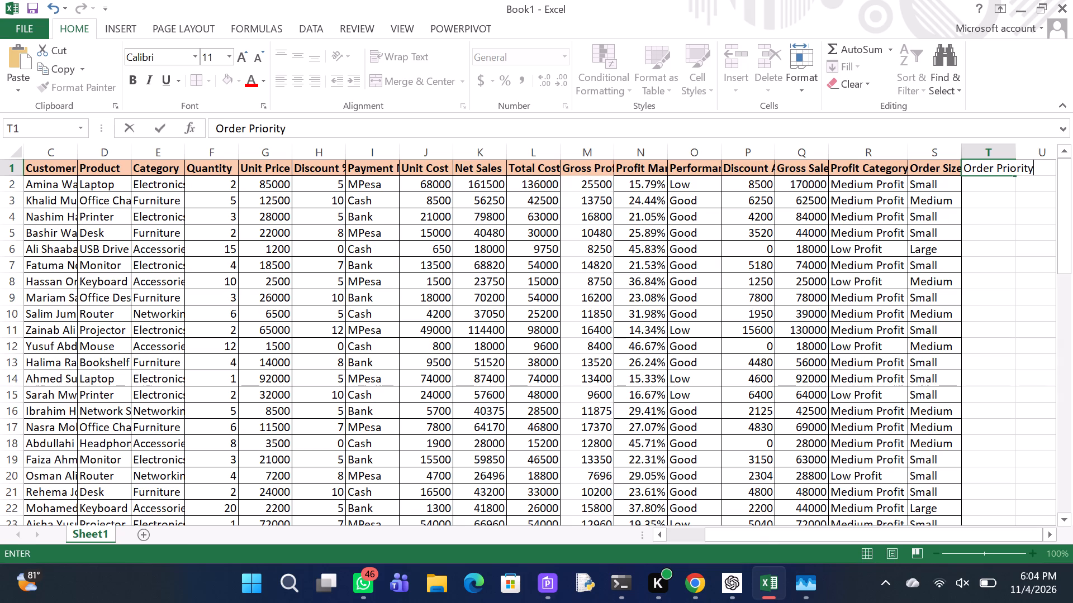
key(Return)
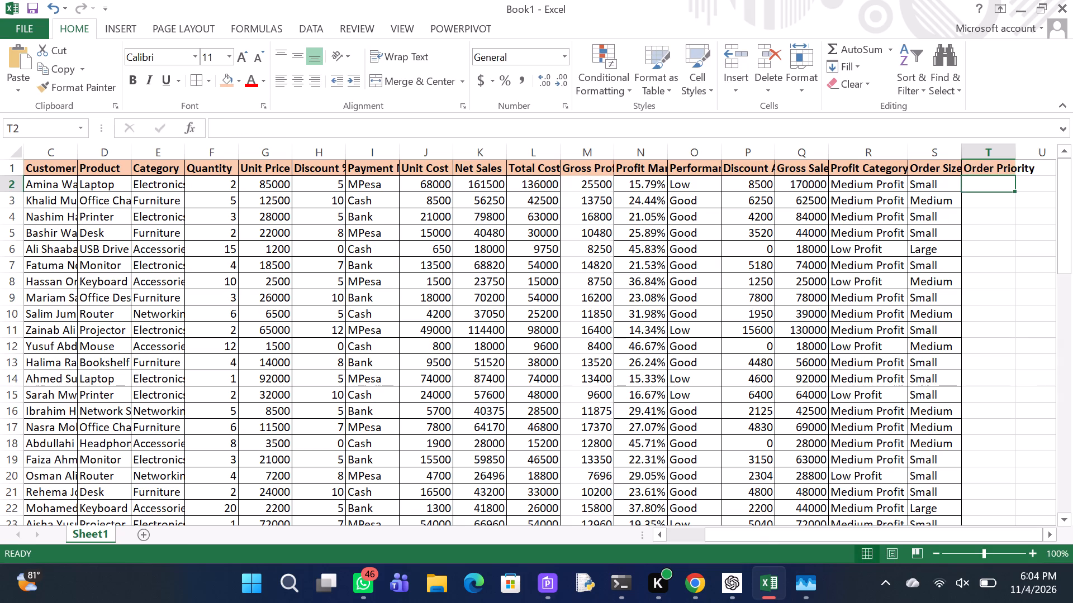
Start the Order Priority formula in T2 with the condition =IF(OR(K2>=1000000,F2>=15), testing Net Sales and Quantity.
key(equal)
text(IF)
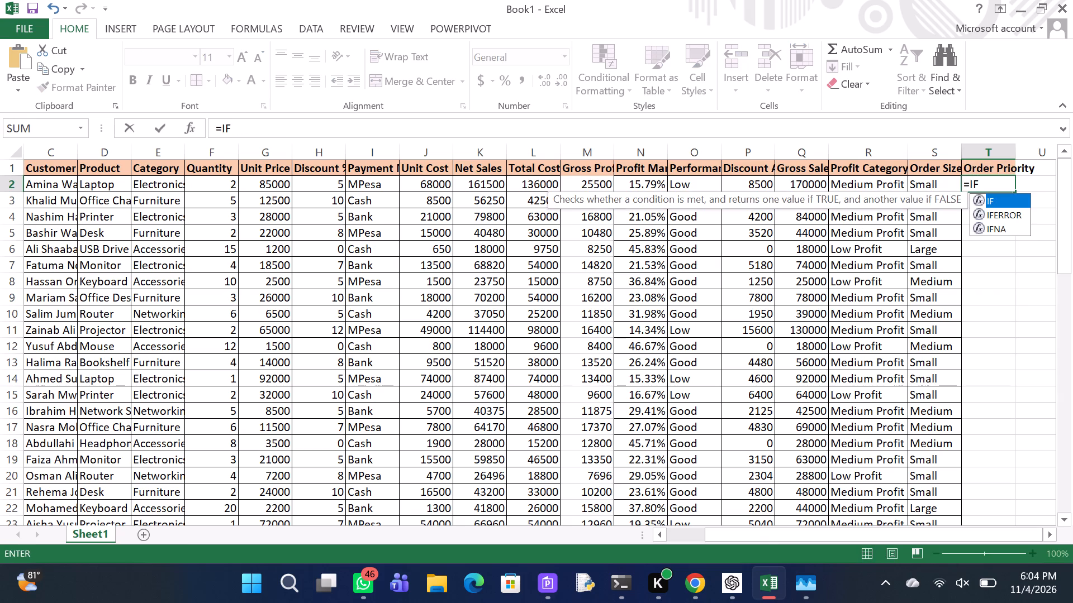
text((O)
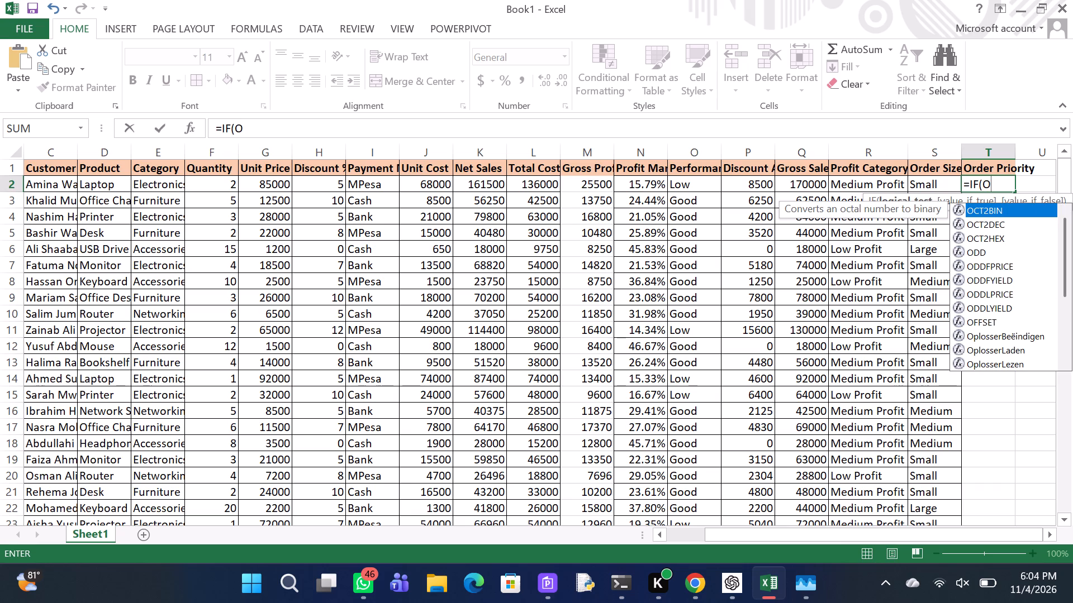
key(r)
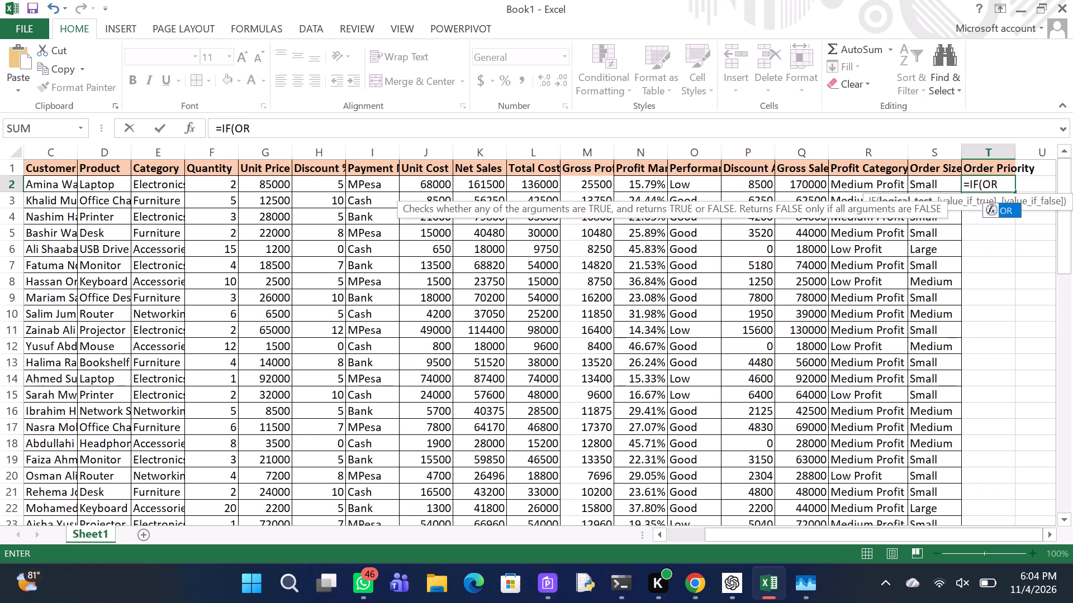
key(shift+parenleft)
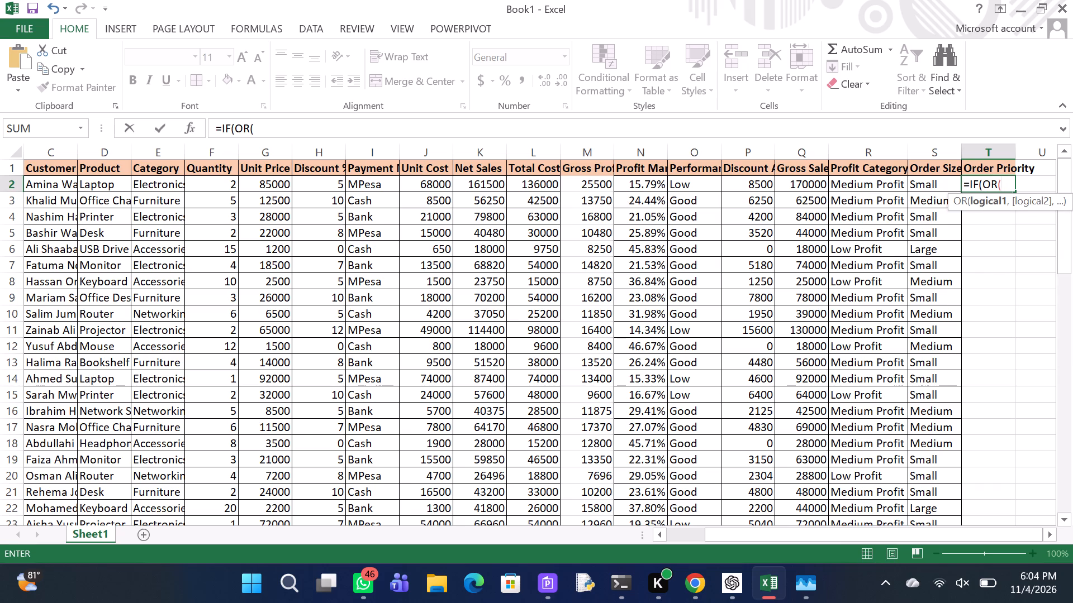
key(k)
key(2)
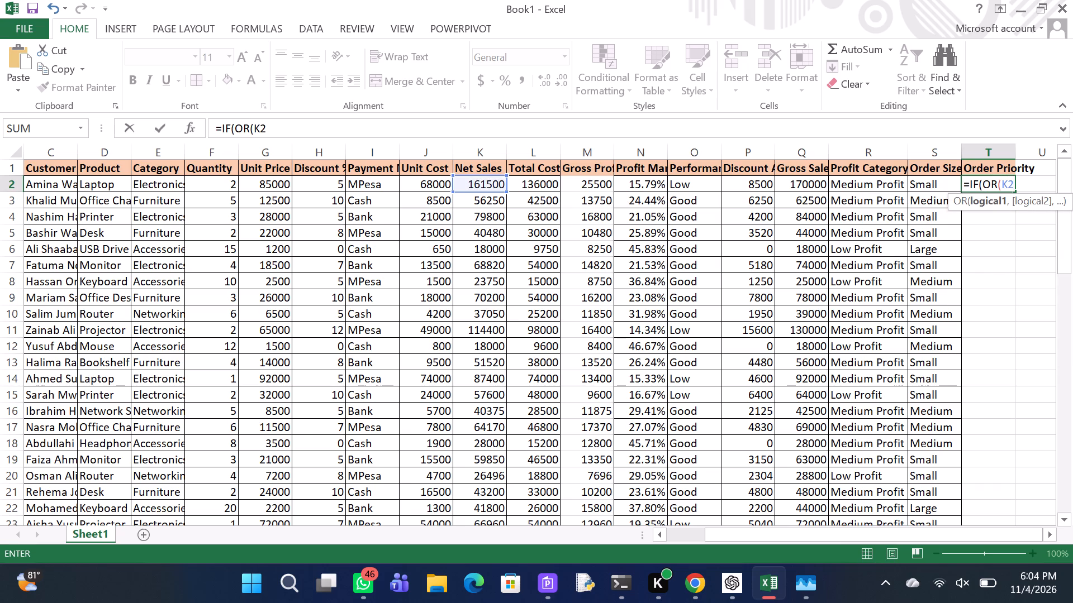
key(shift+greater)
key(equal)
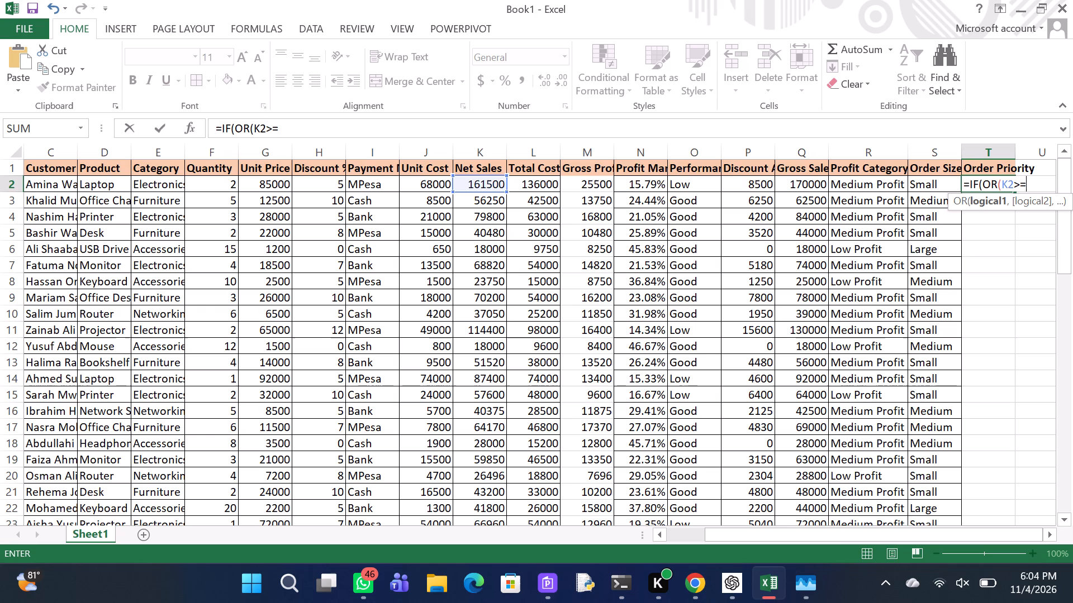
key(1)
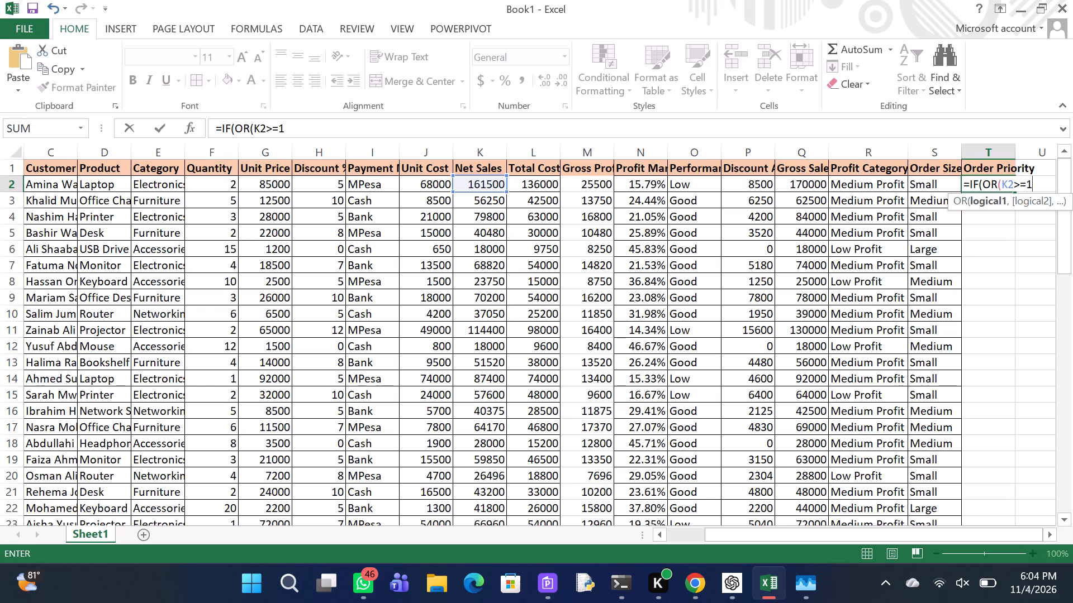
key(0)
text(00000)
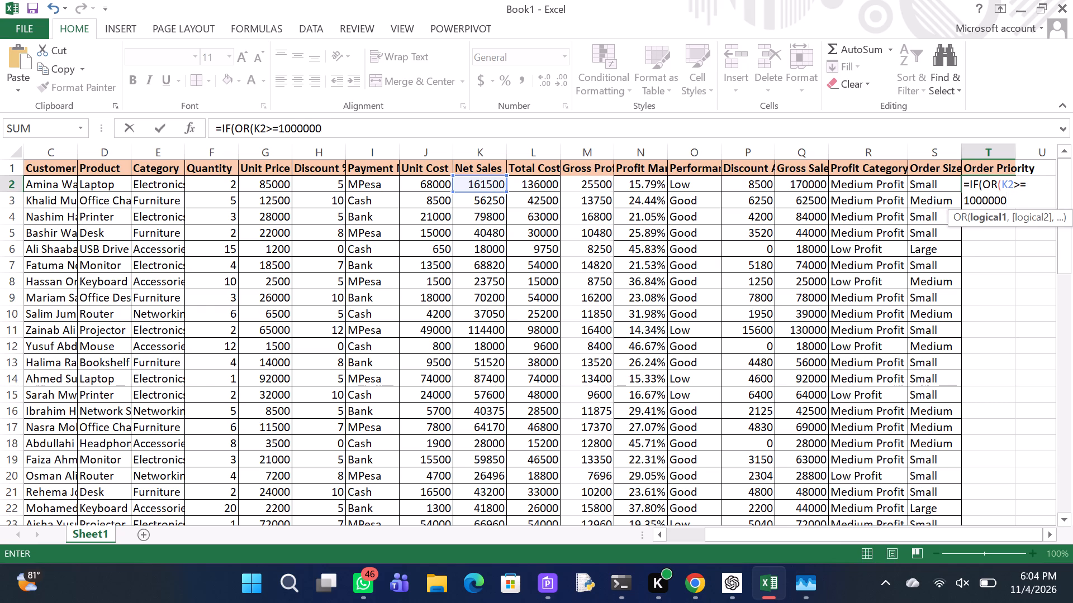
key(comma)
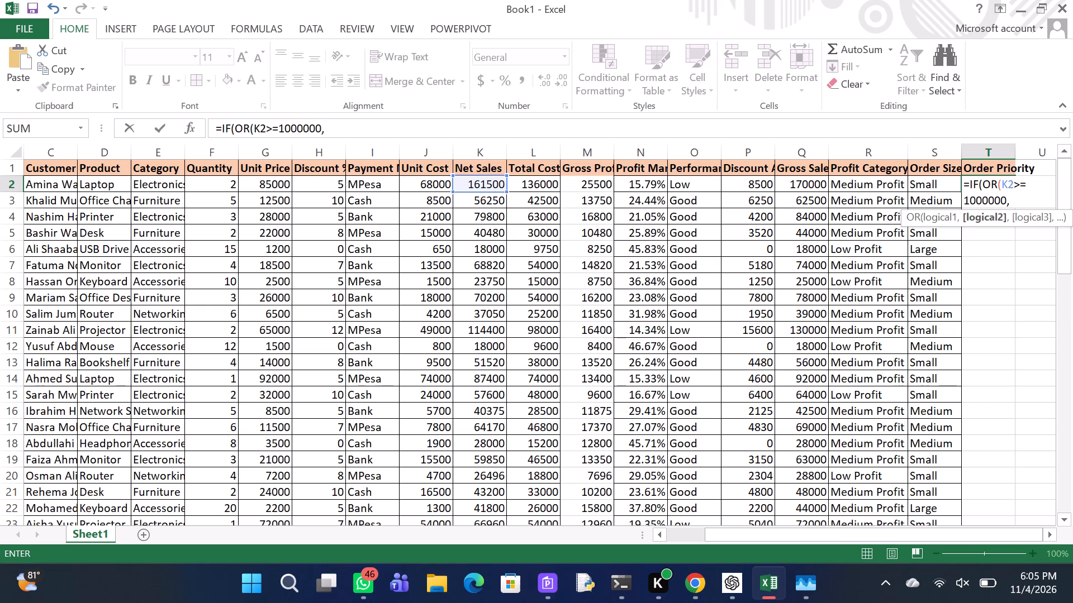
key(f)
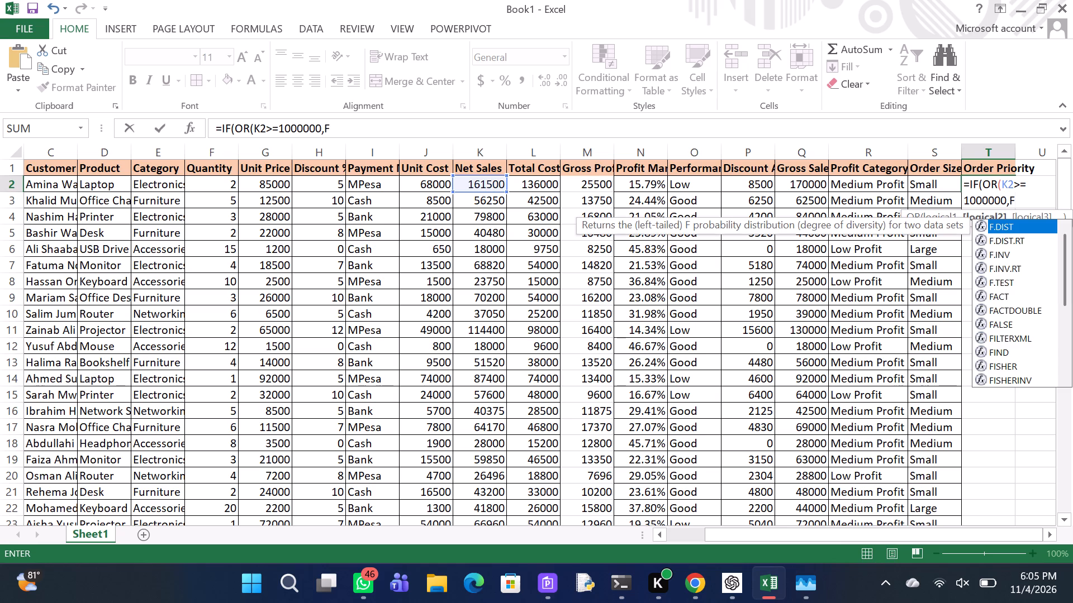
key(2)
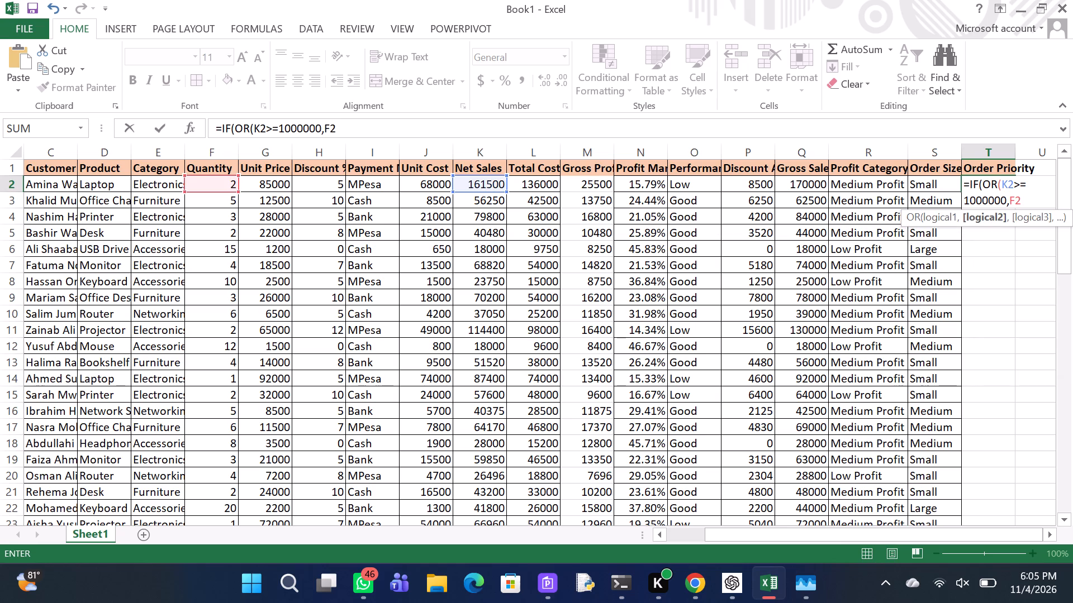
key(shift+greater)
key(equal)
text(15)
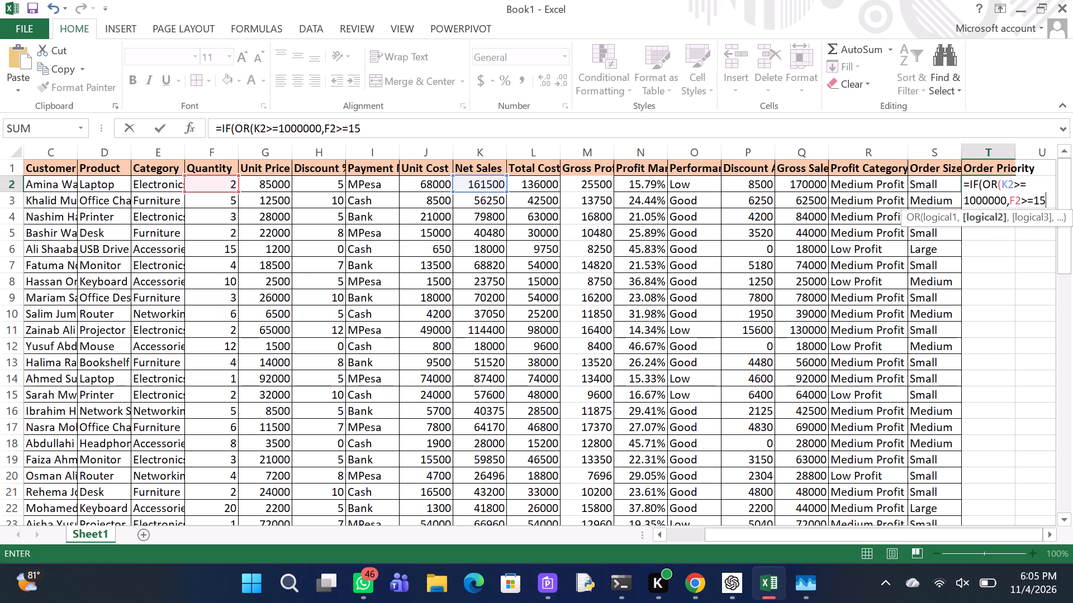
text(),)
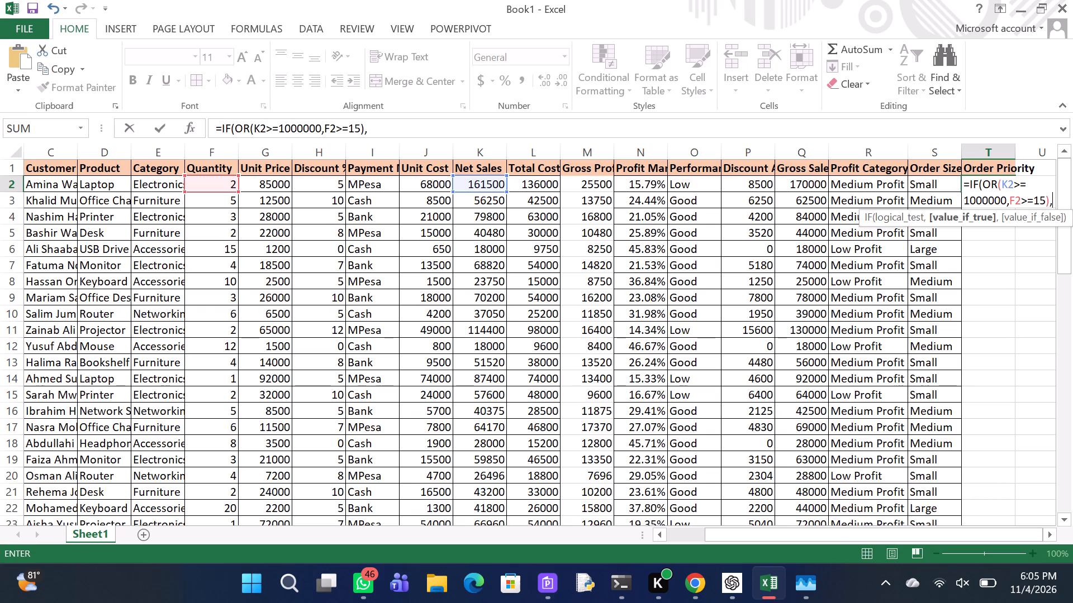
Complete the Order Priority formula in T2 with the results "High Priority" if true and "Normal" if false, and enter it.
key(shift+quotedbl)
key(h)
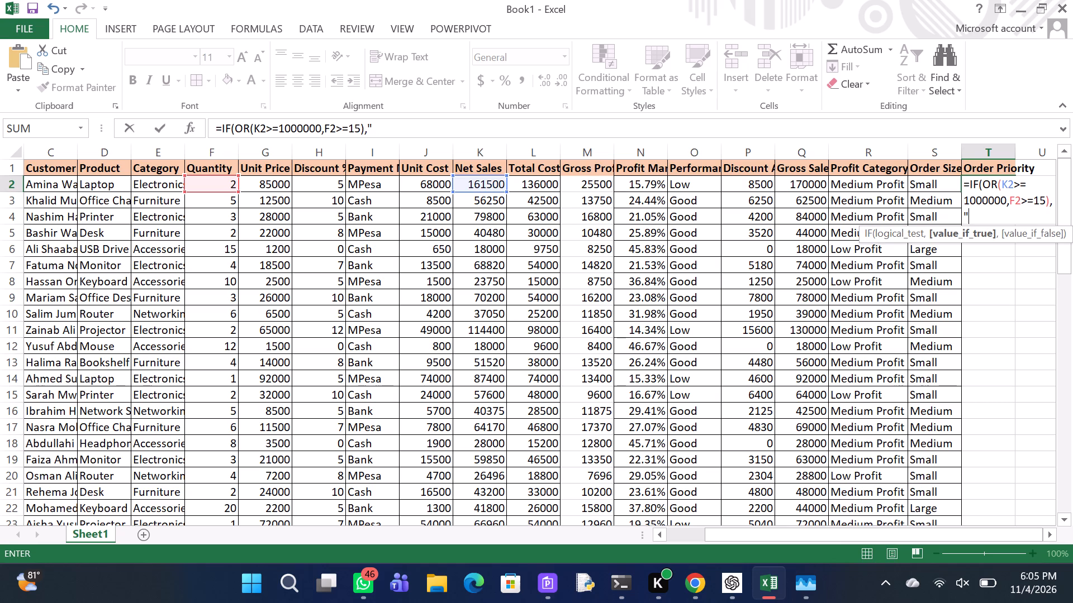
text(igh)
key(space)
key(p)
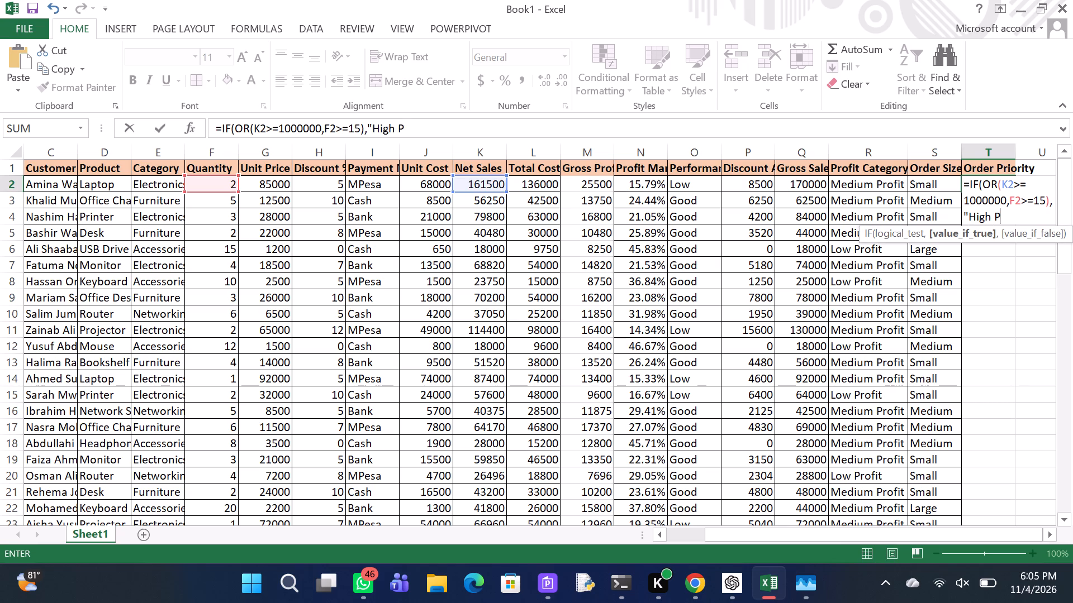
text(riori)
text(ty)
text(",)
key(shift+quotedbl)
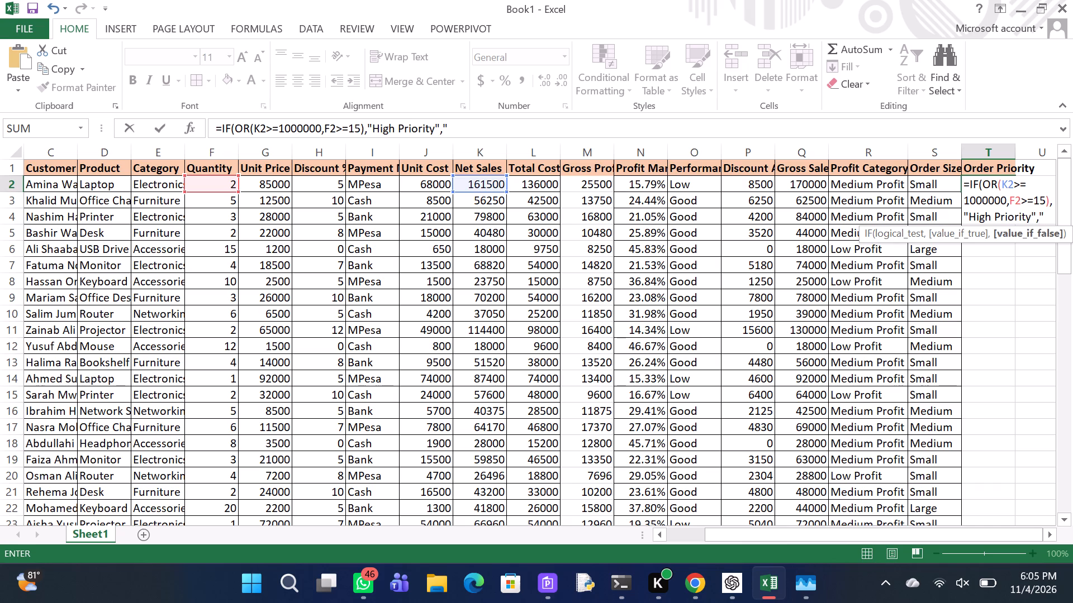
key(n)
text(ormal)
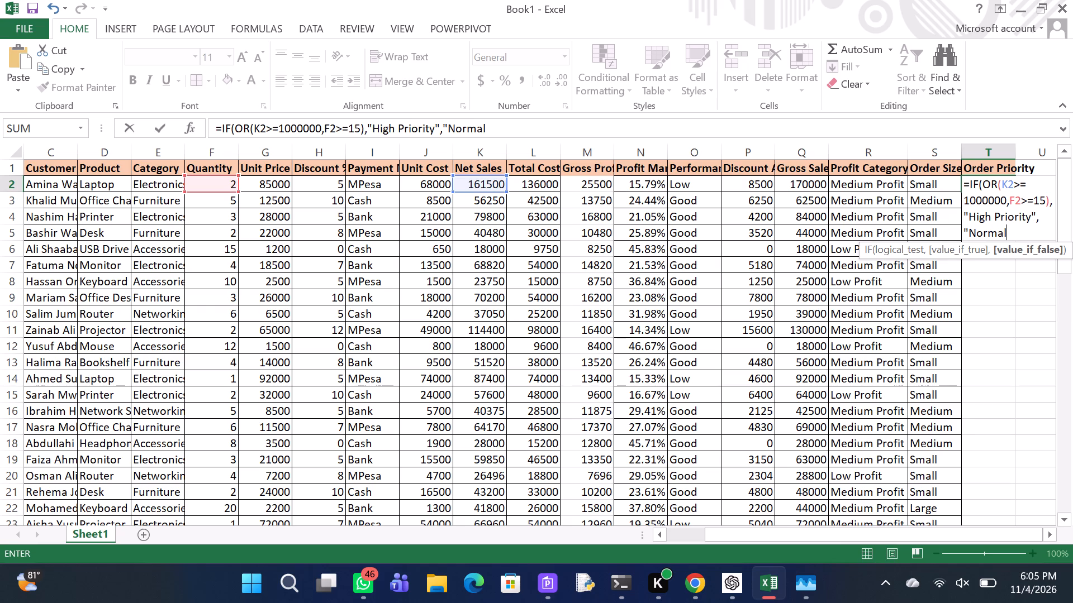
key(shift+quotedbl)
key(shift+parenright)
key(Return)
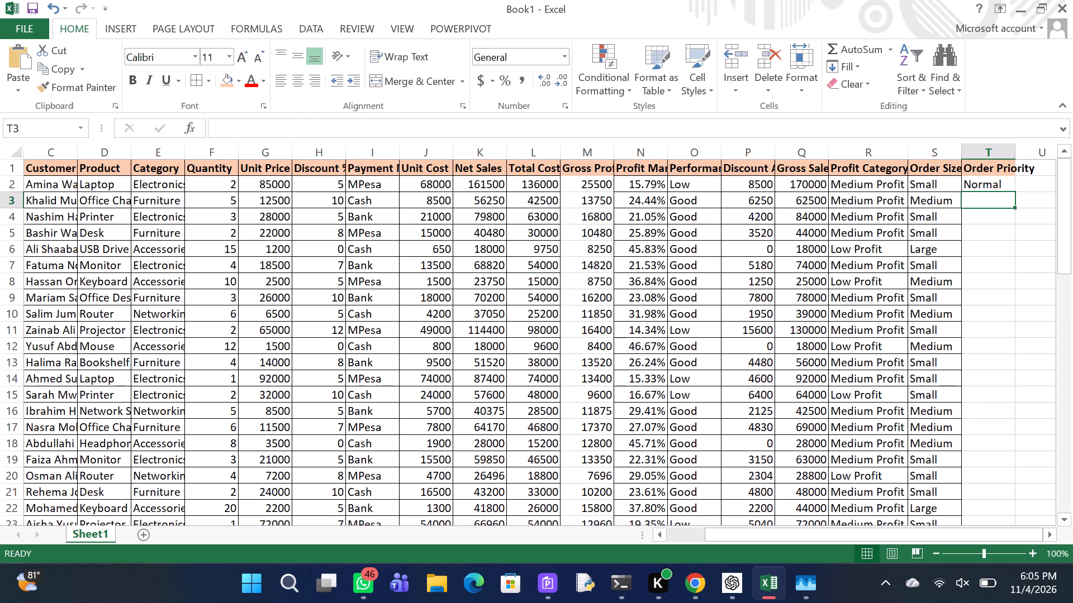
Fill the Order Priority formula from T2 down through all order rows.
click(980, 185)
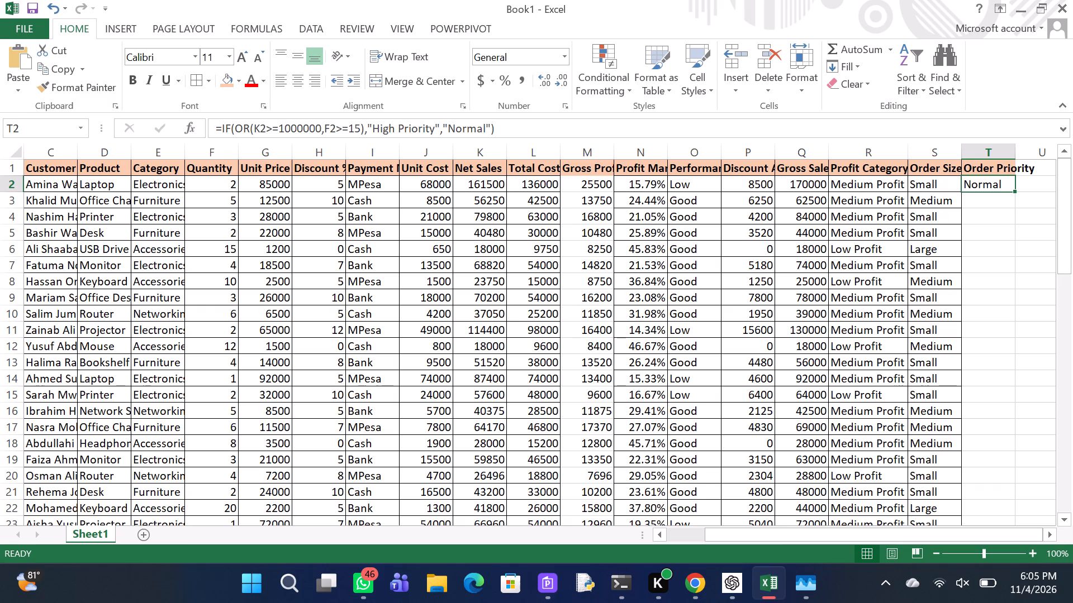
double_click(1014, 192)
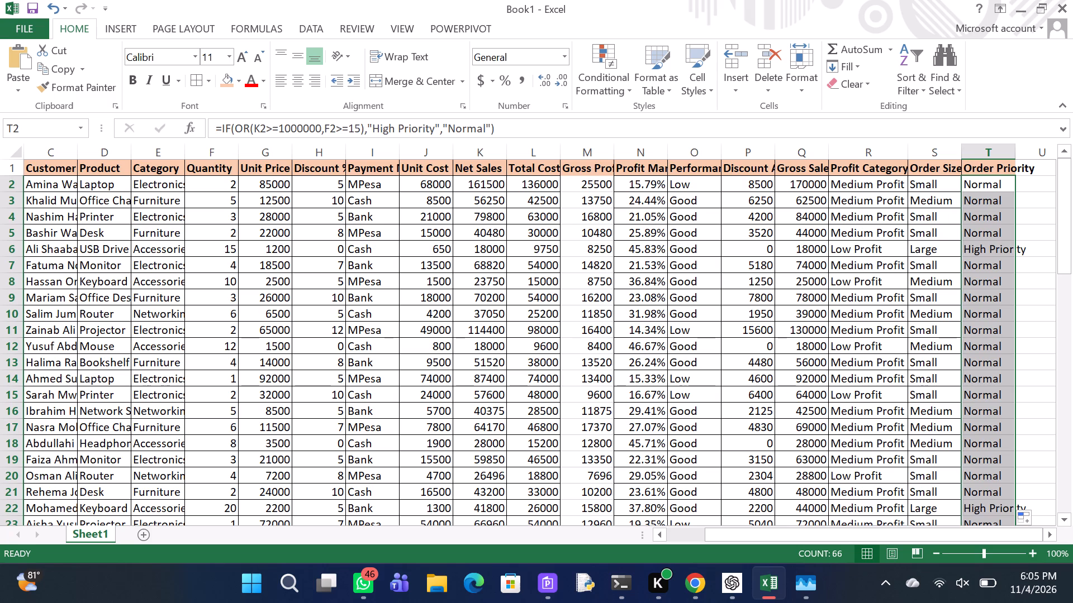
Add the column header "Cumulative Sales" in cell U1.
scroll(1018, 200, left, 1)
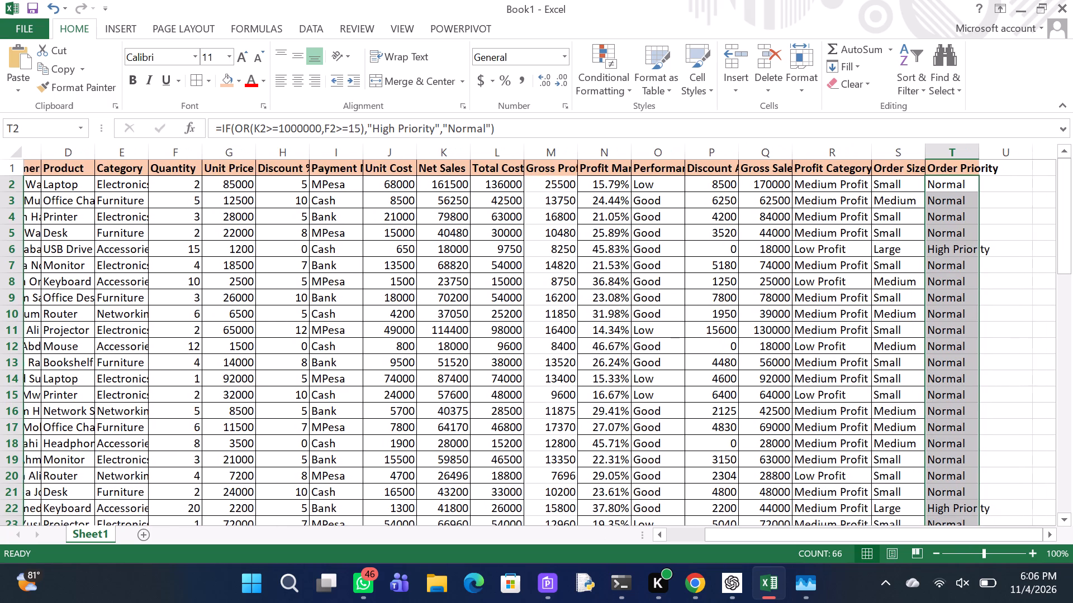
click(996, 167)
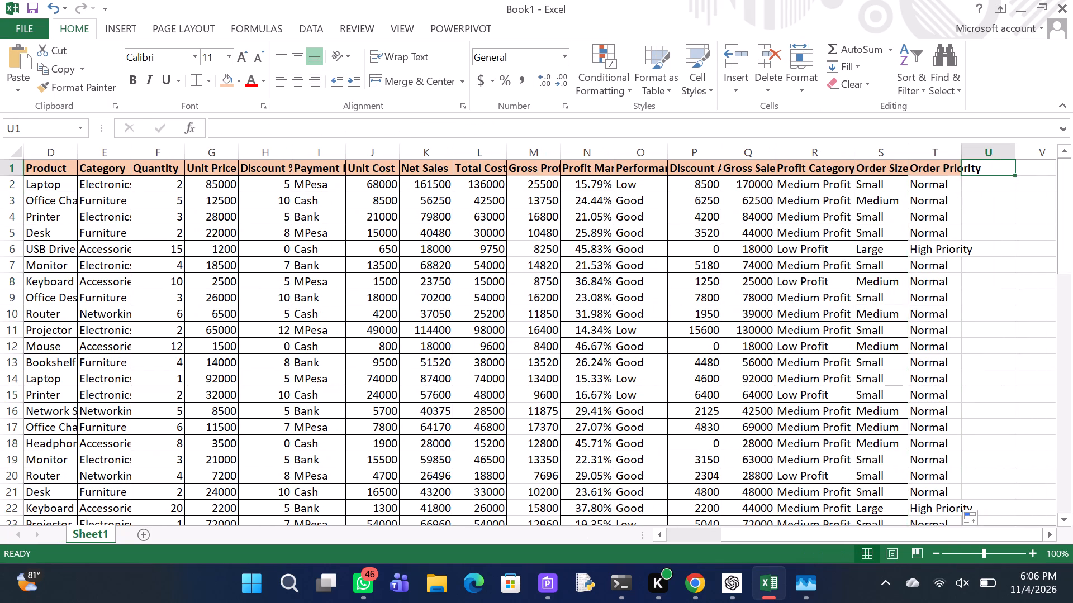
key(s)
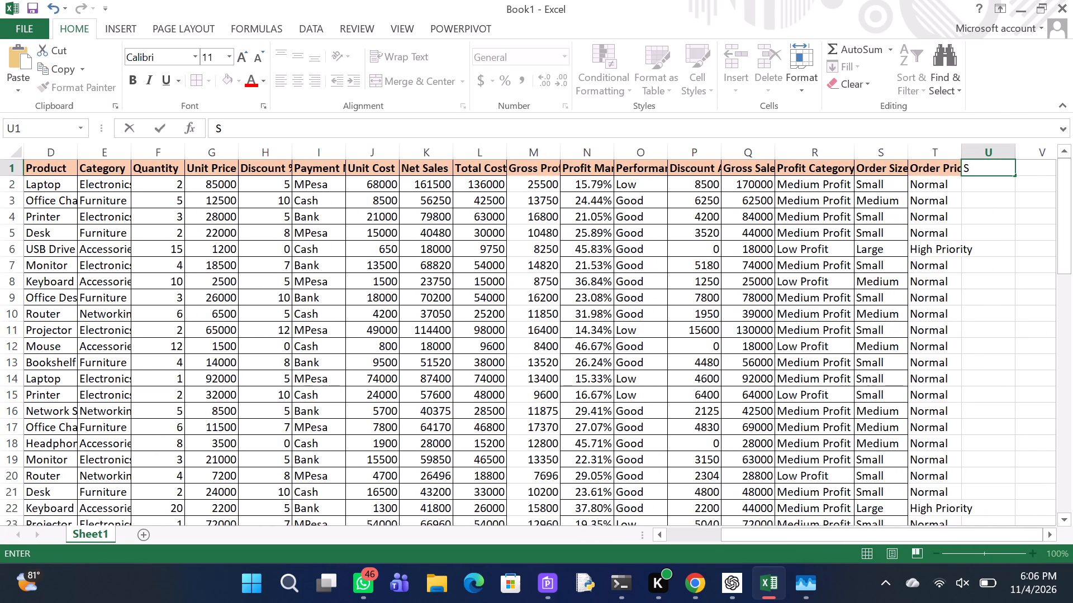
key(BackSpace)
key(c)
text(umulativ)
text(e)
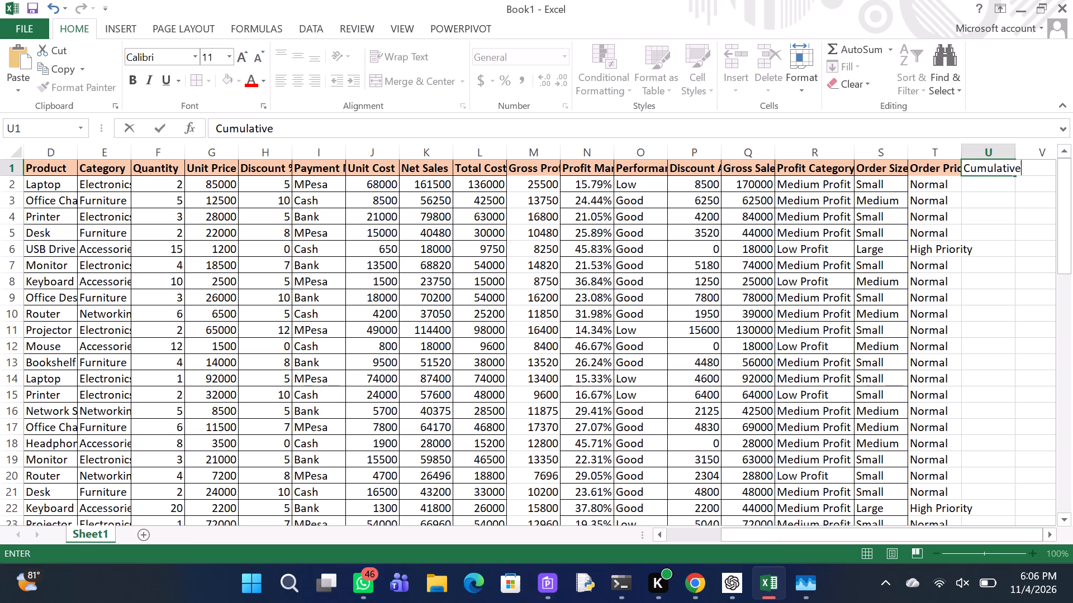
key(space)
key(s)
text(ale)
key(s)
key(Return)
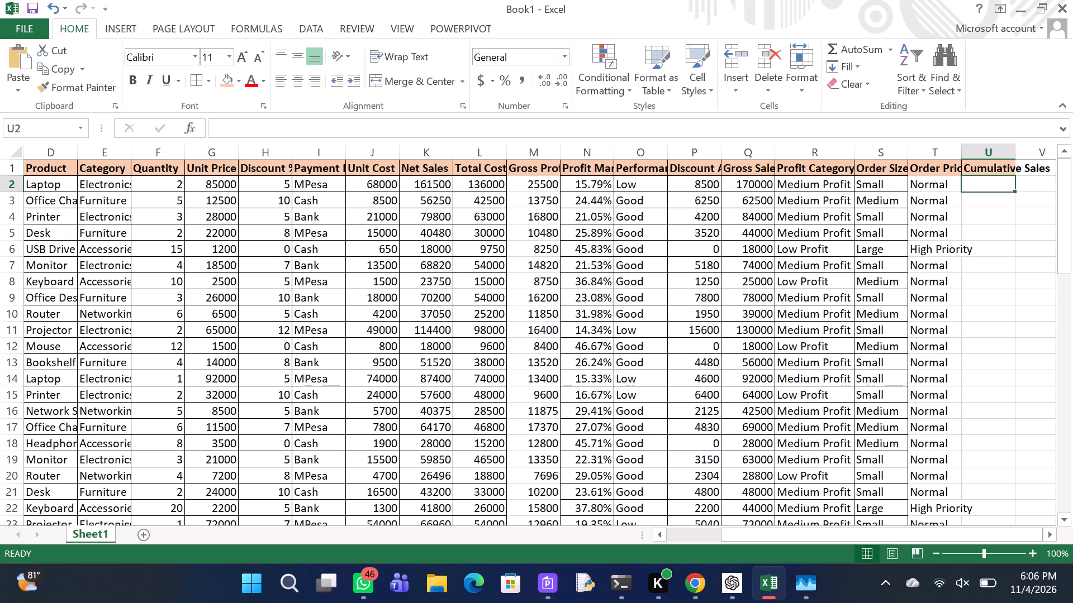
Enter the running-total formula =SUM($K$2:K2) in U2 to accumulate Net Sales.
text(==)
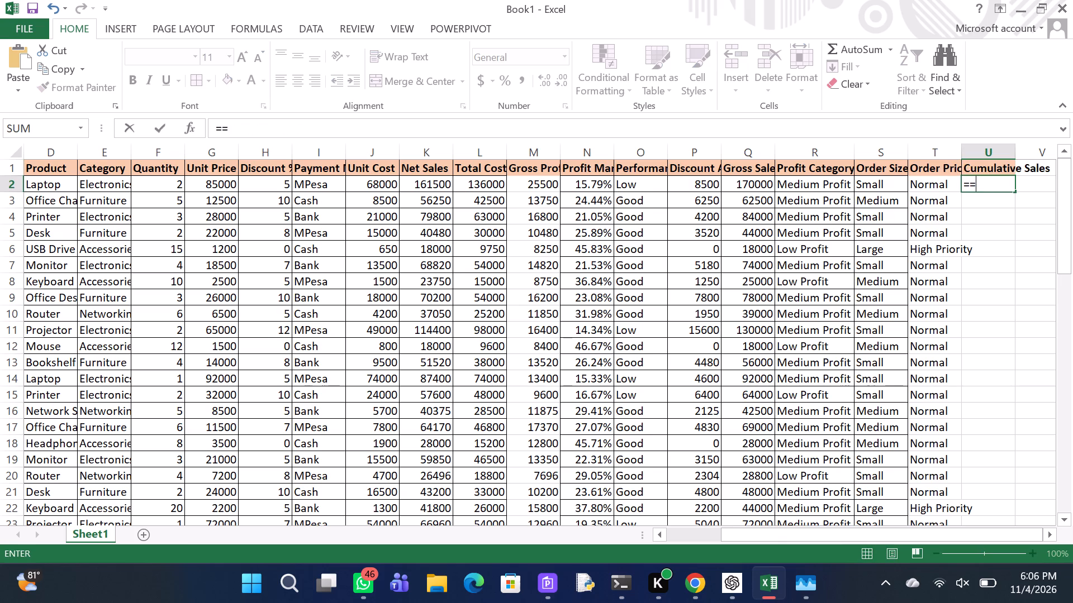
key(BackSpace)
key(s)
text(um)
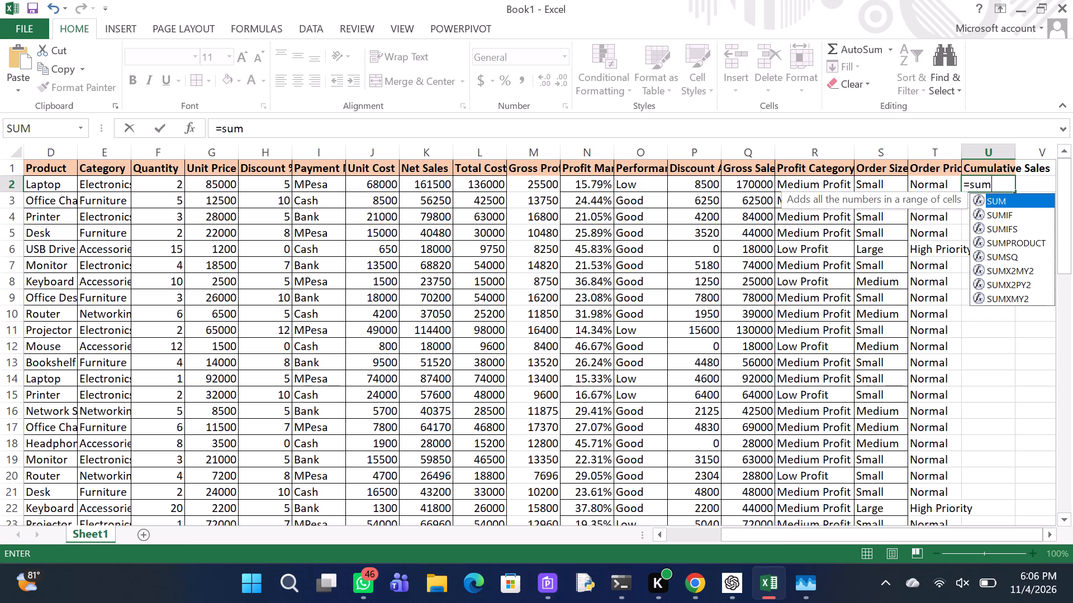
key(shift+parenleft)
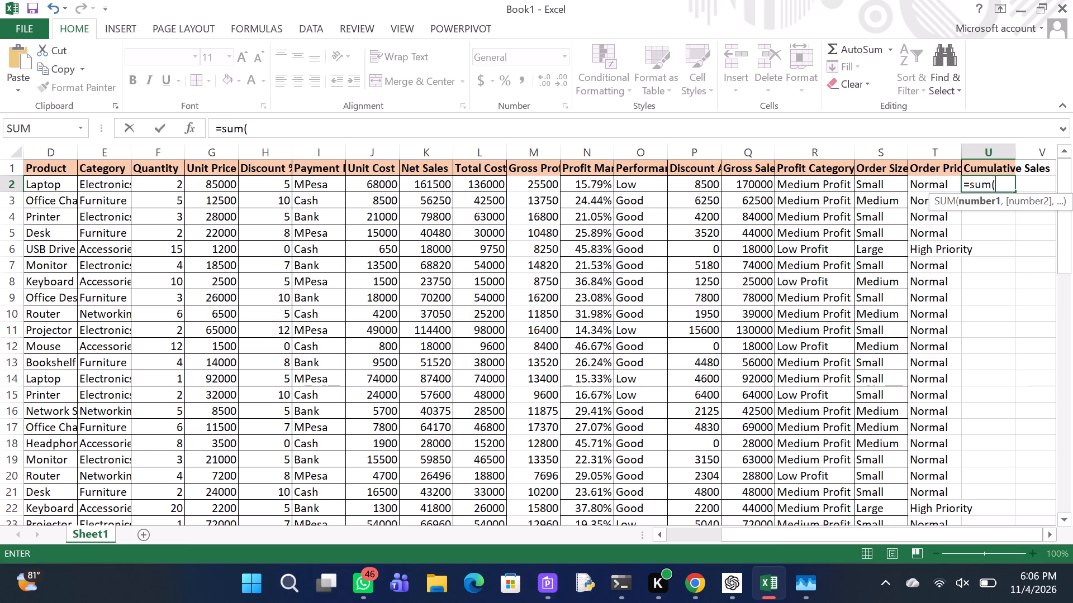
key(shift+dollar)
key(k)
text($2)
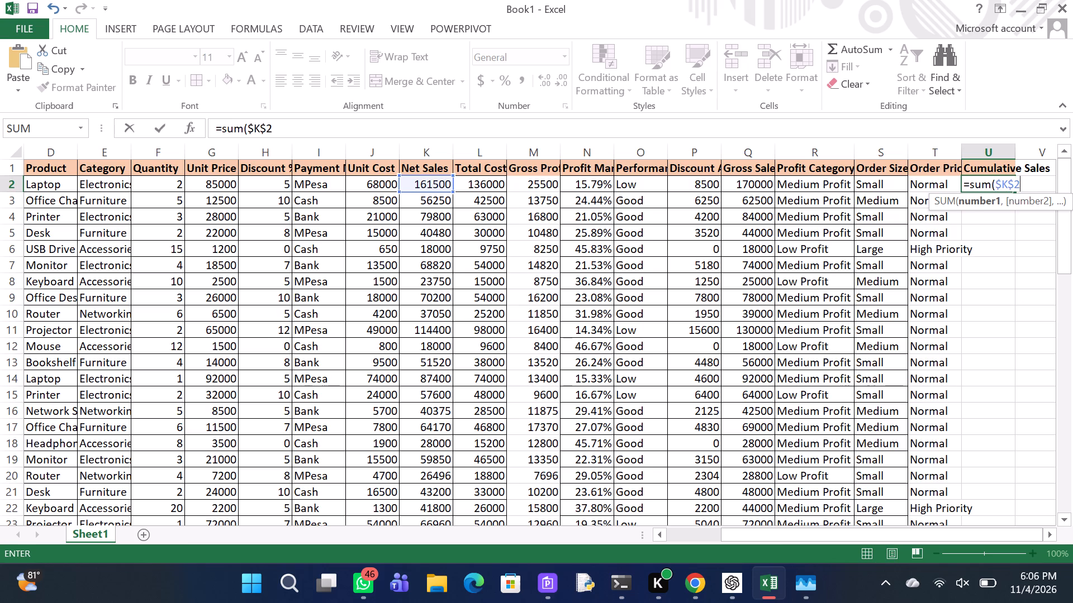
key(shift+colon)
key(k)
key(2)
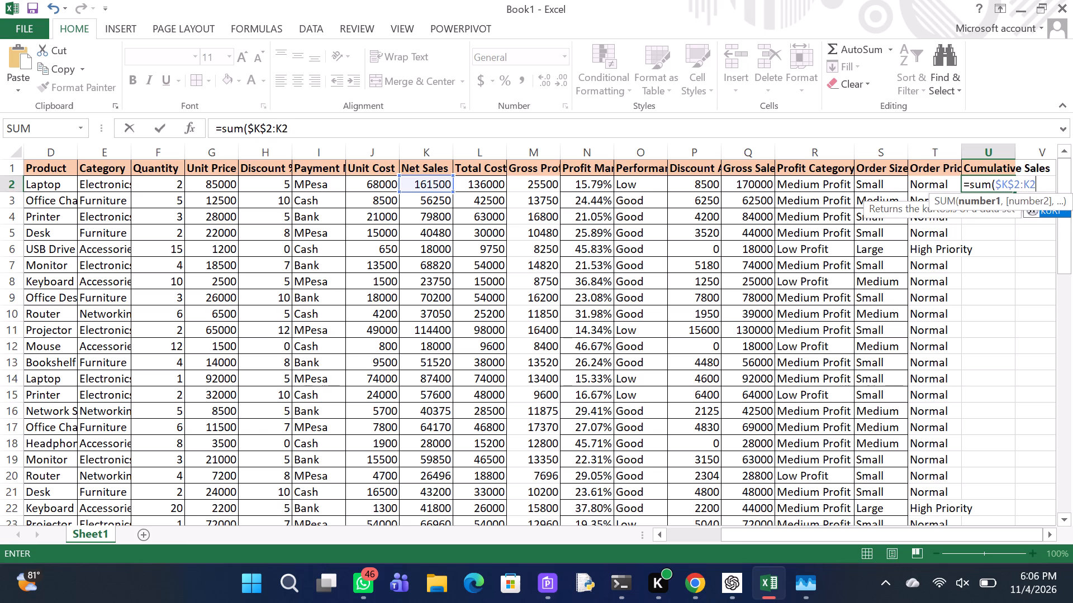
key(shift+parenright)
key(Return)
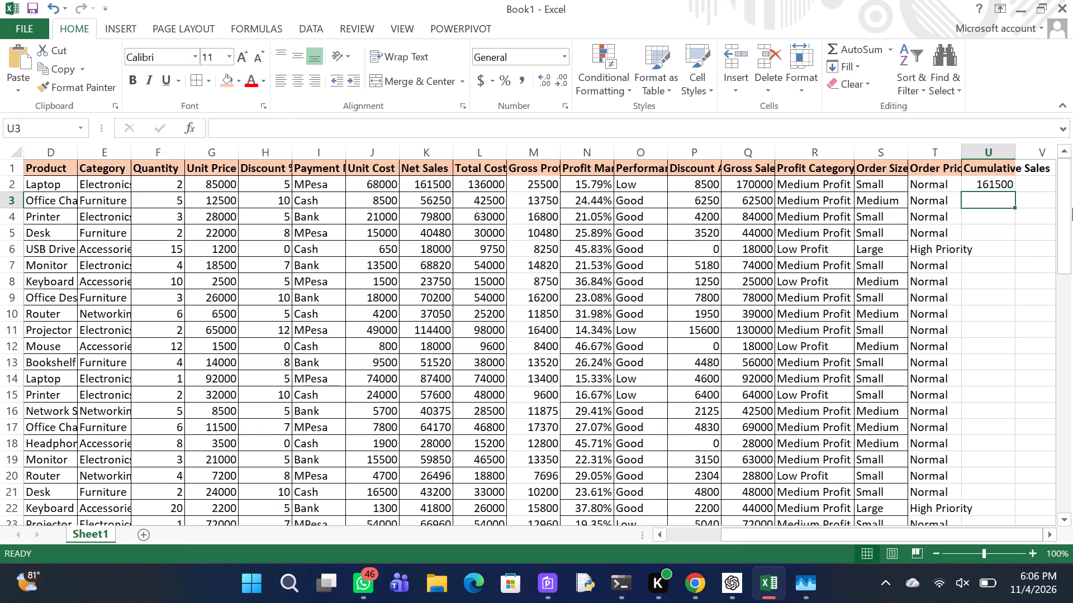
Fill the Cumulative Sales formula from U2 down through all order rows and apply borders to the filled cells.
click(981, 182)
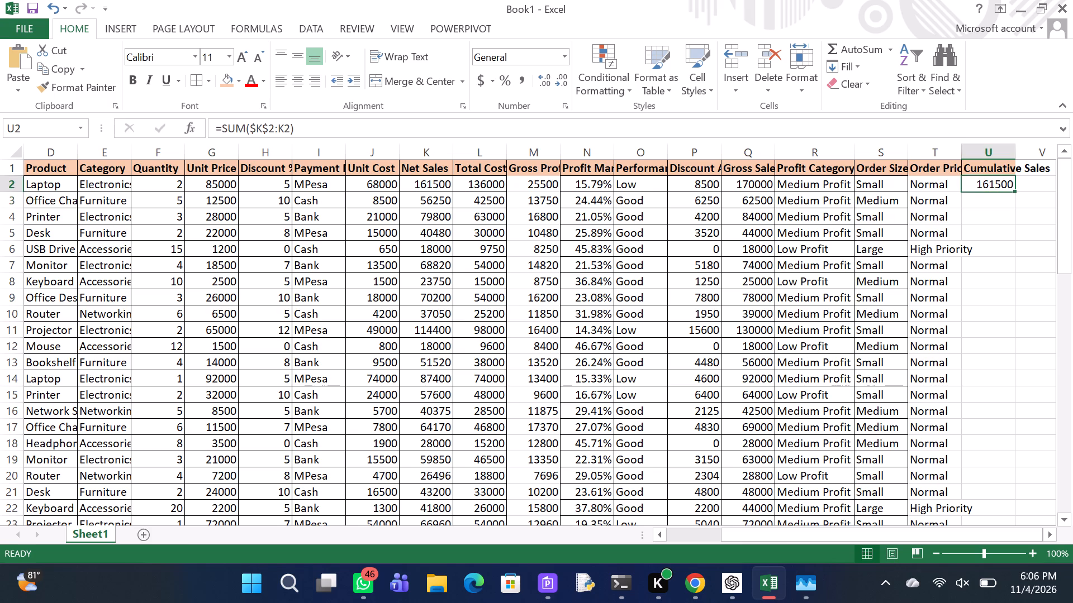
double_click(1015, 192)
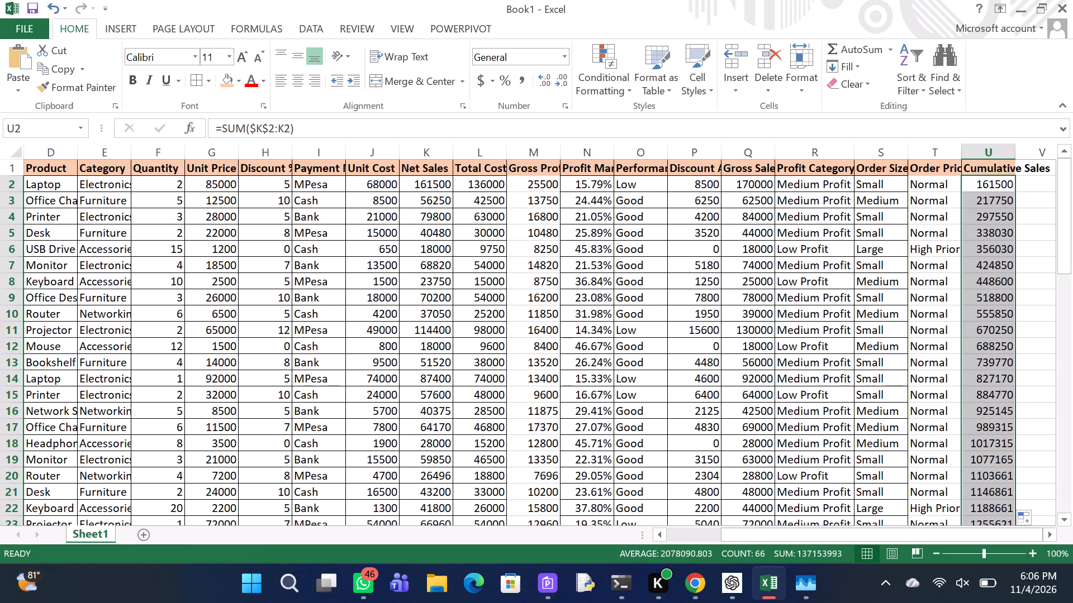
click(202, 82)
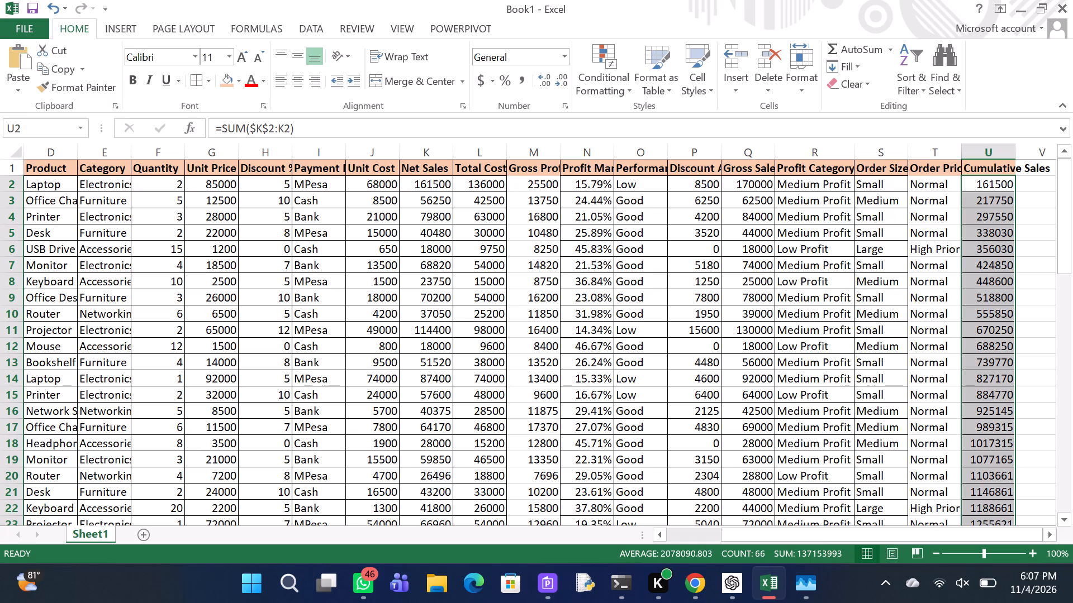
Add the column header "Cumulative Profit" in cell V1.
scroll(645, 337, left, 1)
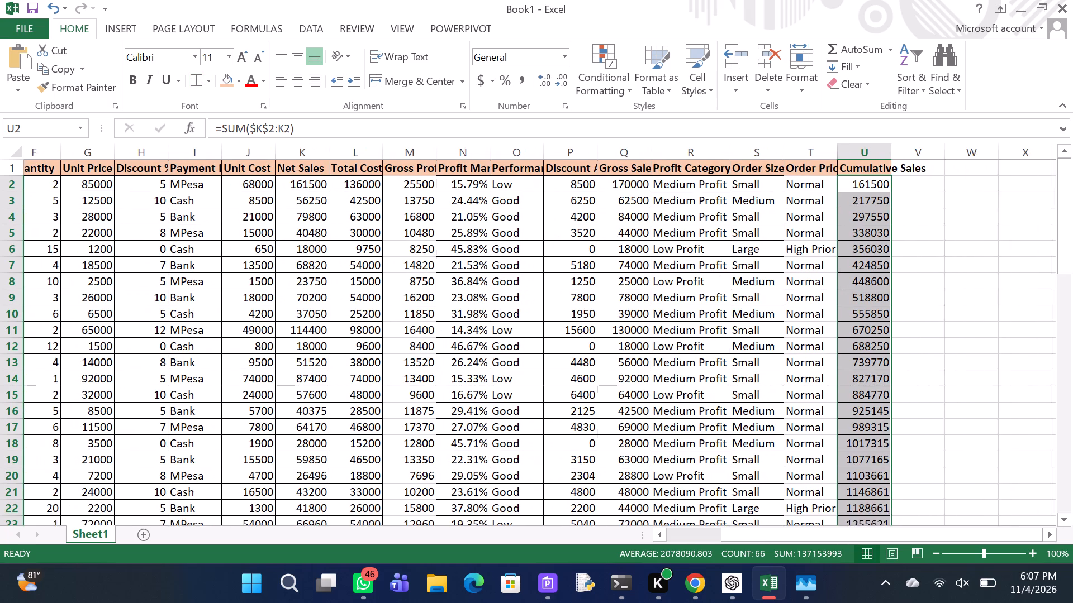
scroll(645, 337, left, 2)
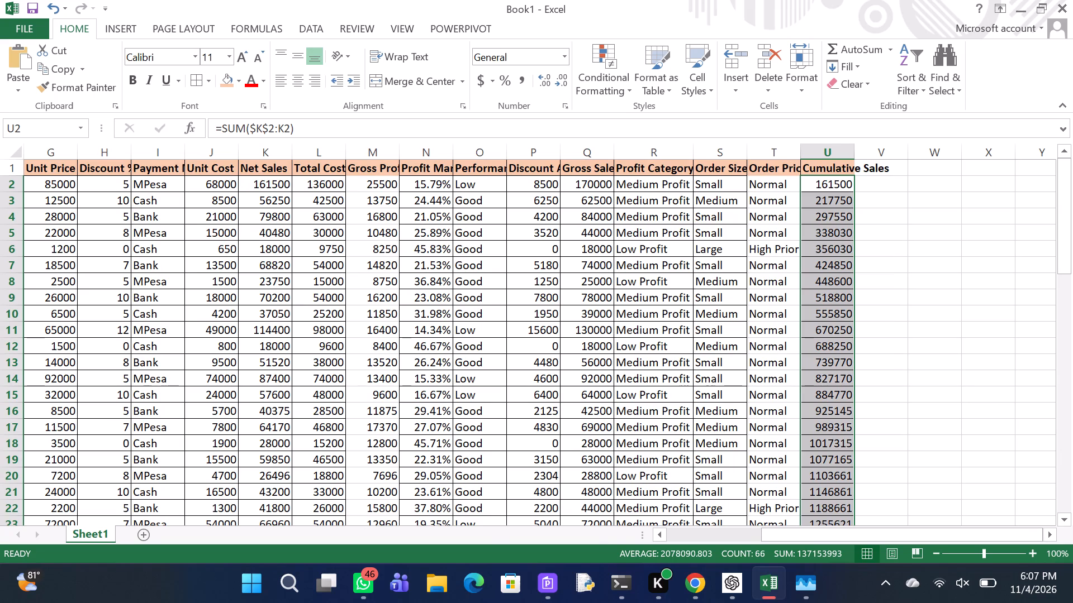
click(884, 171)
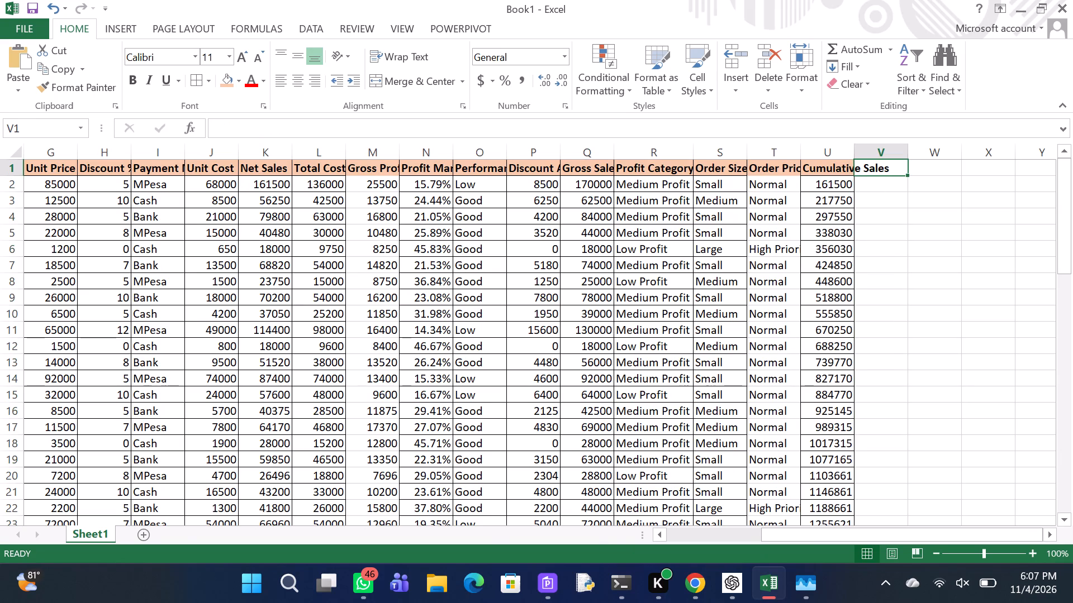
key(c)
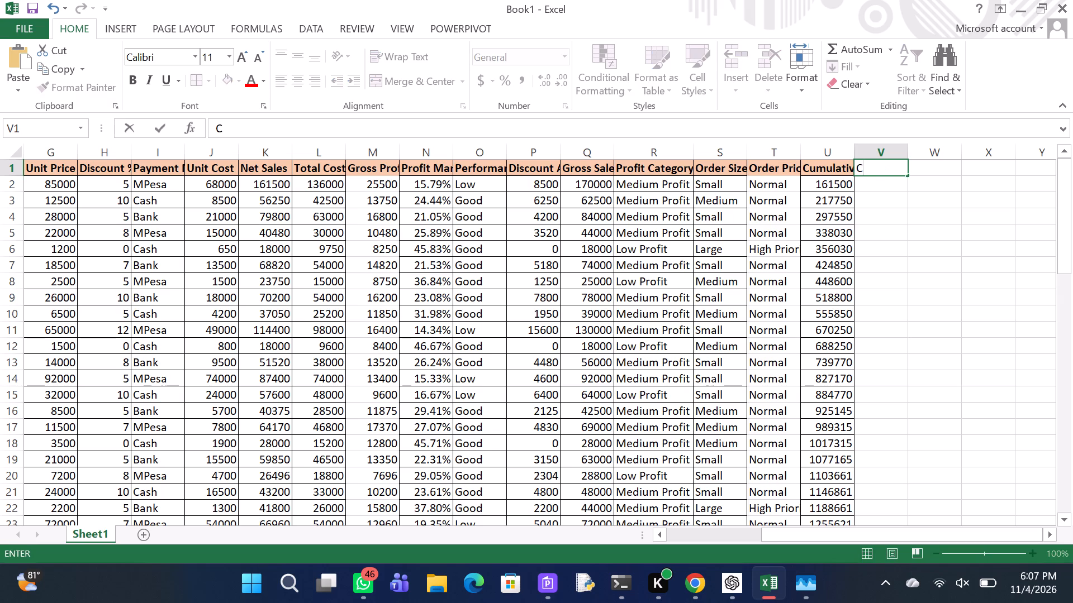
text(umu)
text(lati)
text(ve)
key(space)
key(p)
text(rofit)
key(Return)
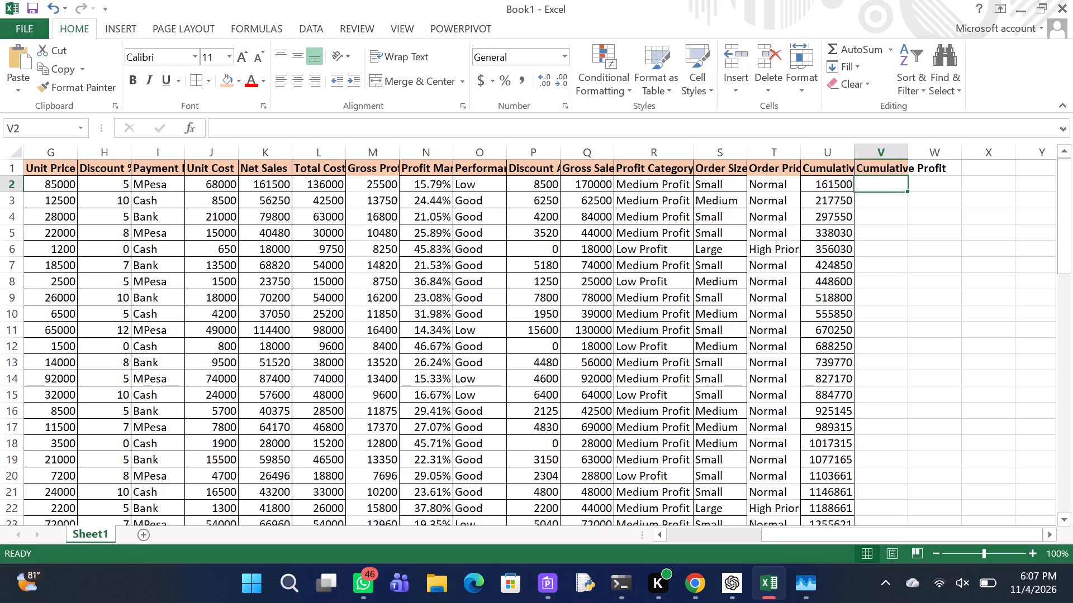
Enter the running-total formula =SUM($M$2:M2) in V2 to accumulate Gross Profit.
key(equal)
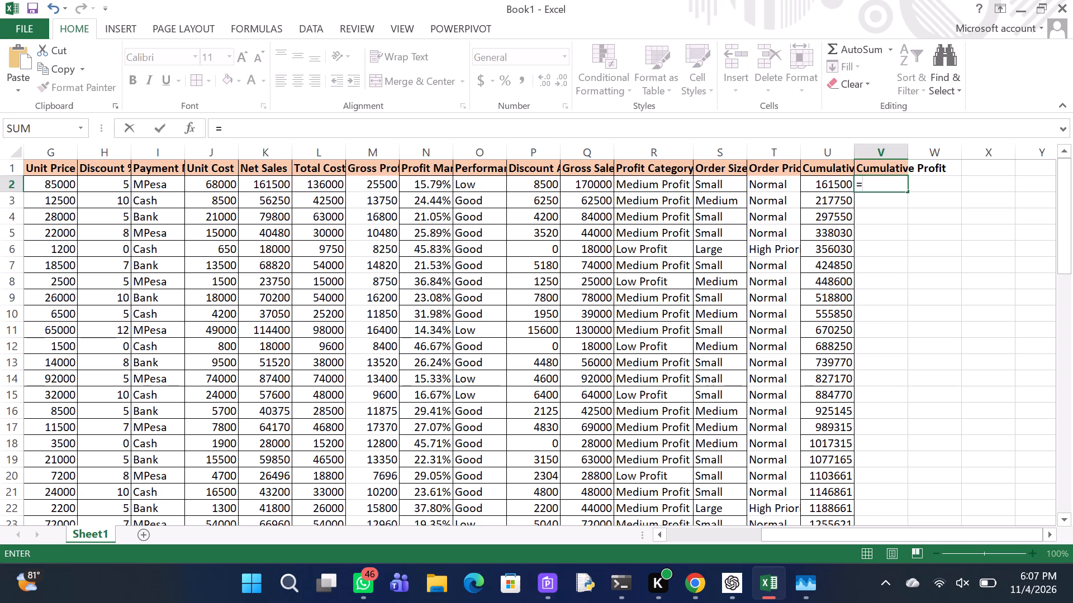
text(SUM)
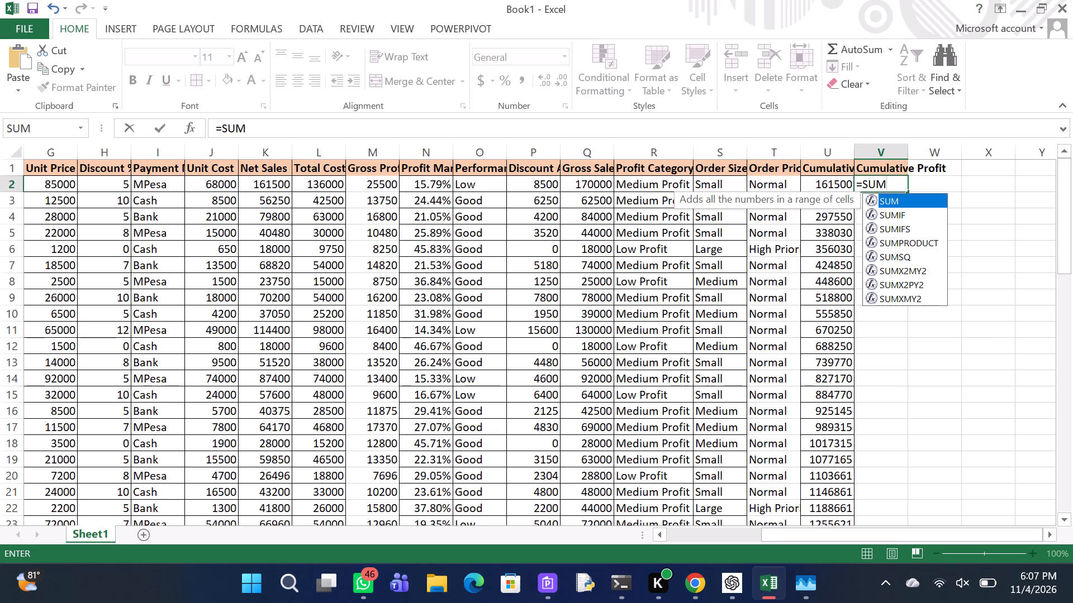
key(shift+parenleft)
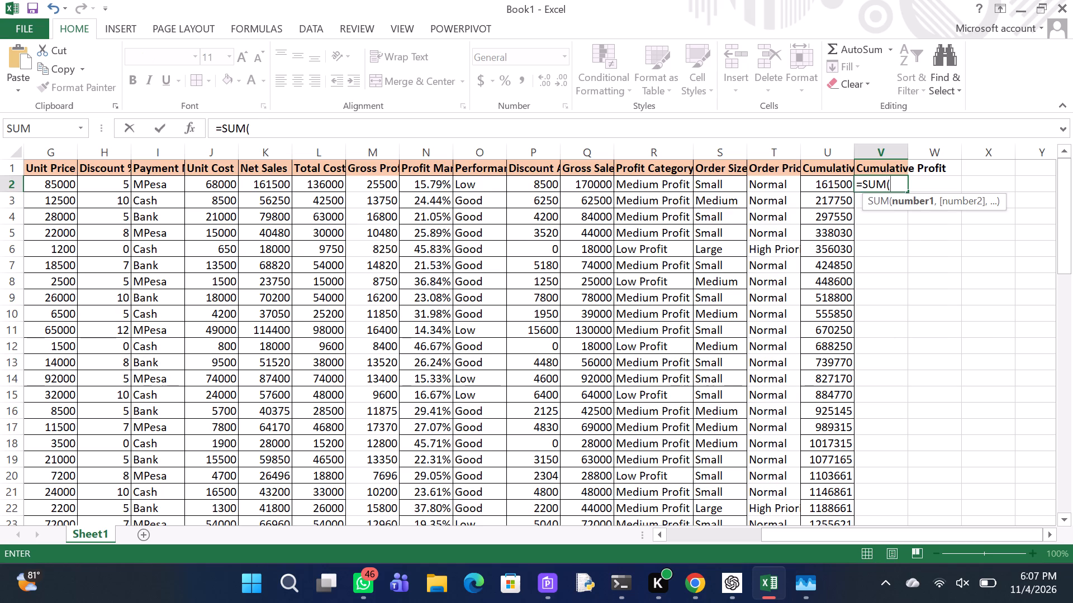
key(m)
key(BackSpace)
text($M)
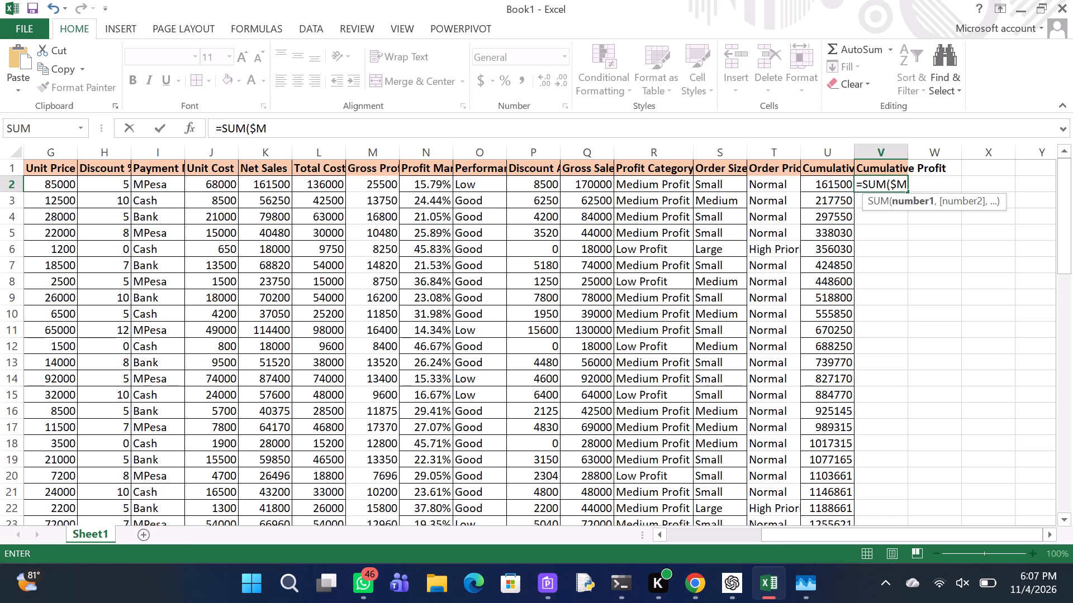
text($2)
text(:M2)
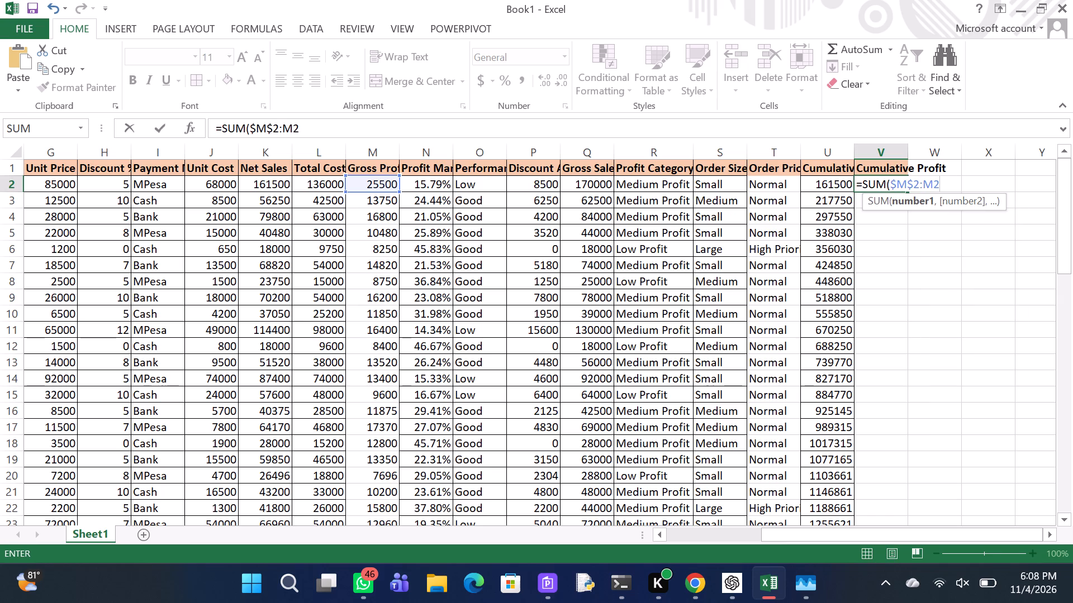
key(shift+parenright)
key(Return)
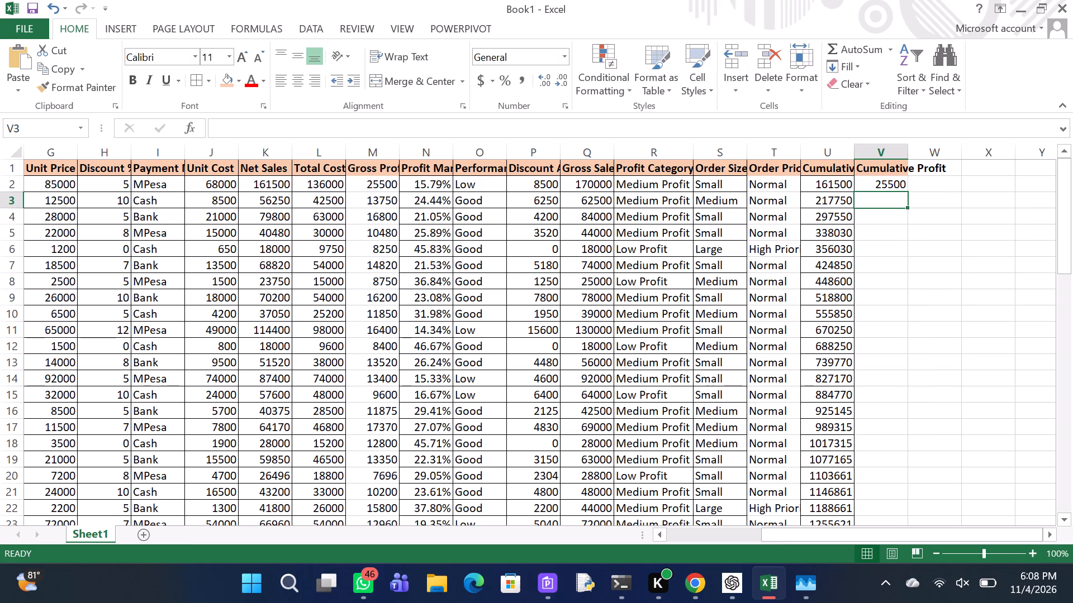
Fill the Cumulative Profit formula from V2 down through all order rows and apply borders to the filled cells.
click(888, 184)
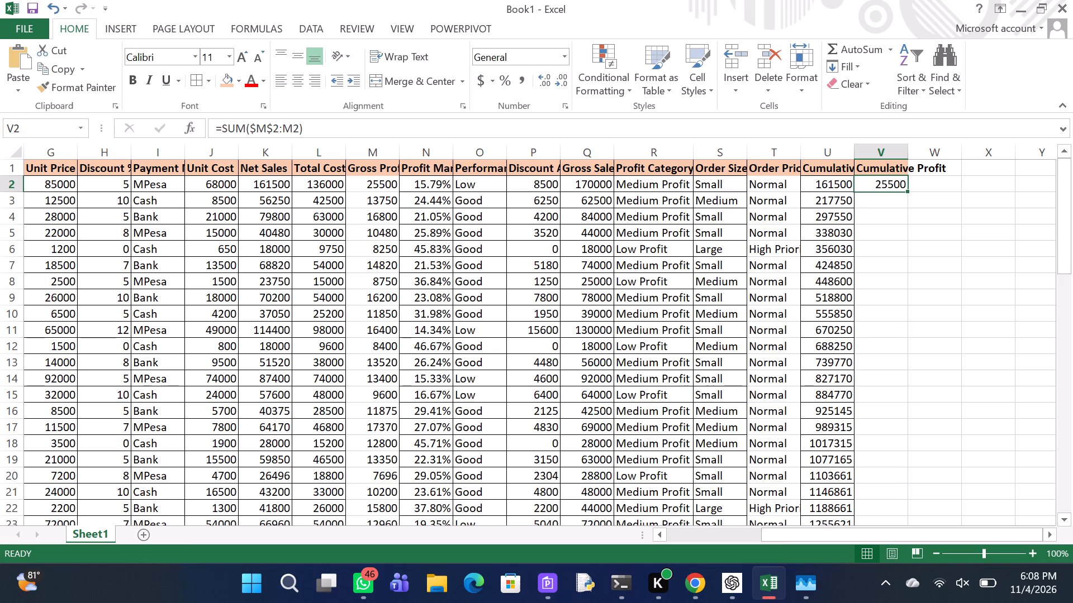
double_click(907, 192)
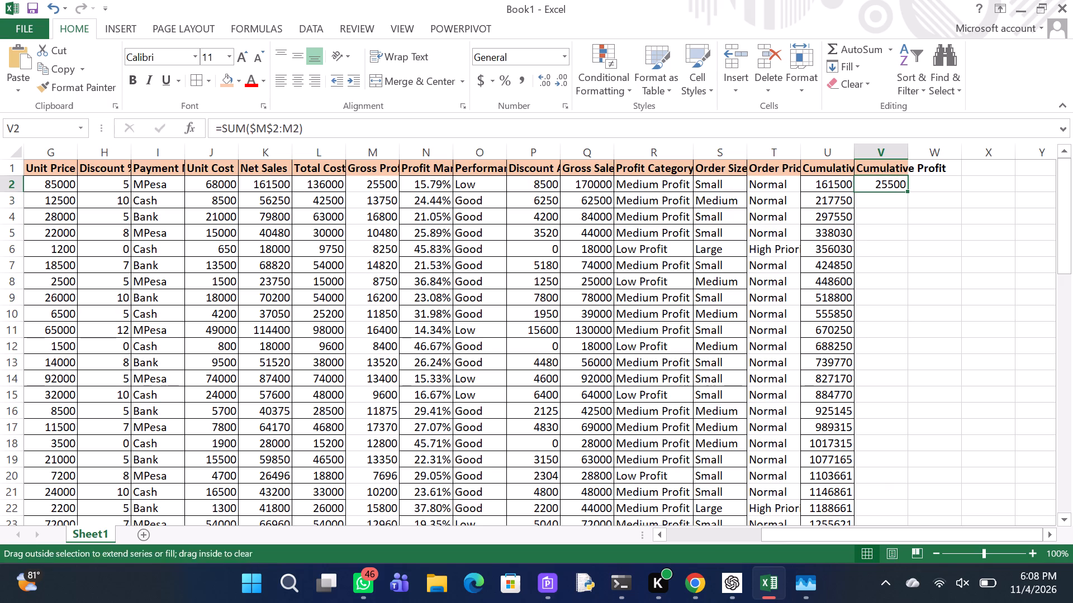
click(193, 75)
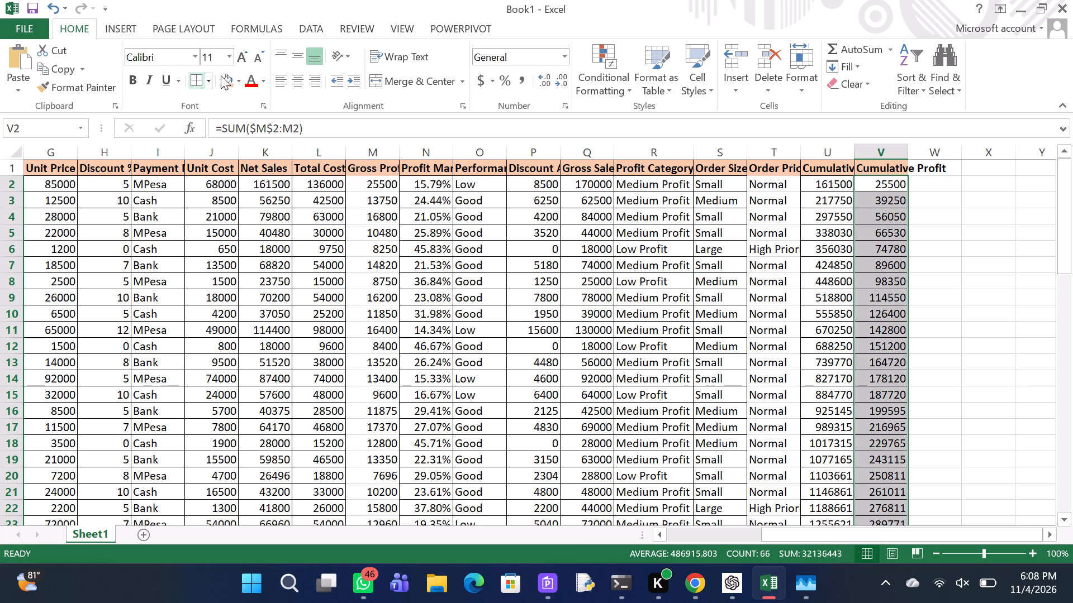
Add the column header "Average Order Value" in cell W1.
scroll(570, 273, left, 3)
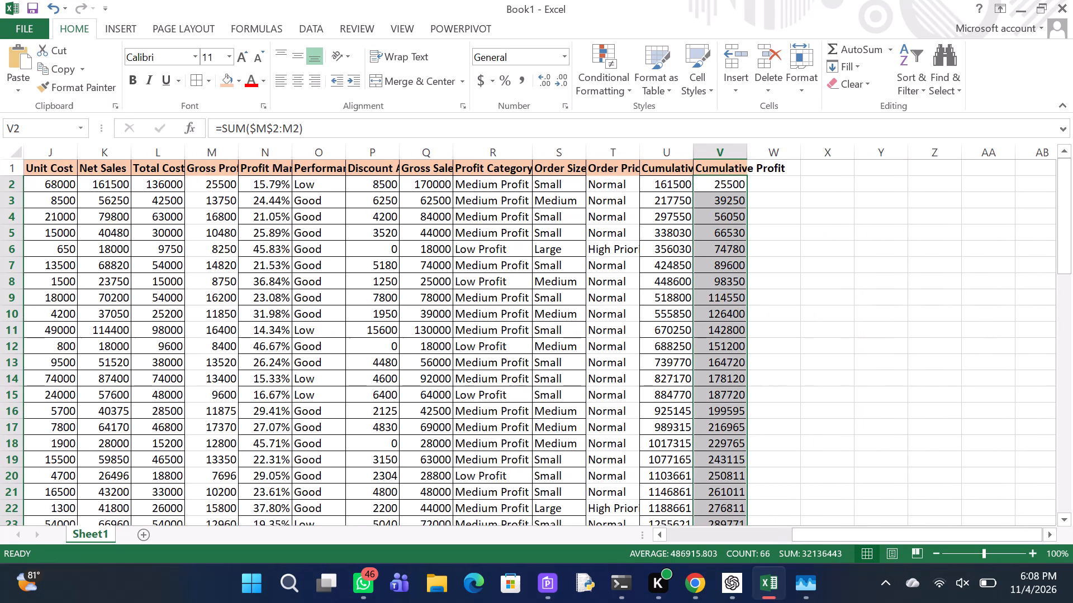
click(772, 167)
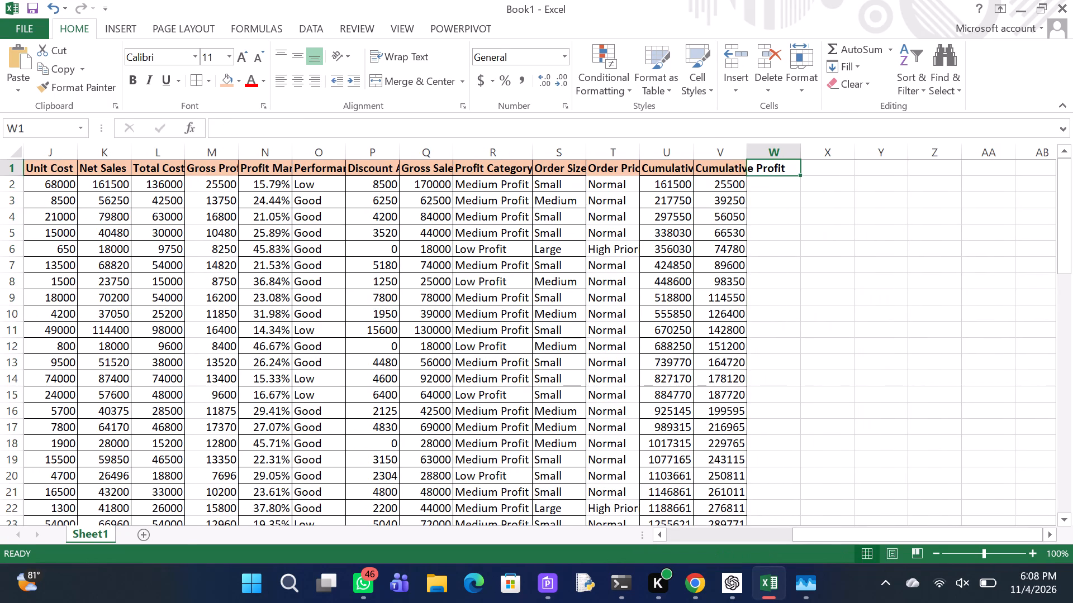
key(a)
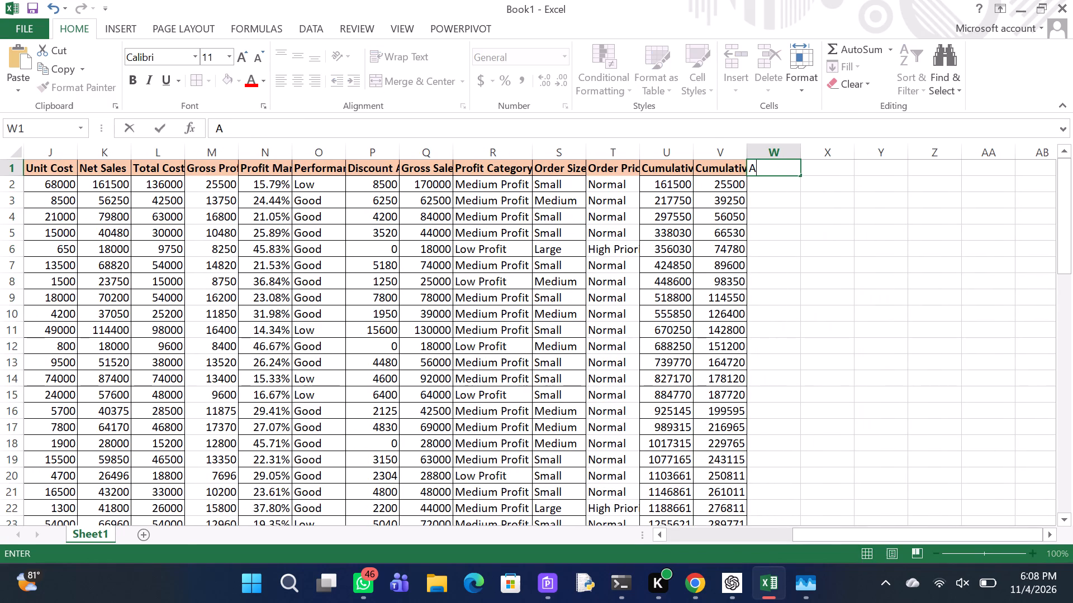
text(verage)
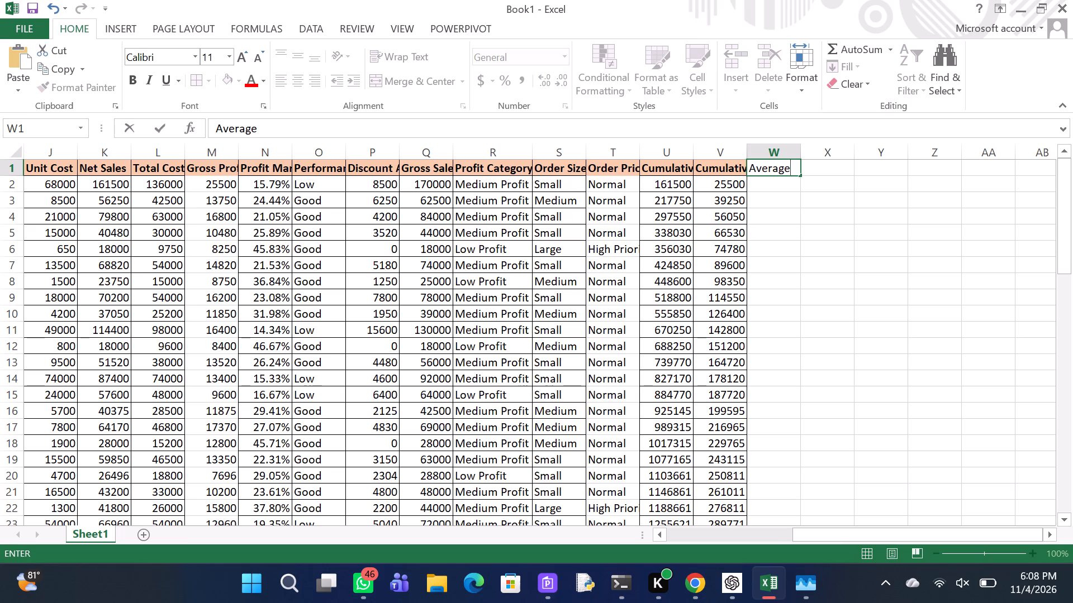
key(space)
key(o)
text(rder)
key(space)
key(v)
text(alue)
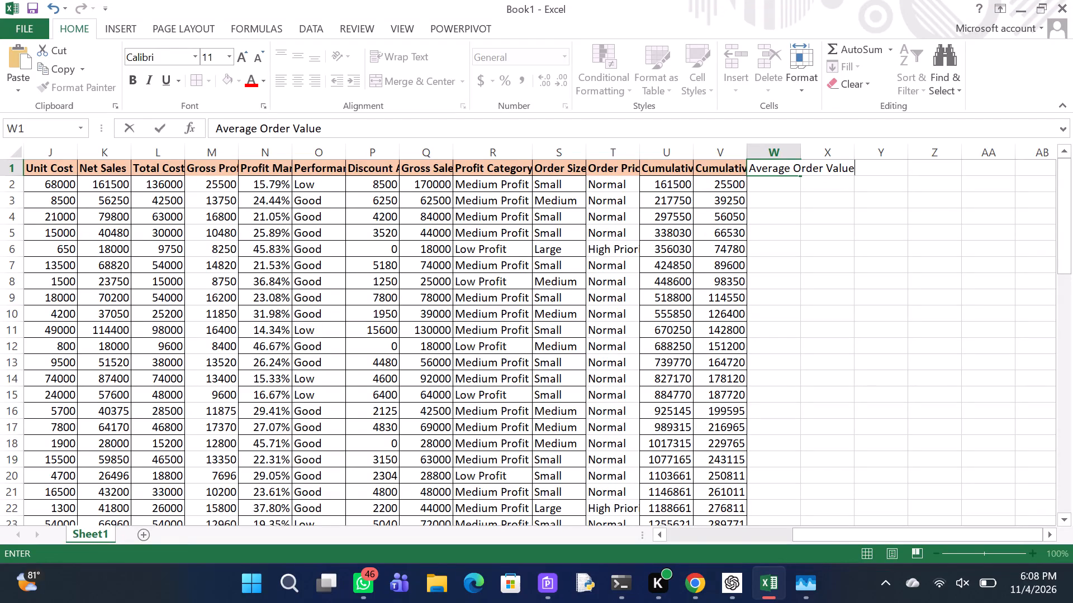
key(Return)
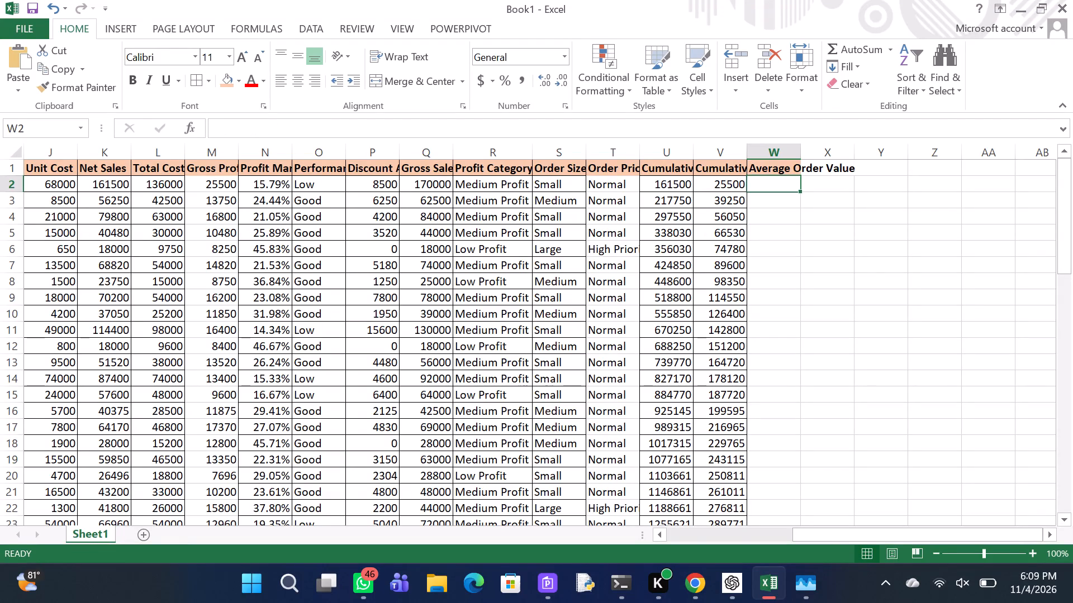
Enter the formula =AVERAGE($K$2:$K$67) in W2 to average Net Sales across all orders.
key(equal)
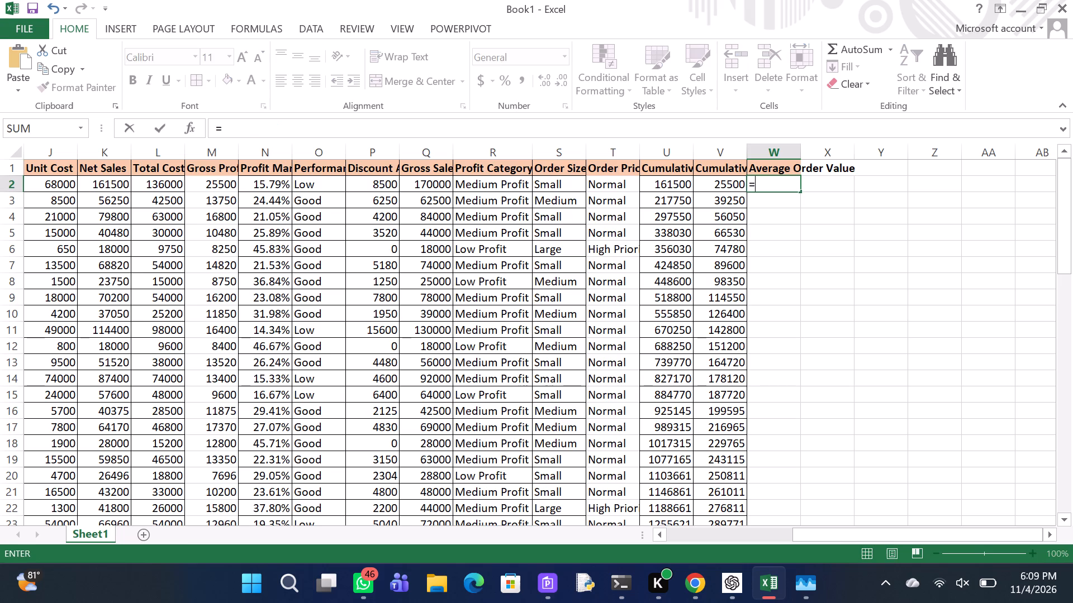
text(AVERAGE)
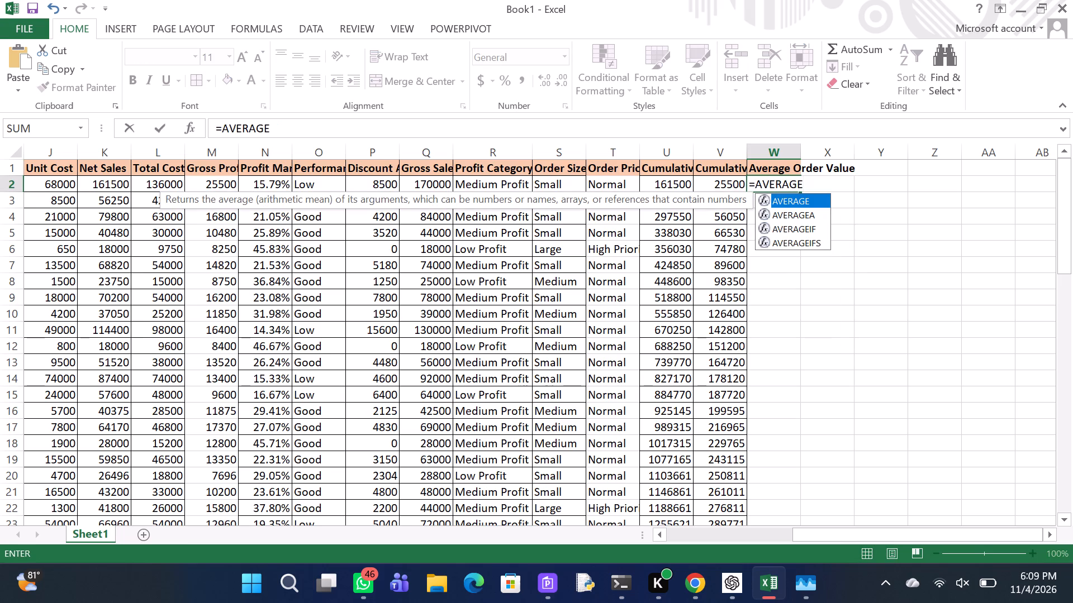
key(shift+parenleft)
key(shift+dollar)
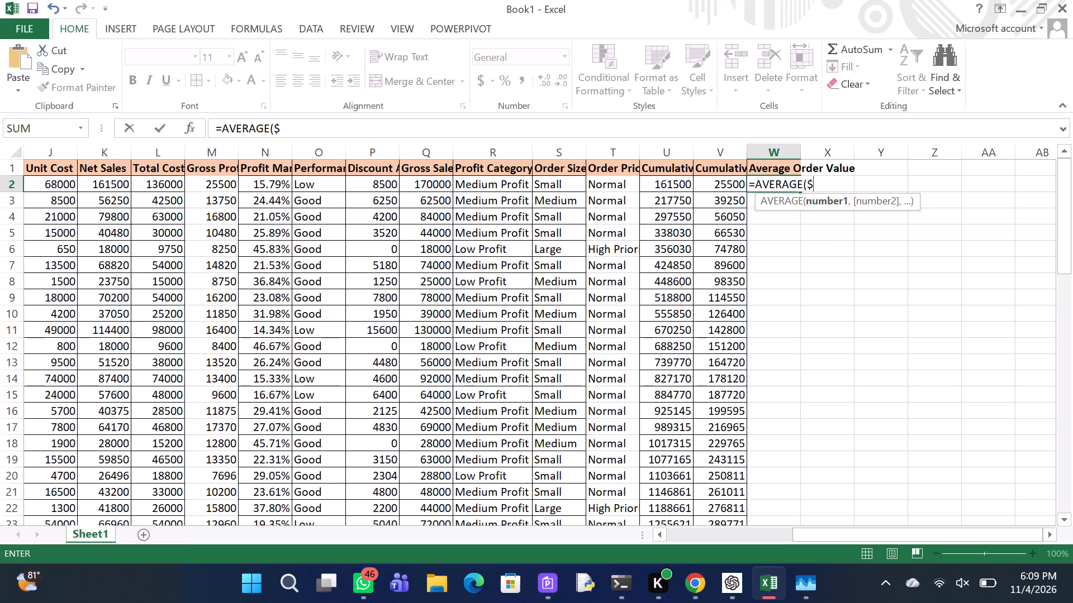
key(k)
text($2)
key(shift+colon)
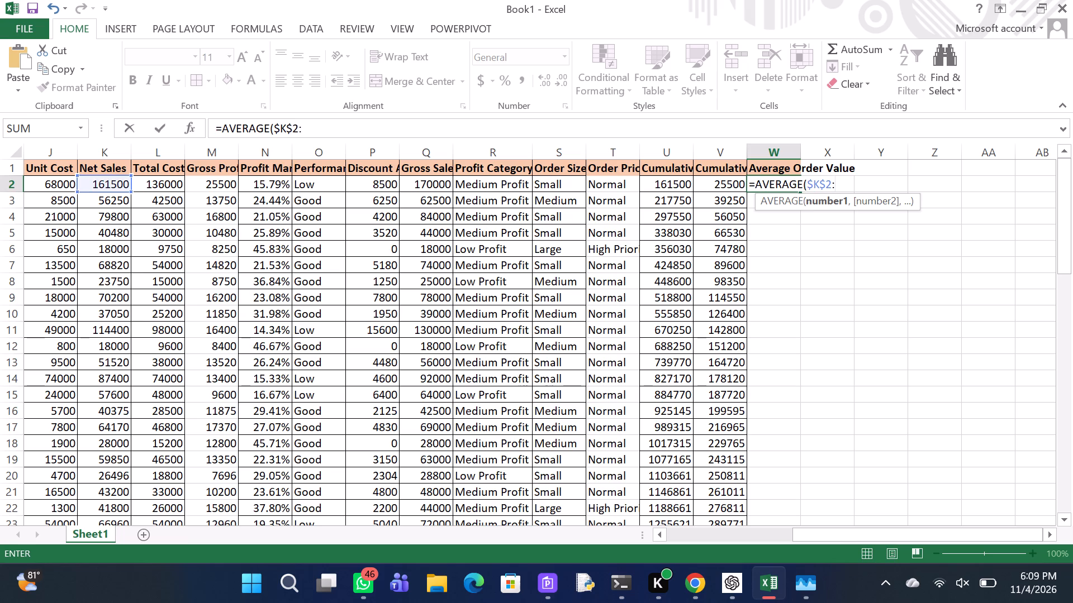
key(shift+dollar)
key(k)
key(shift+dollar)
text(67)
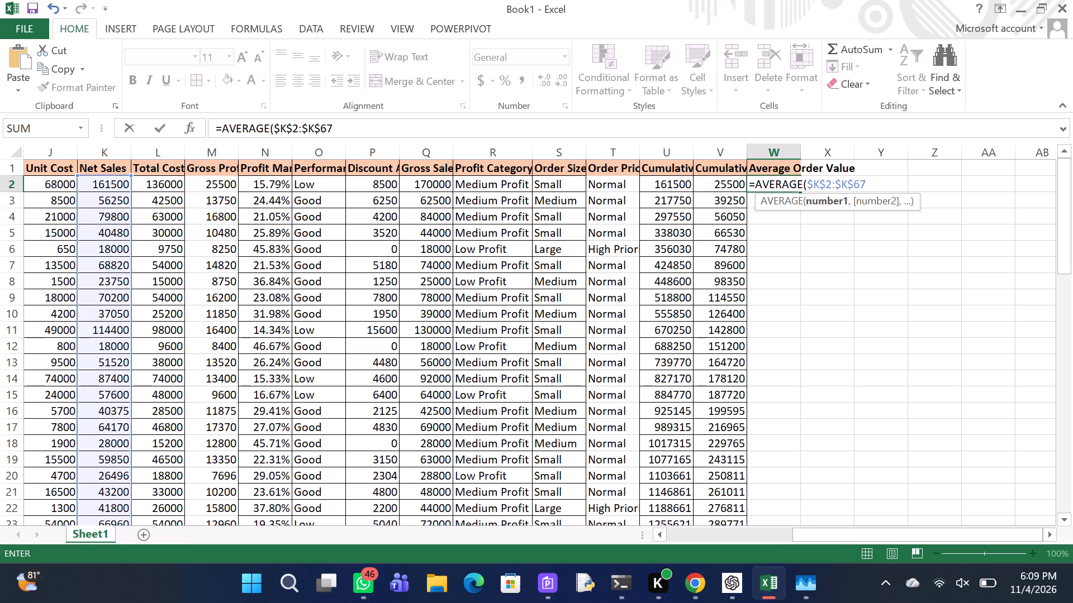
key(shift+parenright)
key(Return)
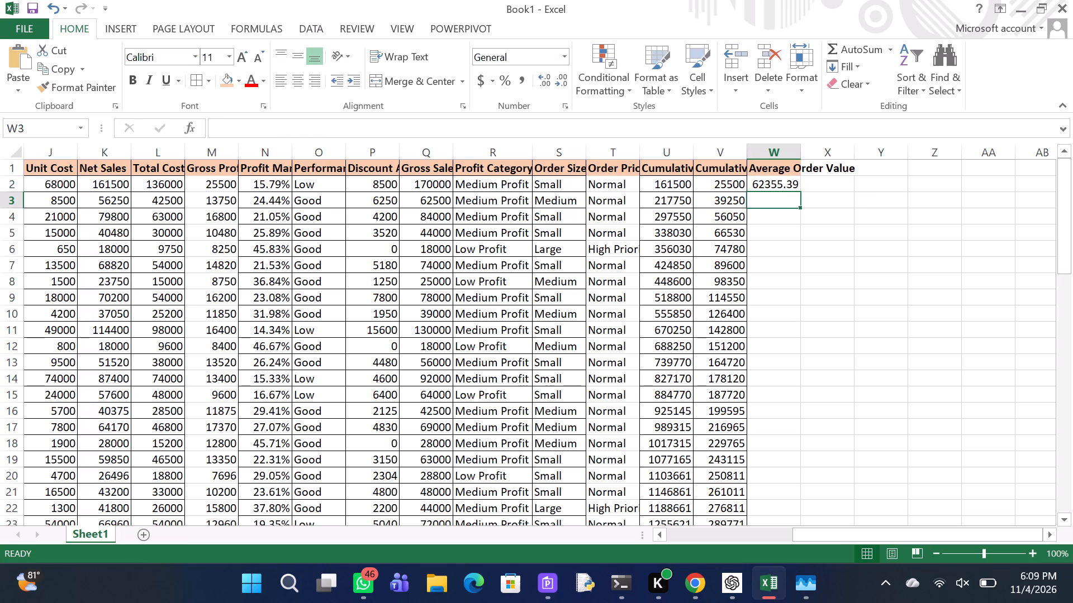
Fill the Average Order Value formula from W2 down through all order rows and apply borders to the filled cells.
click(777, 183)
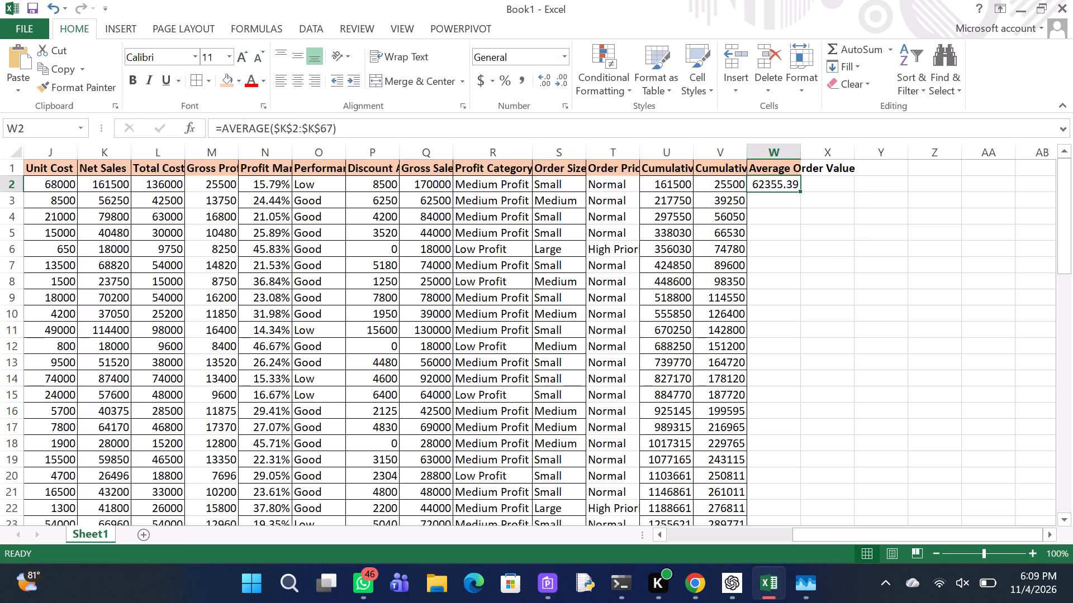
double_click(800, 191)
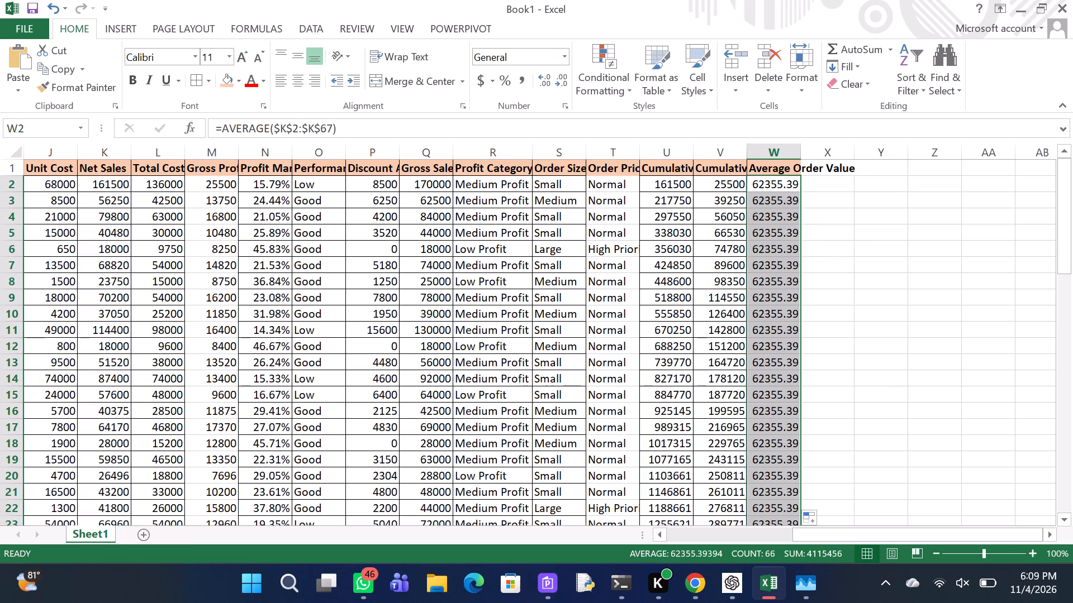
click(199, 78)
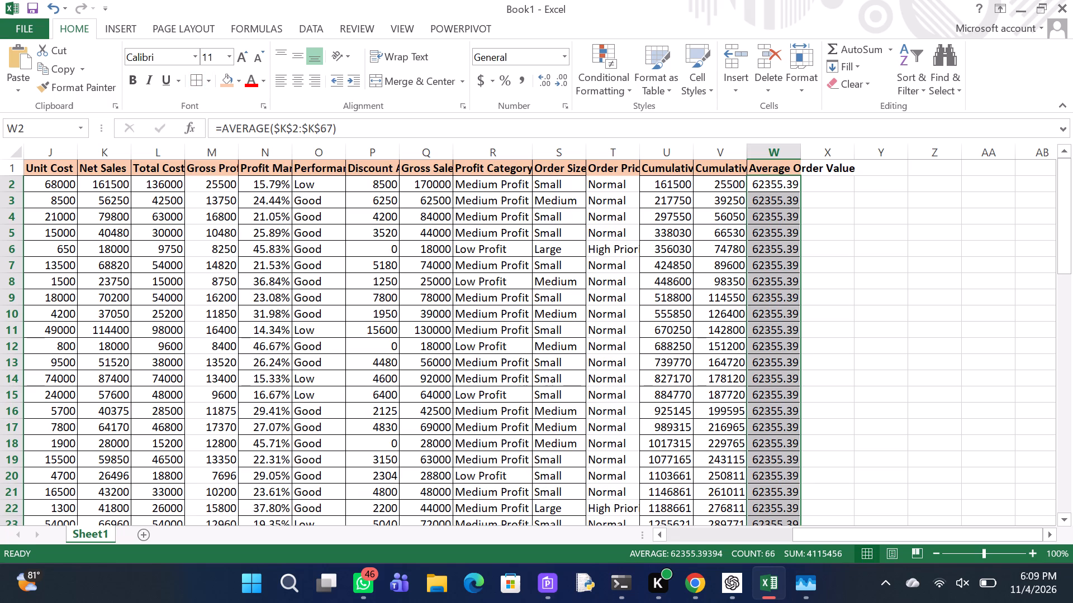
Clear the repeated average values from W3 to W67, keeping only the formula in W2.
click(787, 184)
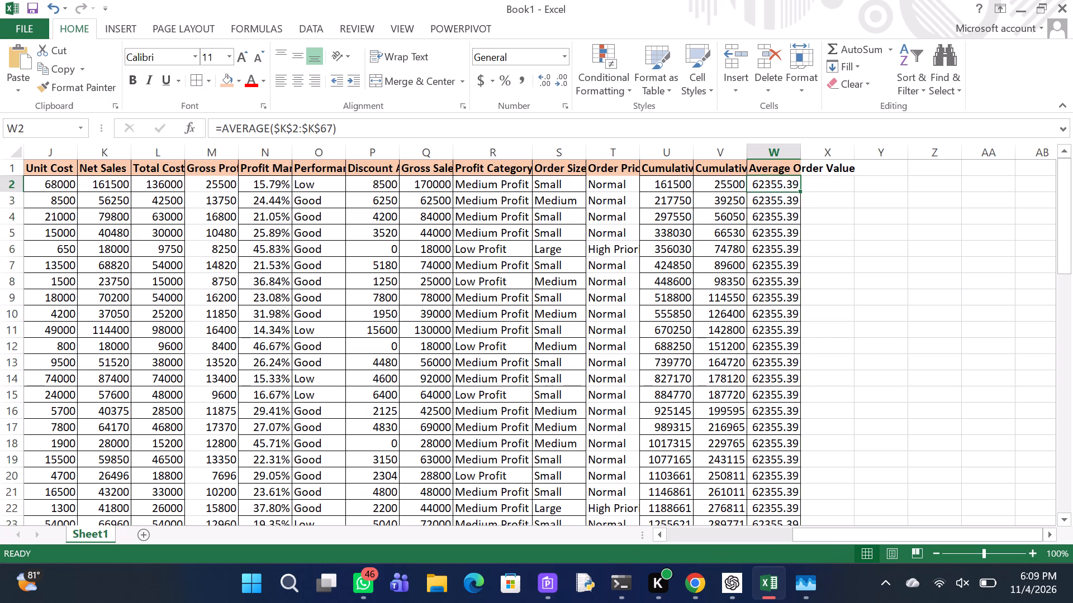
drag(784, 199, 794, 264)
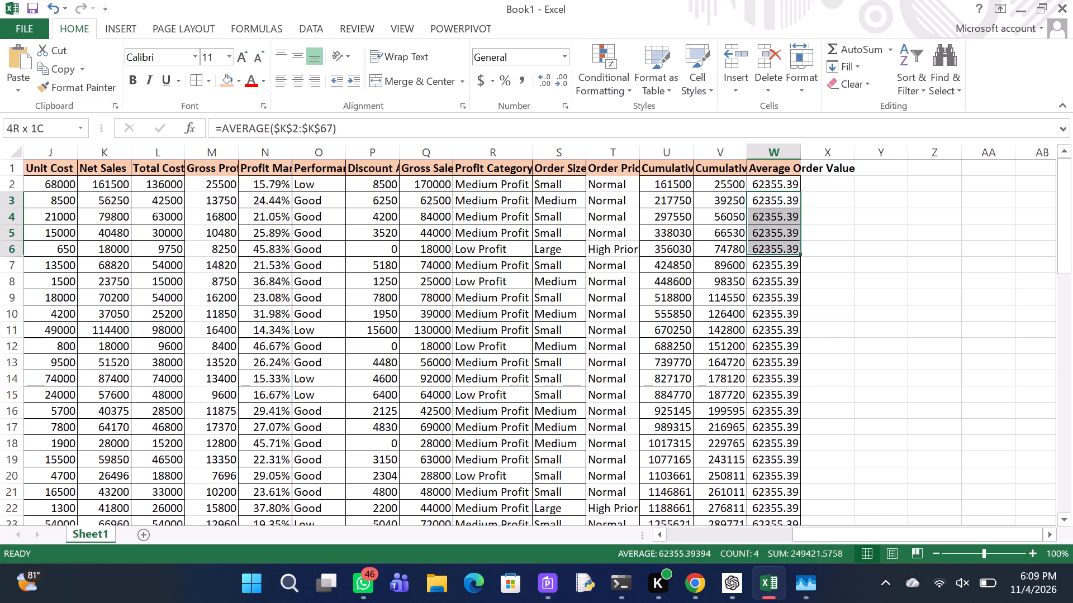
drag(794, 264, 776, 602)
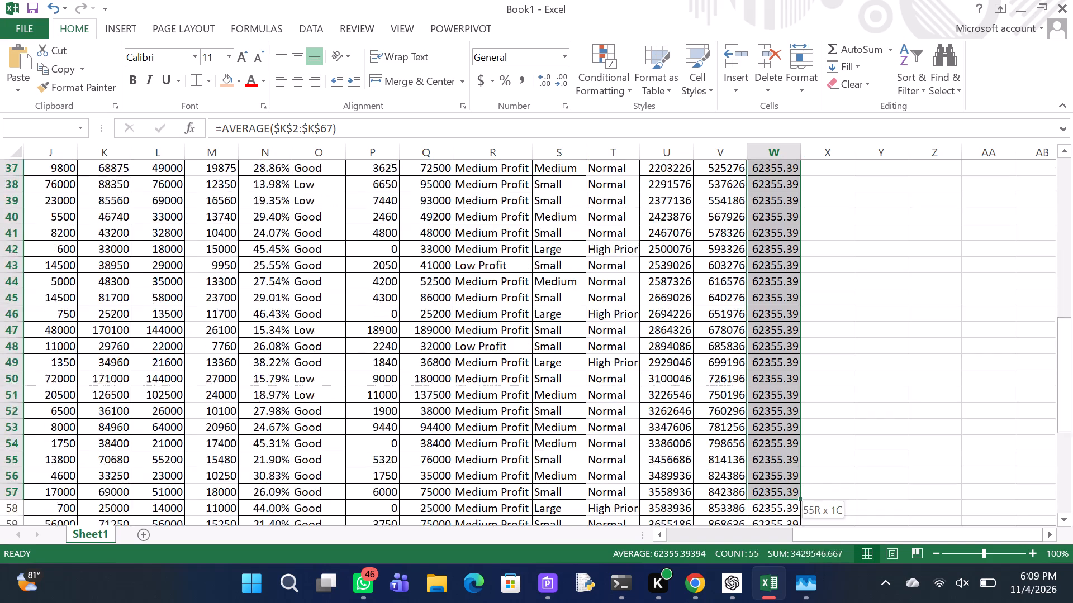
drag(776, 602, 775, 602)
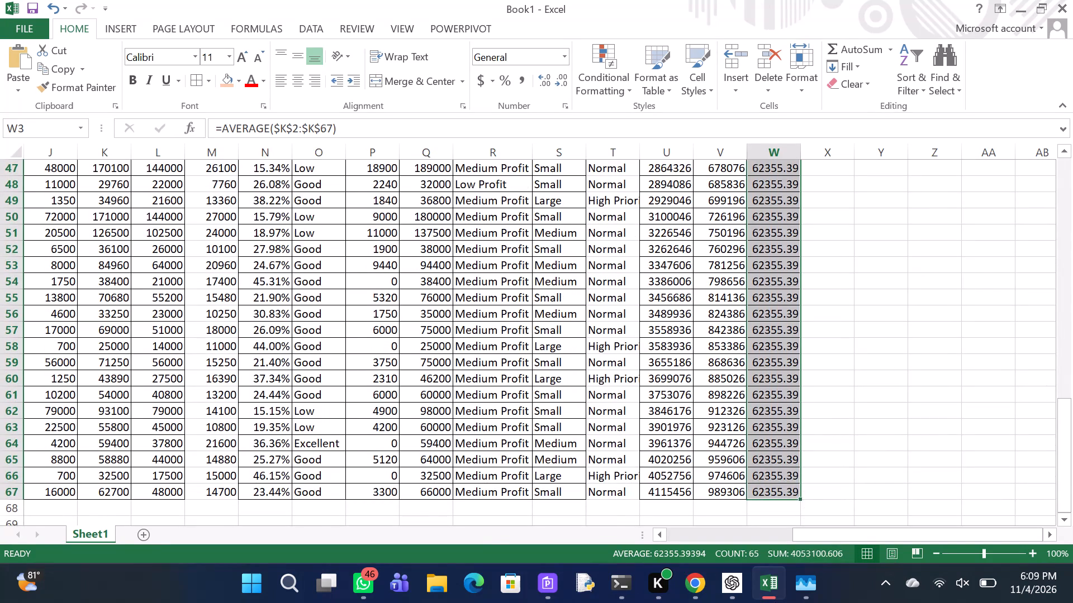
key(Delete)
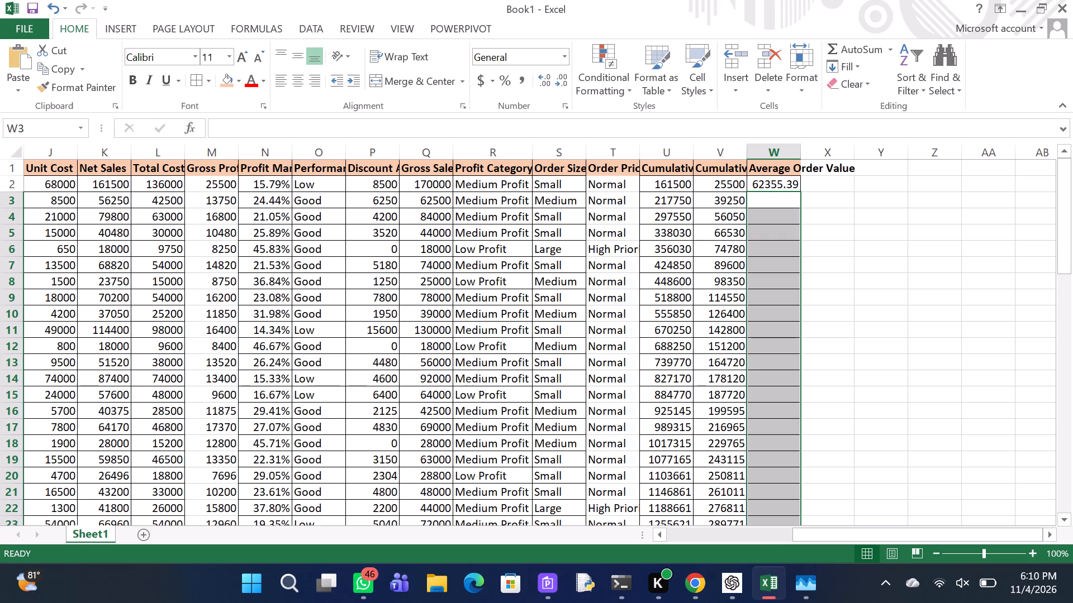
Add the column header "Sales Rank" in cell X1.
click(840, 170)
key(s)
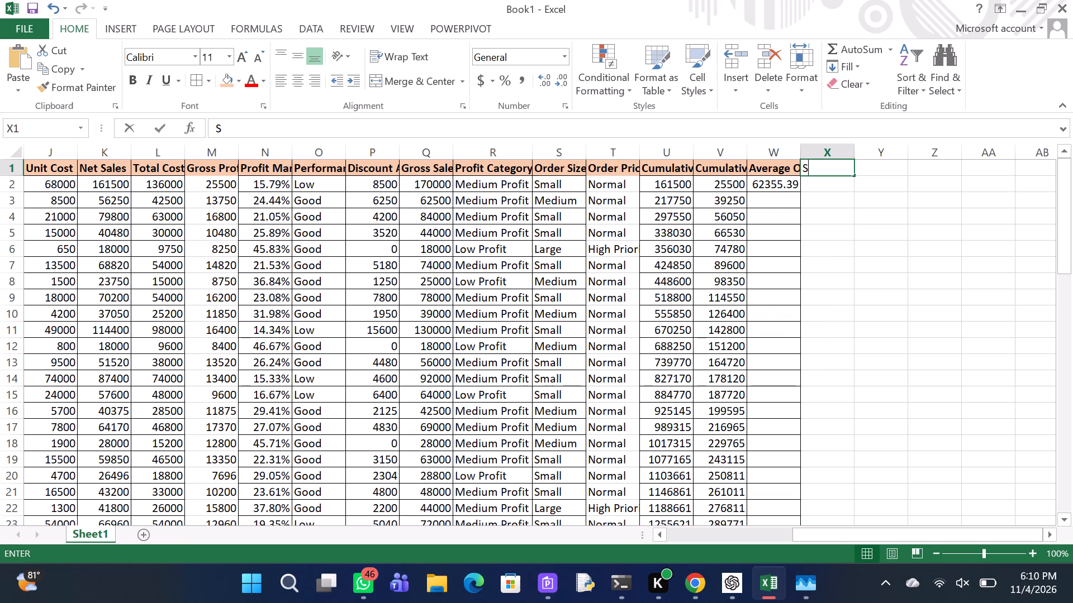
text(ales)
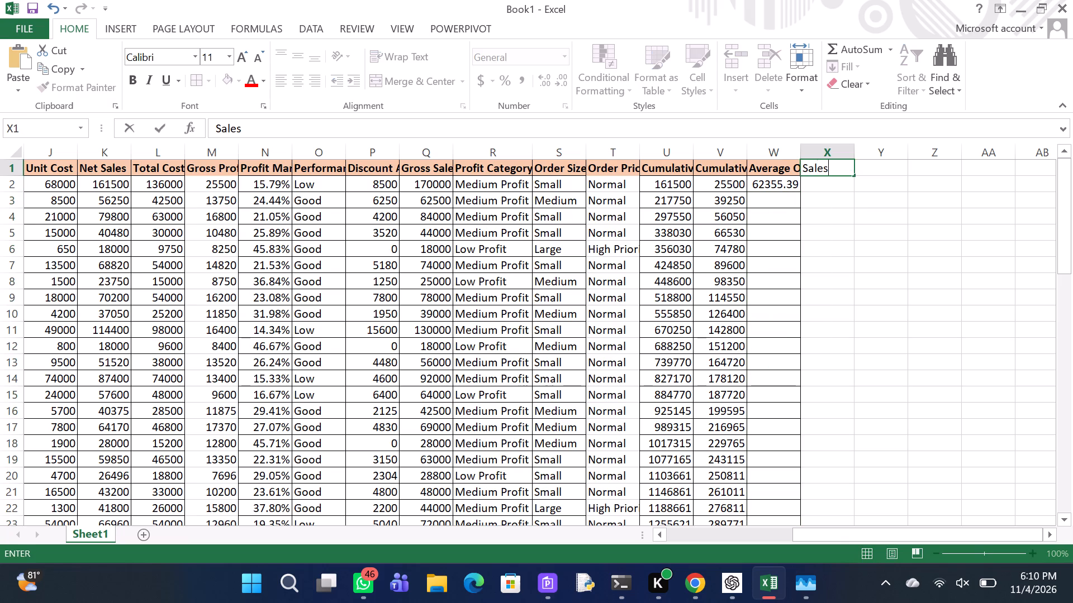
key(space)
key(r)
key(a)
text(nk)
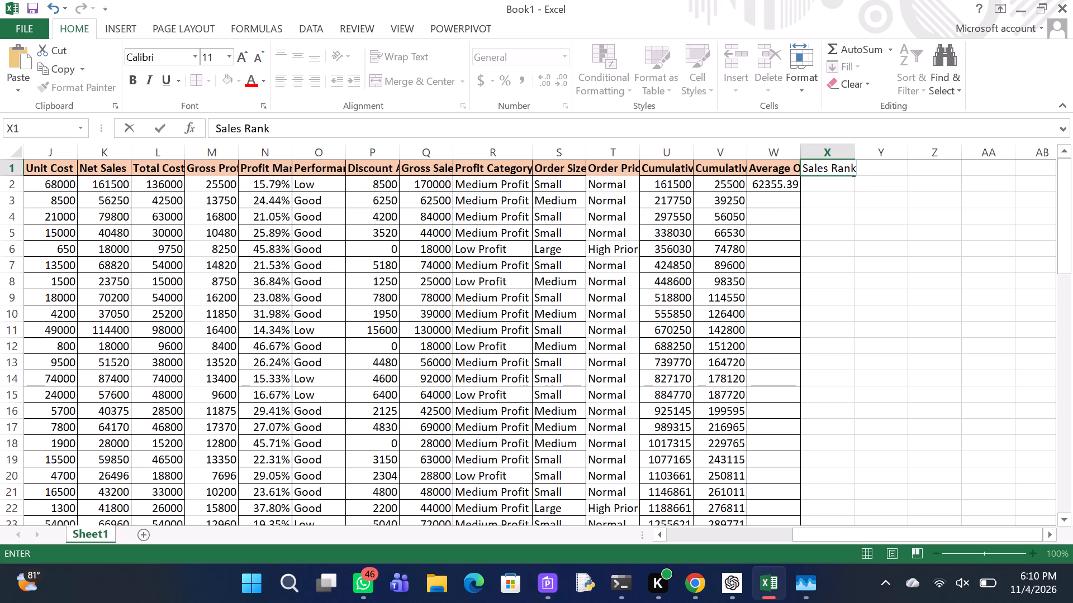
key(Return)
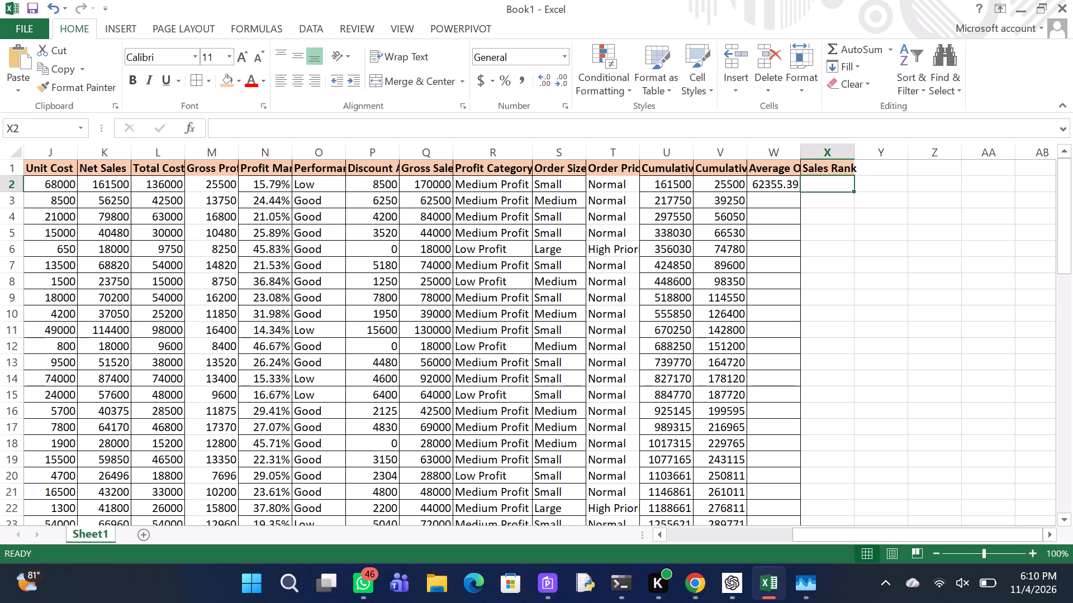
Enter the formula =RANK.EQ(K2,$K$2:$K$67,0) in X2 to rank Net Sales in descending order.
key(equal)
text(RA)
text(NK)
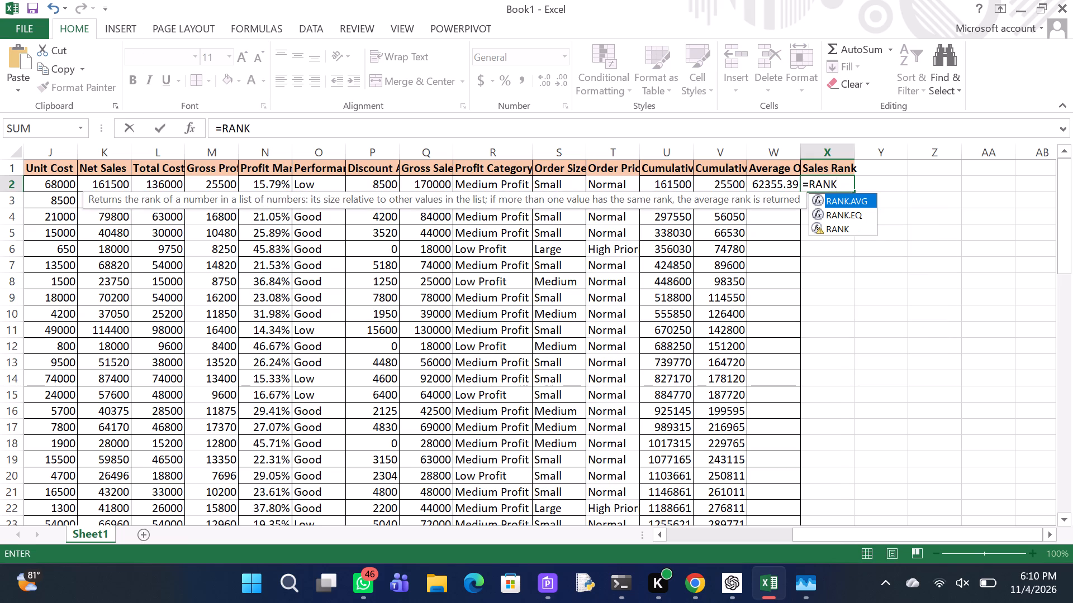
text(..)
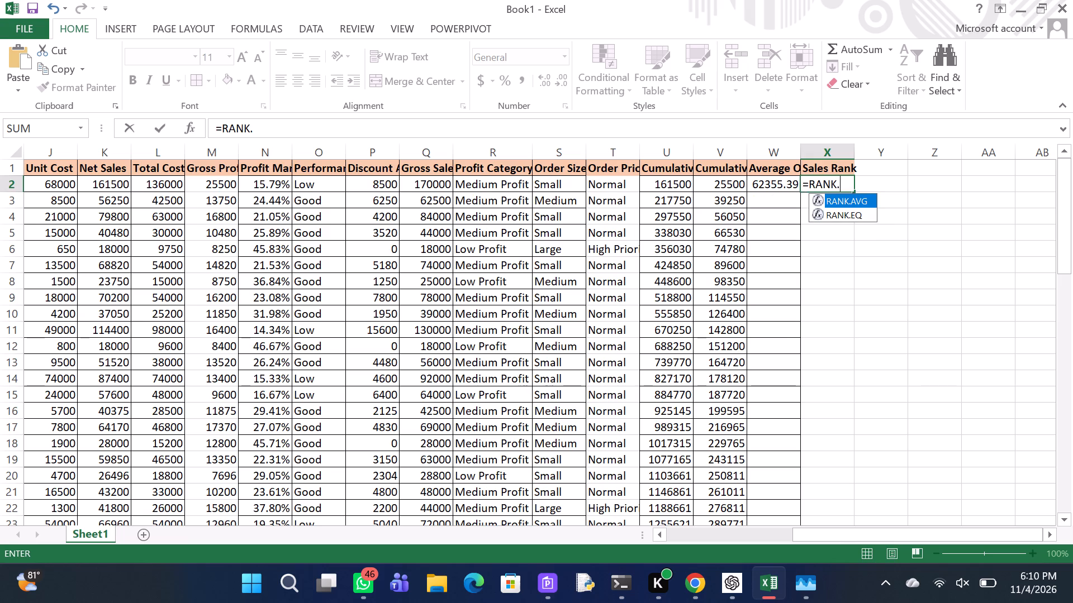
key(BackSpace)
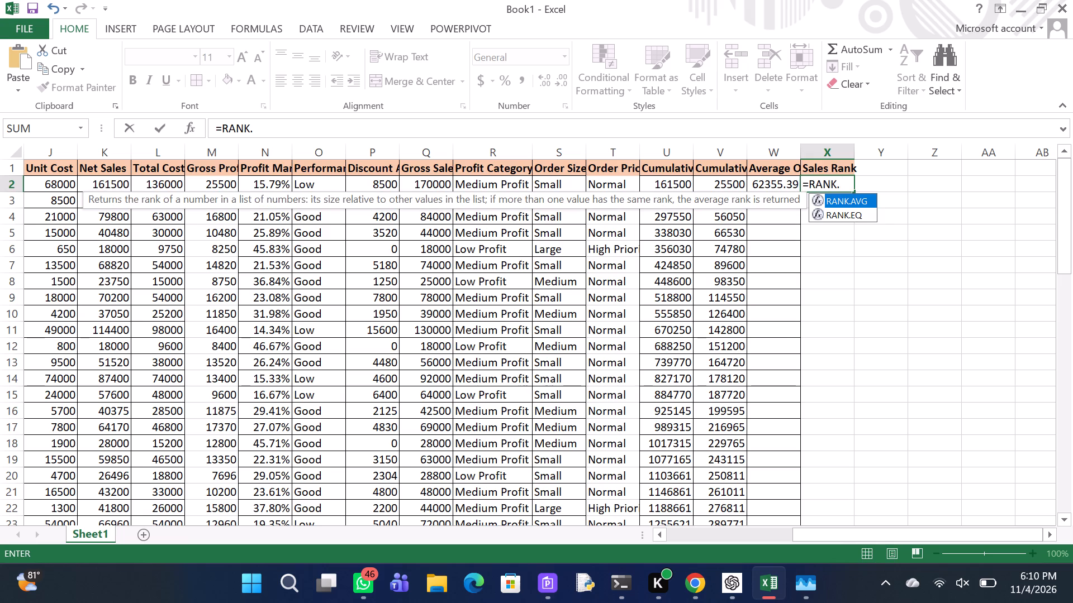
text(EQ)
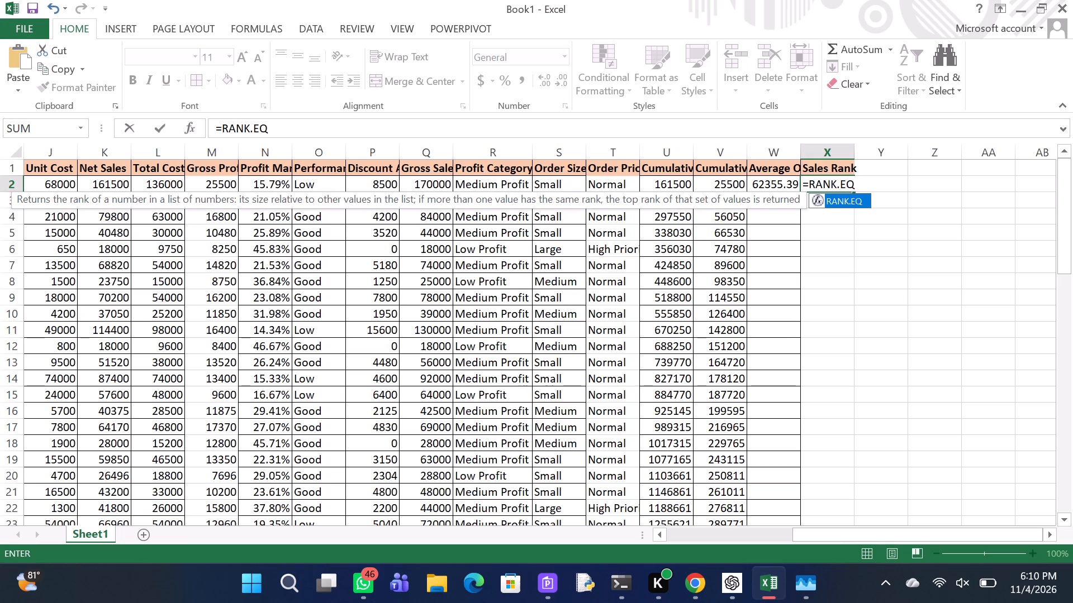
text((K2)
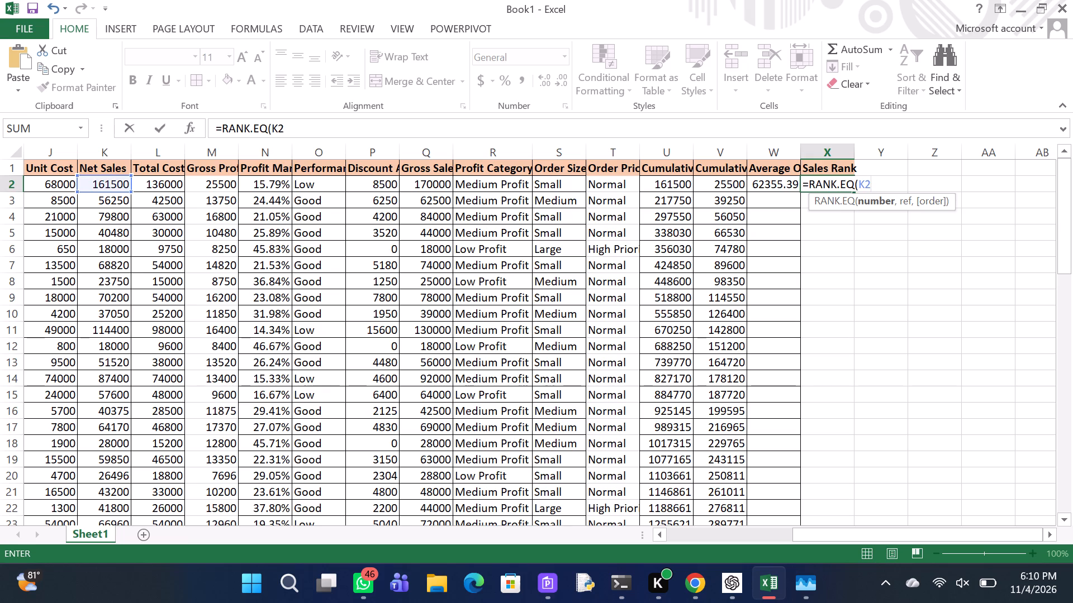
key(comma)
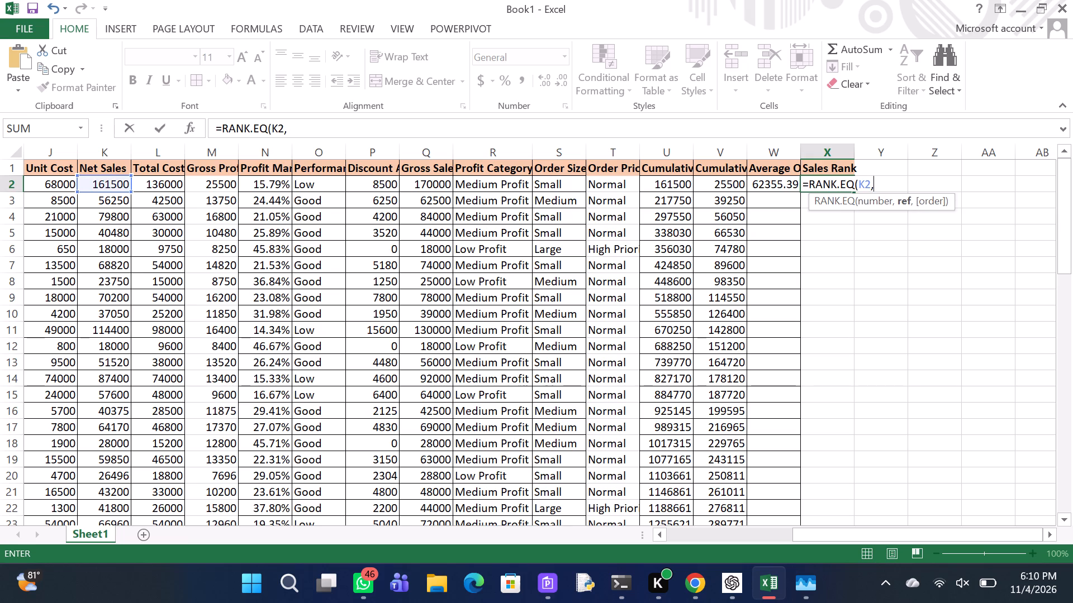
key(shift+dollar)
key(k)
key(shift+dollar)
key(2)
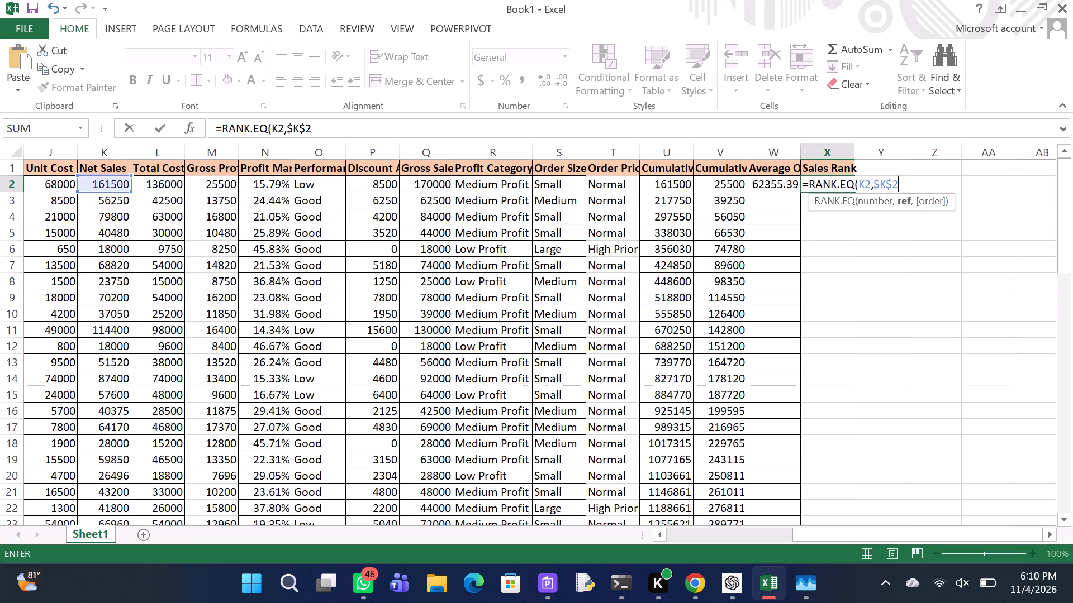
key(shift+colon)
text($K)
text($6)
key(7)
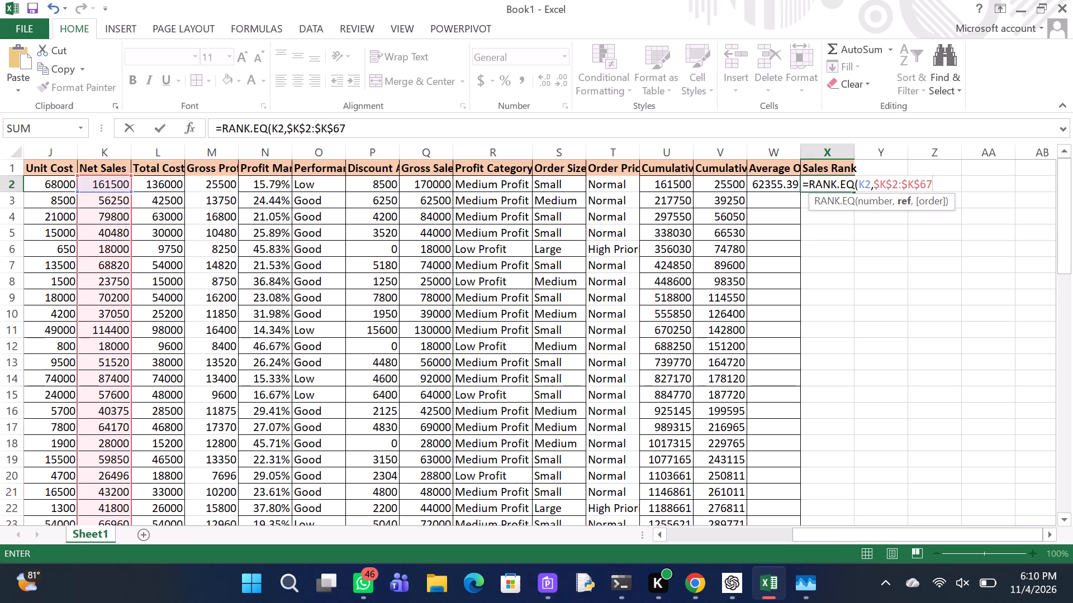
key(comma)
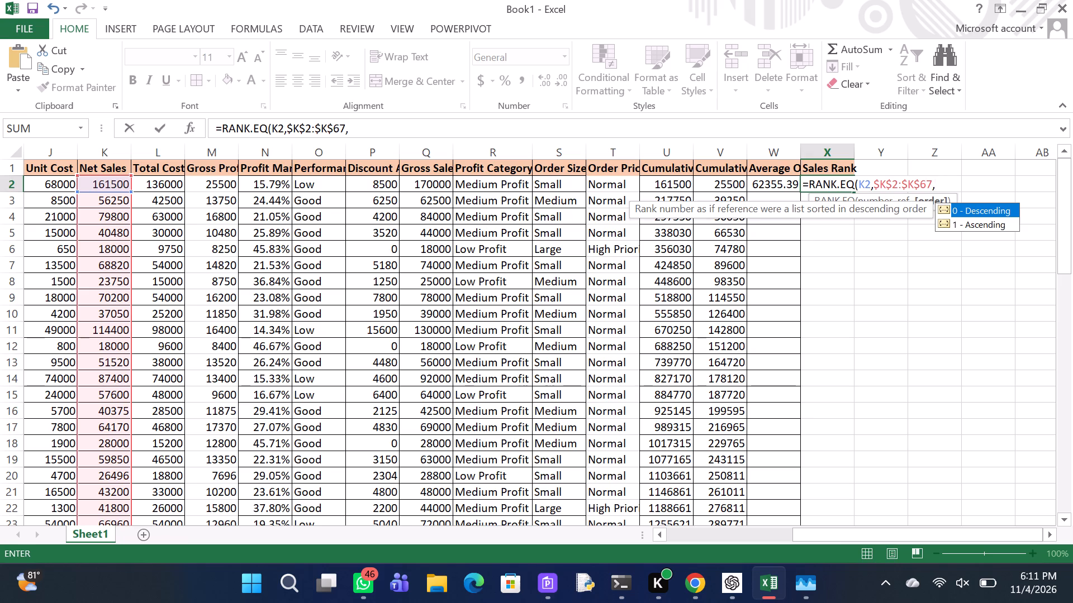
key(0)
key(shift+parenright)
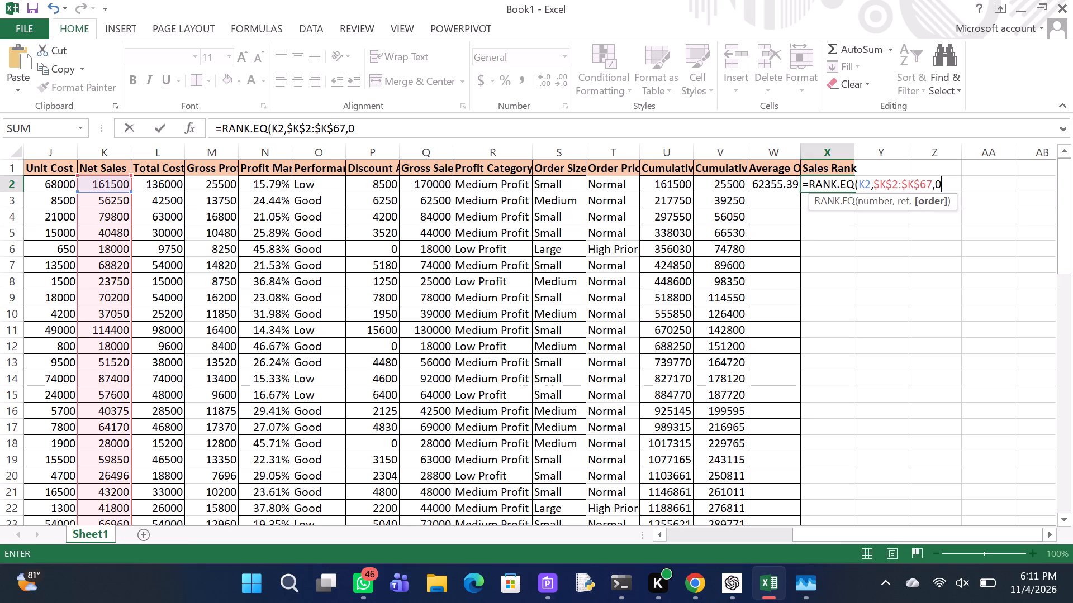
key(Return)
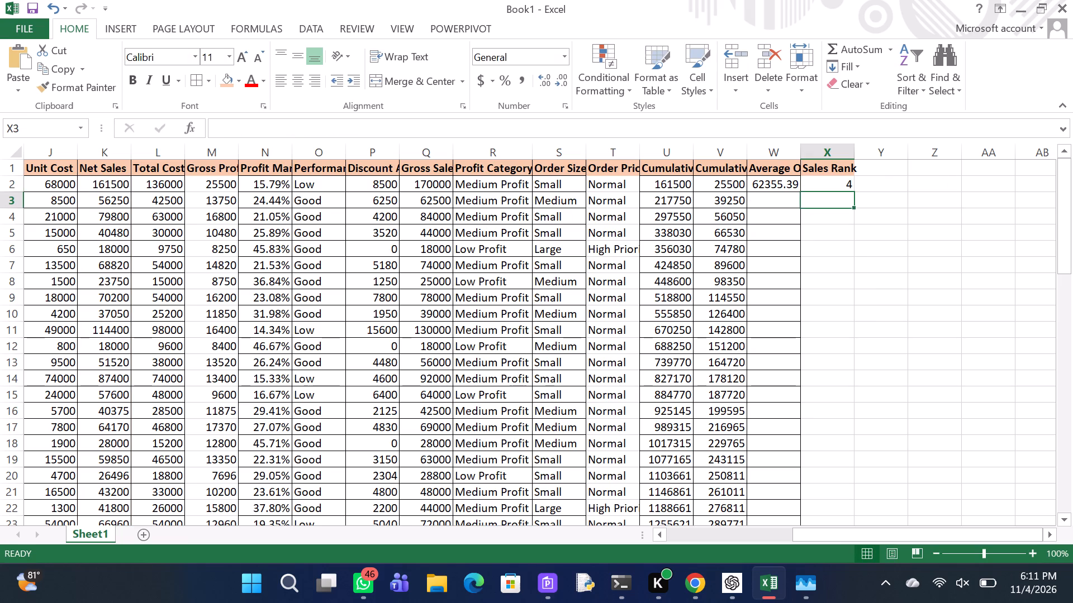
Fill the Sales Rank formula from X2 down through all order rows and apply borders to the filled cells.
click(840, 181)
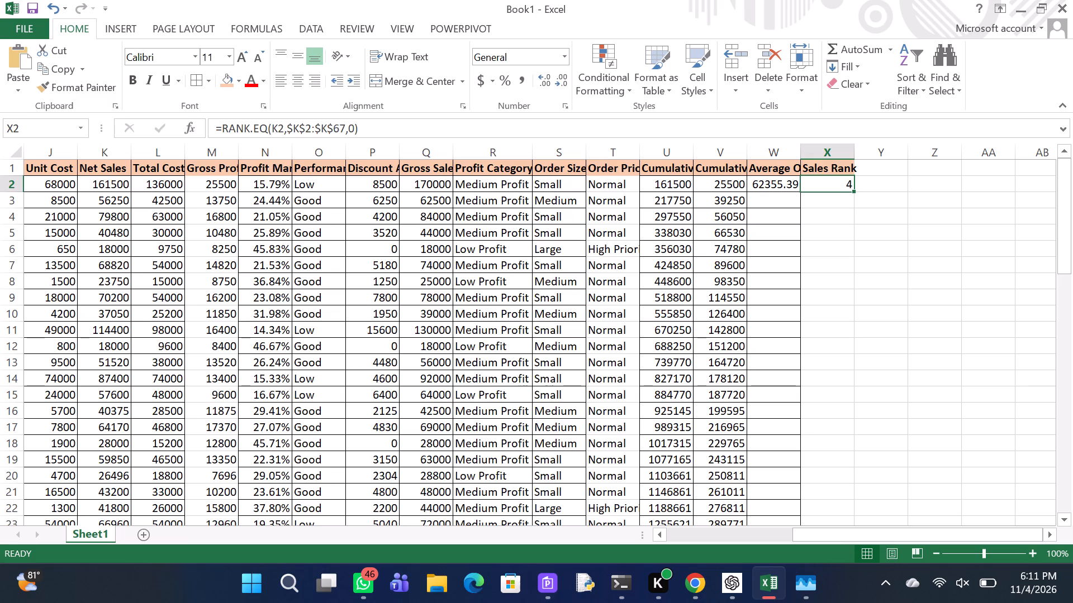
double_click(854, 191)
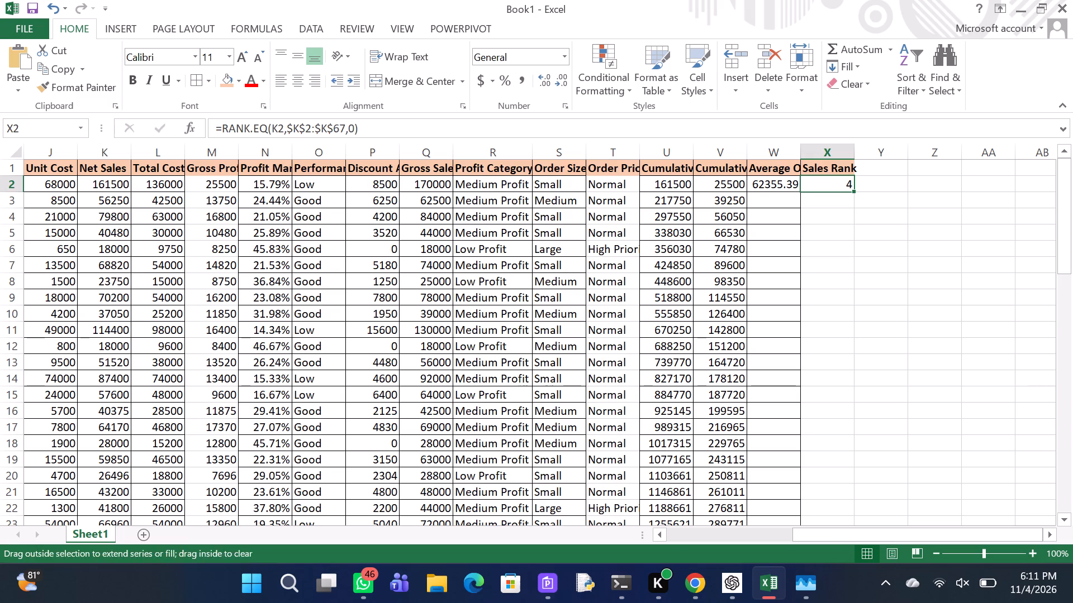
click(193, 70)
click(196, 83)
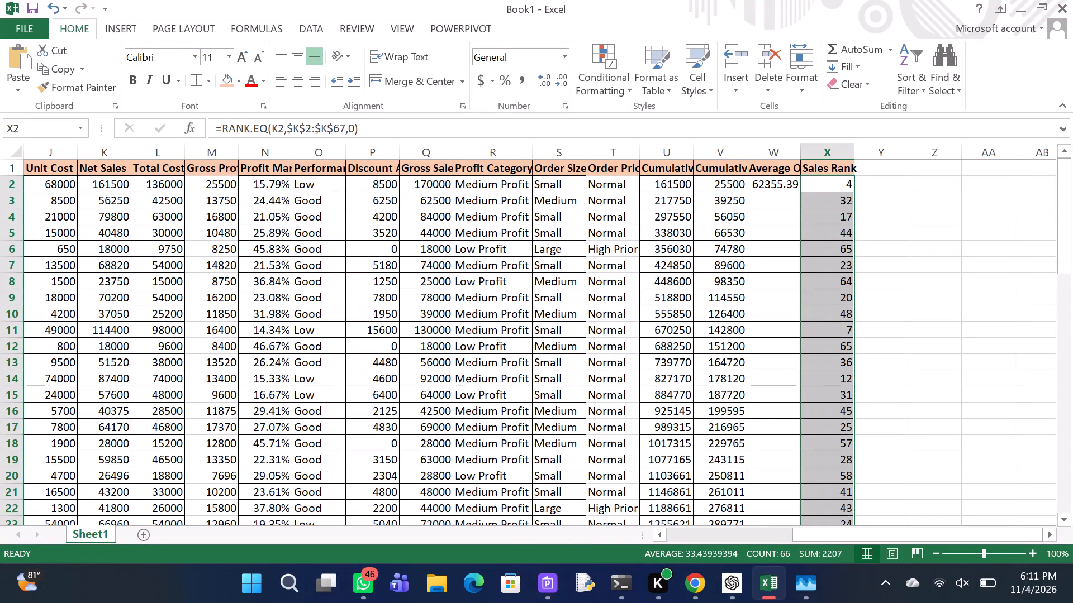
Add the column header "Customer Order Count" in cell Y1.
click(879, 167)
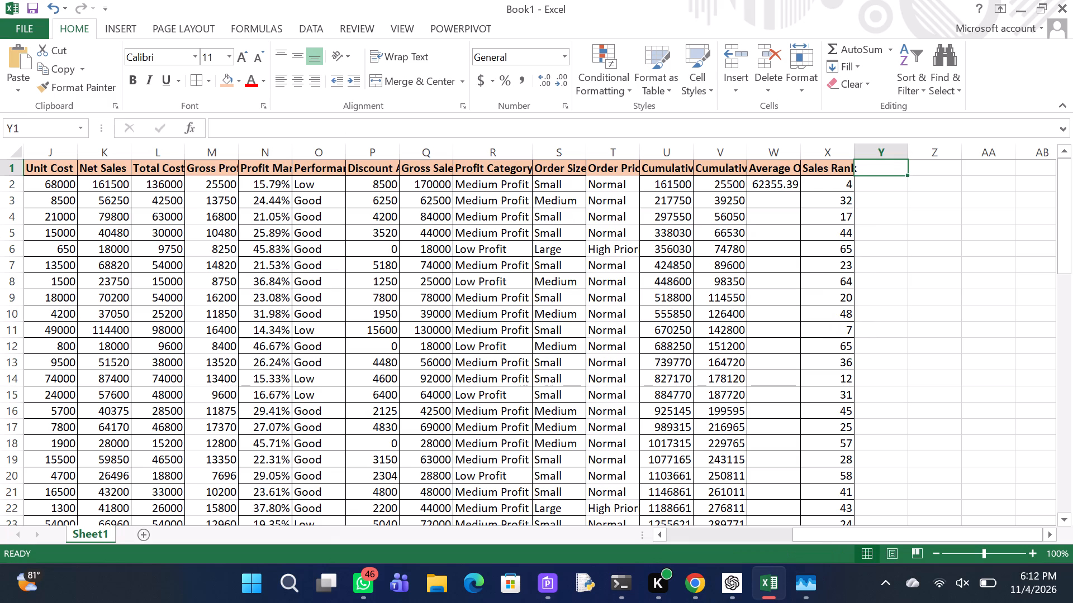
key(c)
text(ust)
text(omer)
key(space)
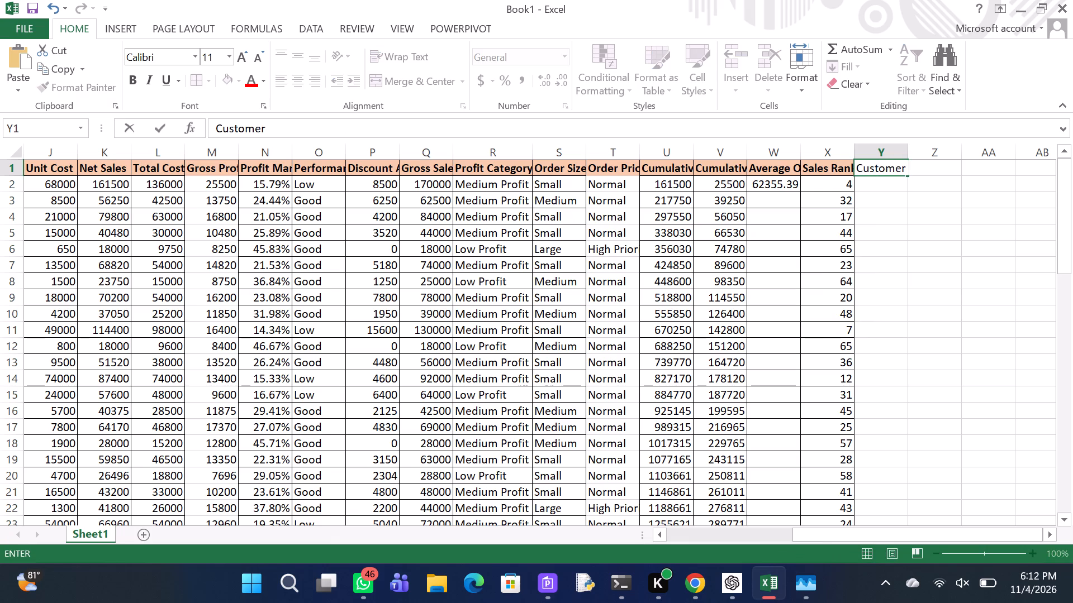
key(o)
text(rder)
key(space)
key(c)
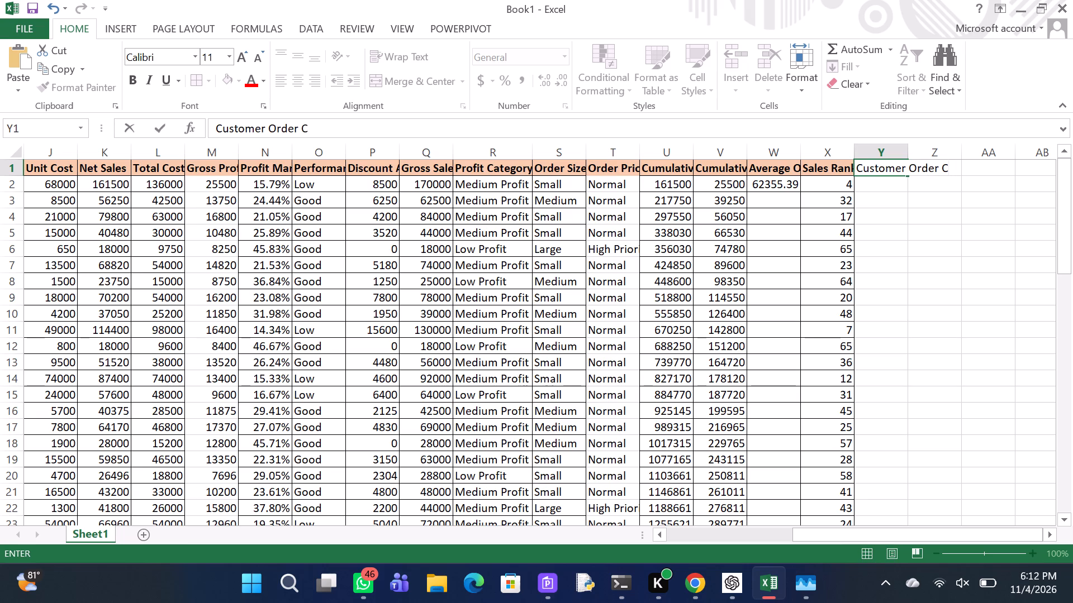
text(ount)
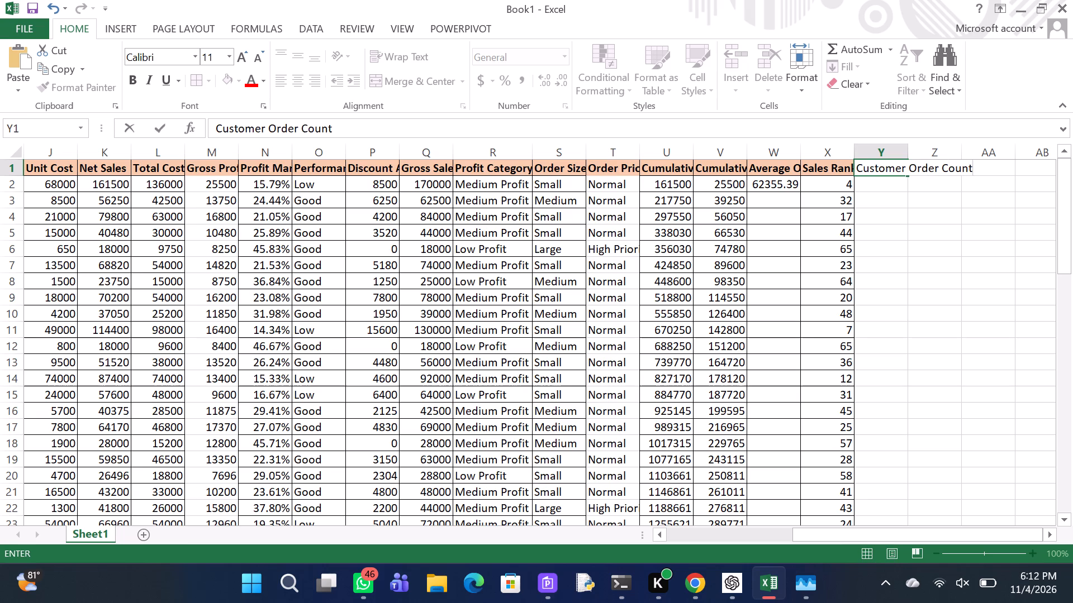
key(Return)
Enter the formula =COUNTIF($D$2:$D$67,D2) in Y2 to count the orders for that row's customer.
key(equal)
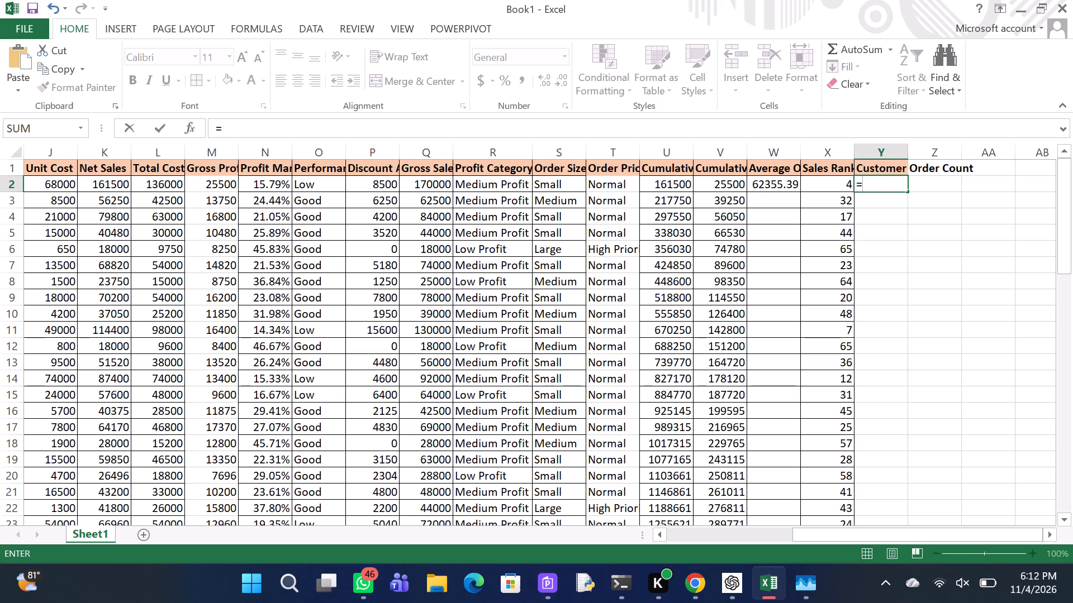
key(c)
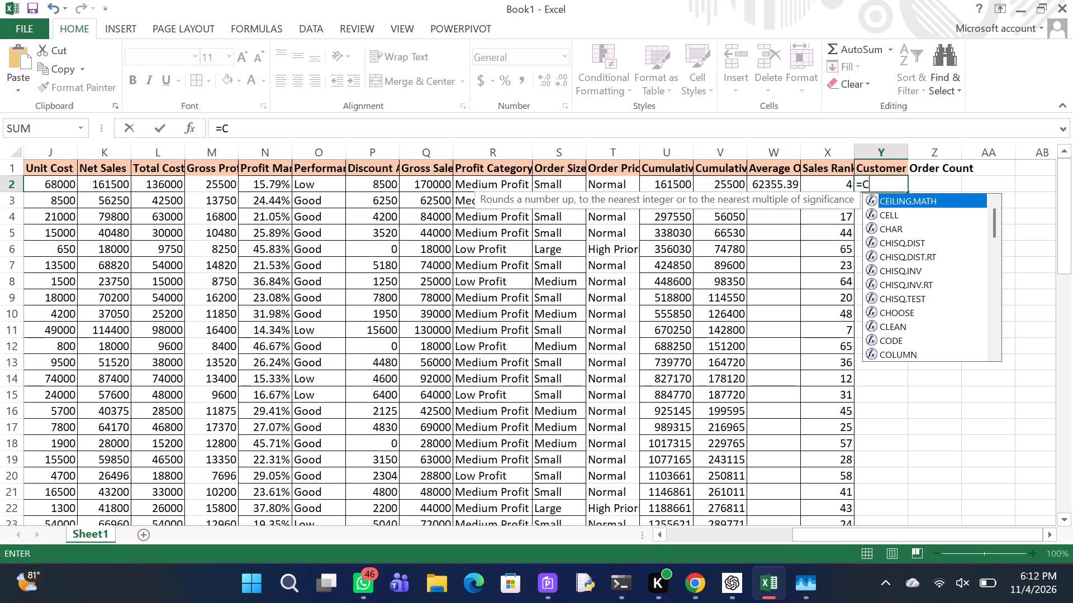
text(ON)
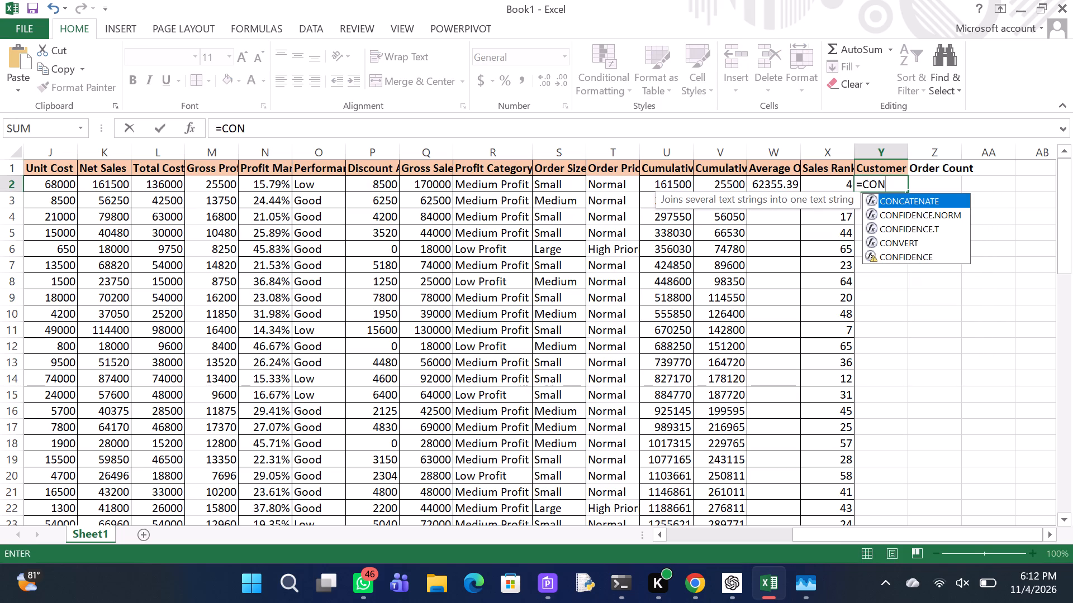
key(BackSpace)
text(UNT)
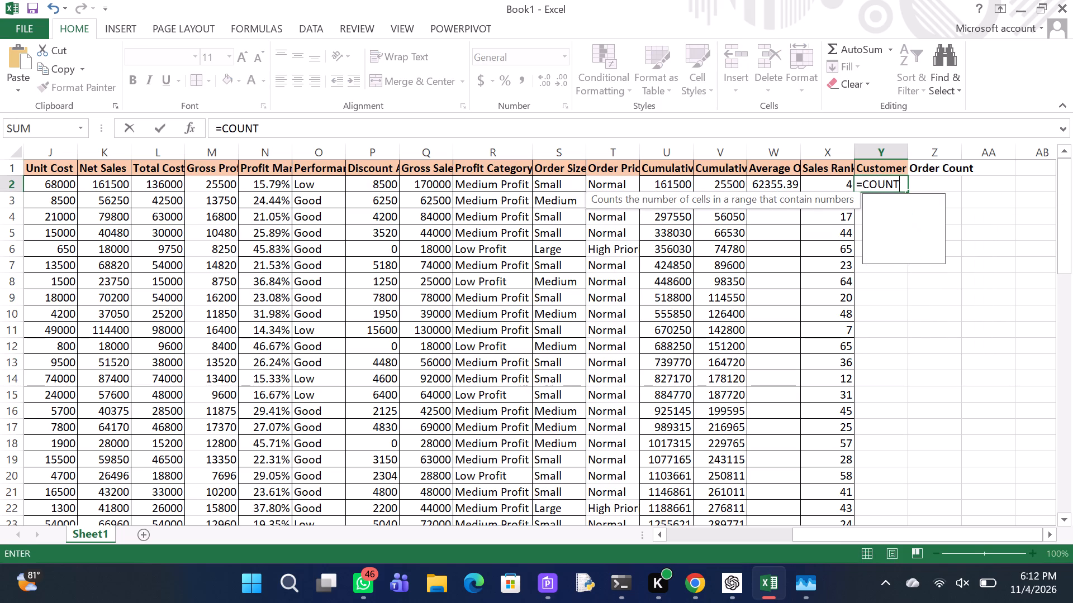
text(IF)
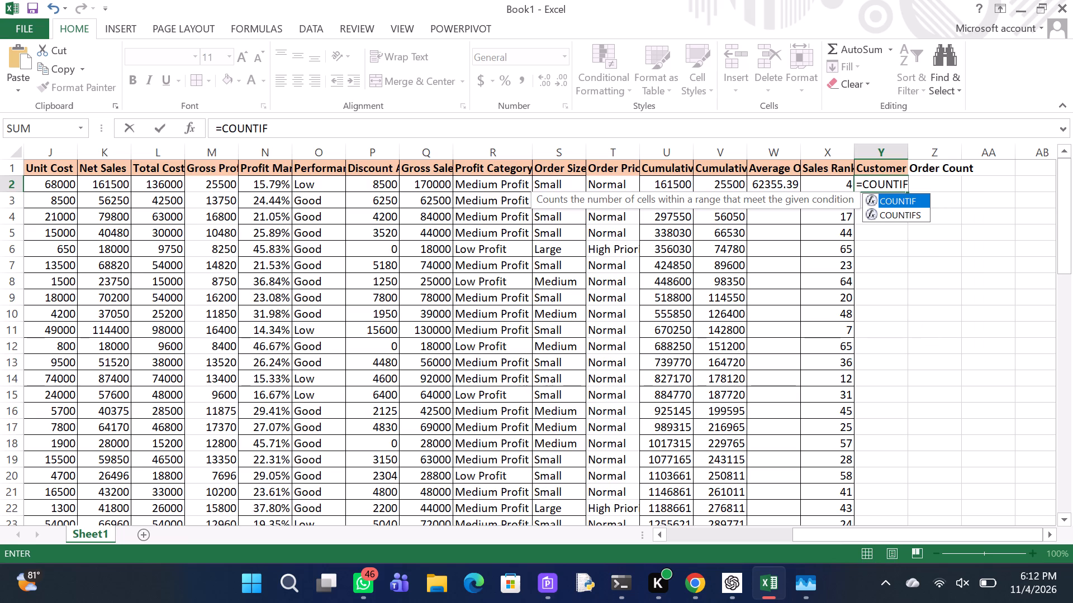
key(shift+parenleft)
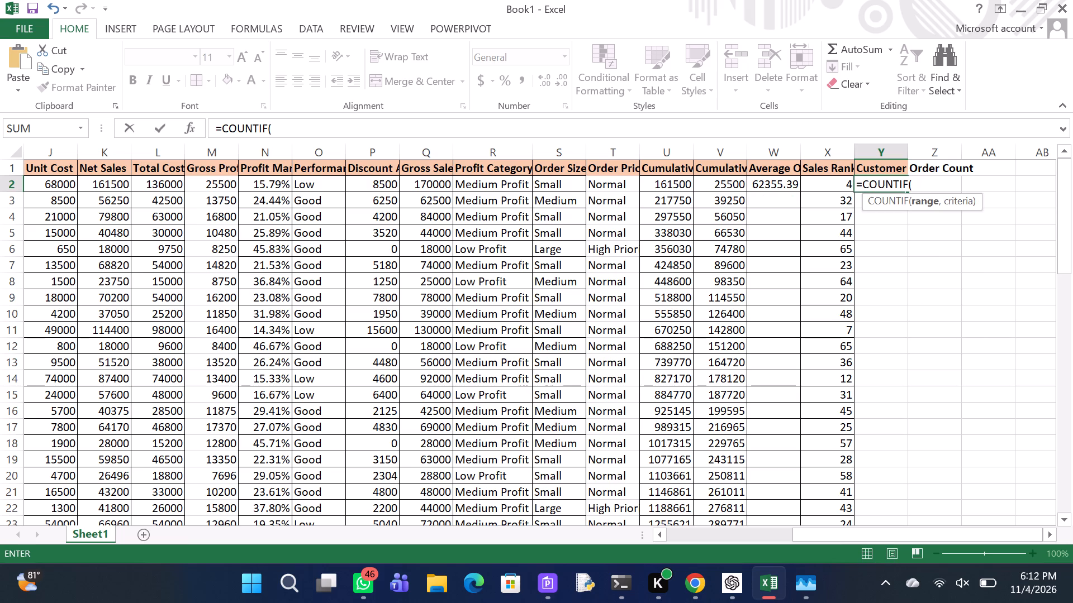
text($D)
text($2)
key(shift+colon)
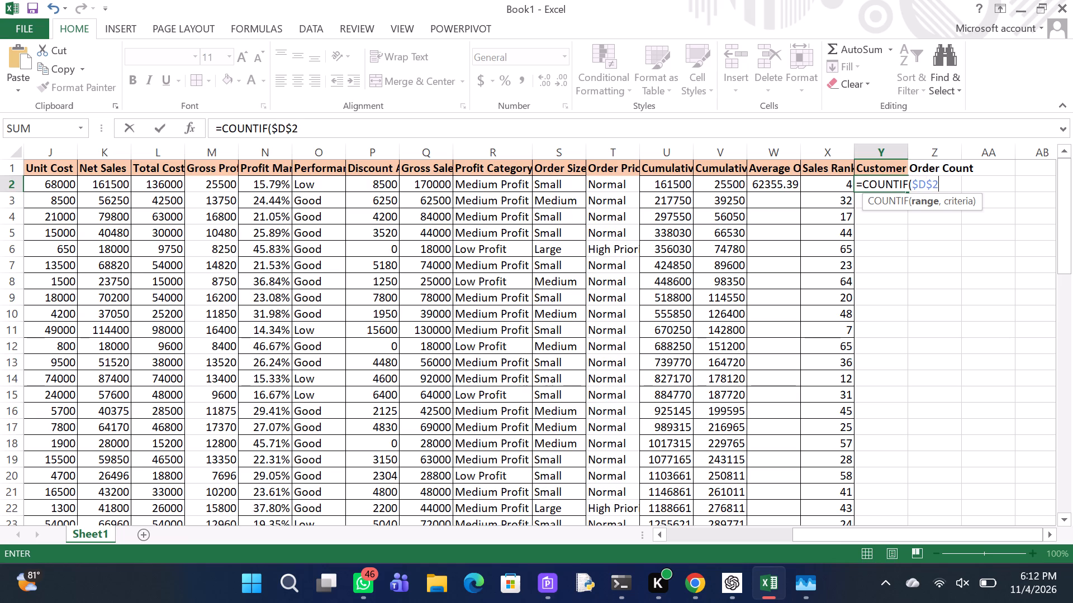
text($D)
text($67)
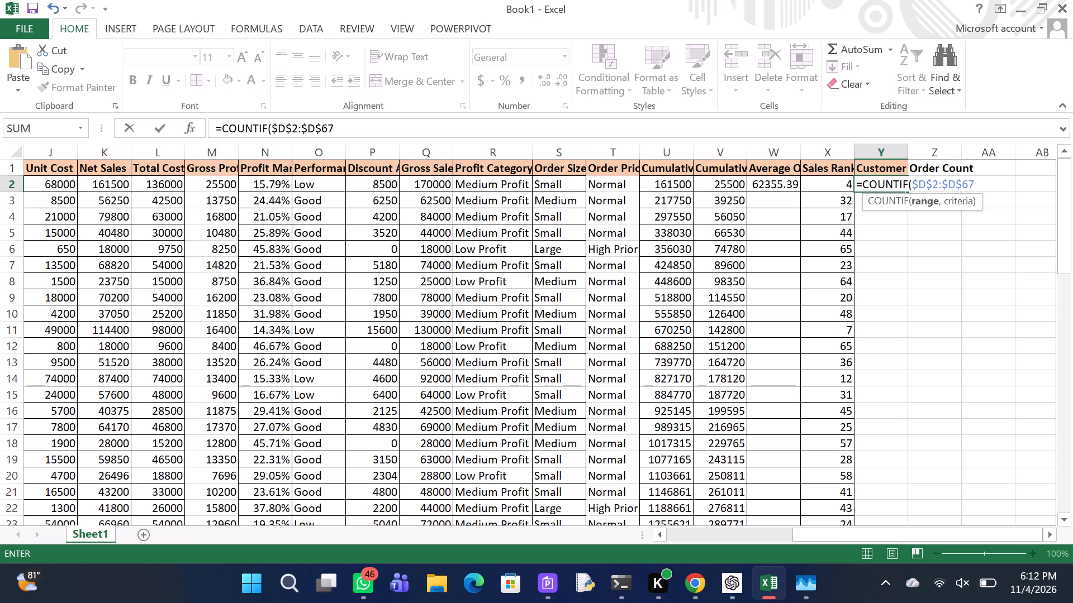
key(comma)
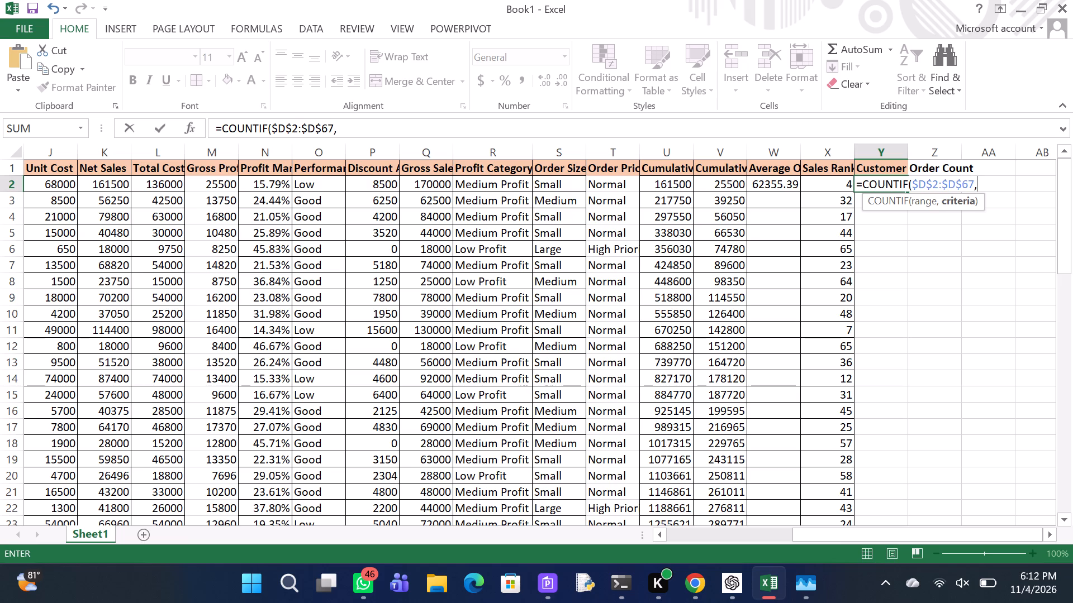
text(D2)
key(shift+parenright)
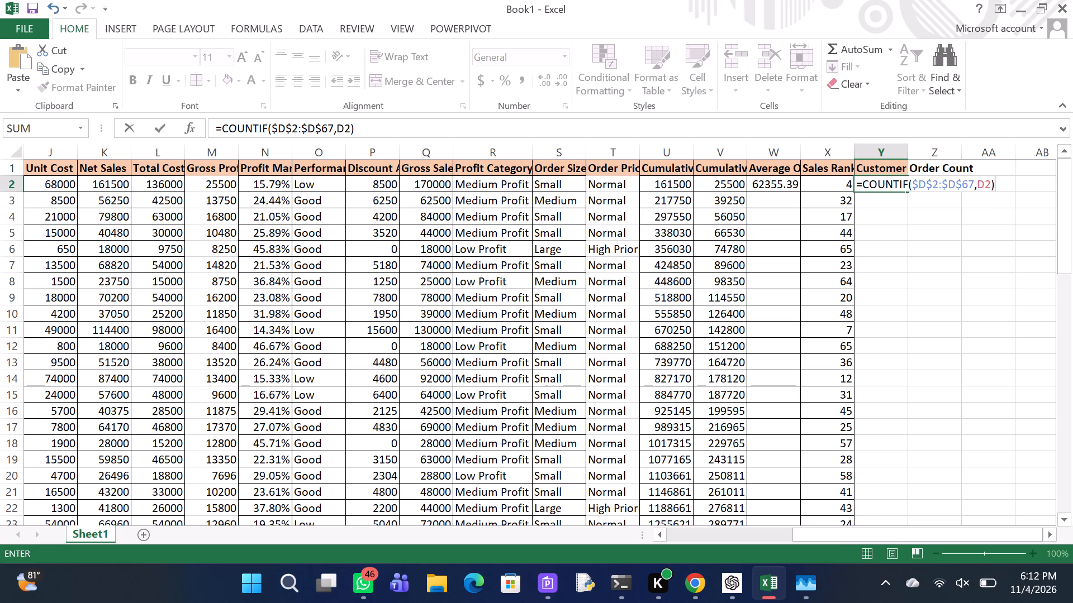
key(Return)
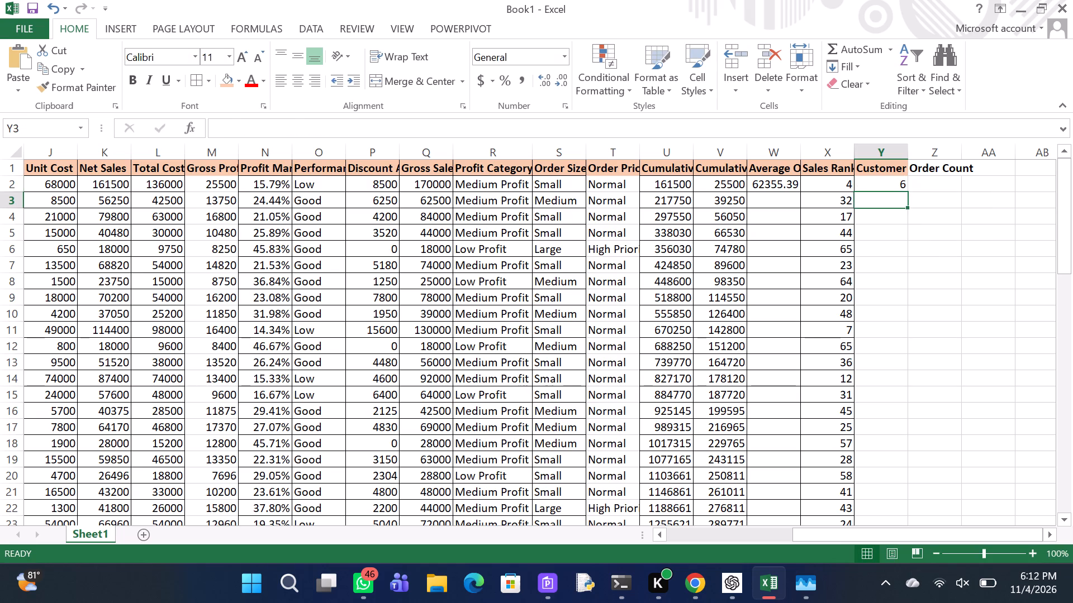
Fill the Customer Order Count formula from Y2 down through all order rows and apply borders to the filled cells.
click(897, 184)
double_click(908, 192)
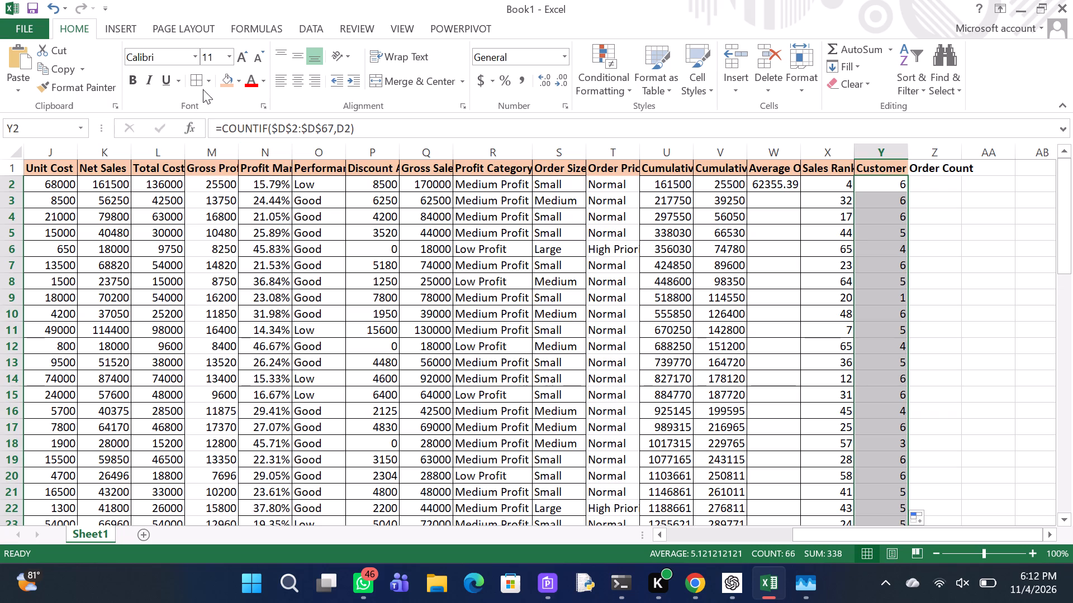
click(195, 76)
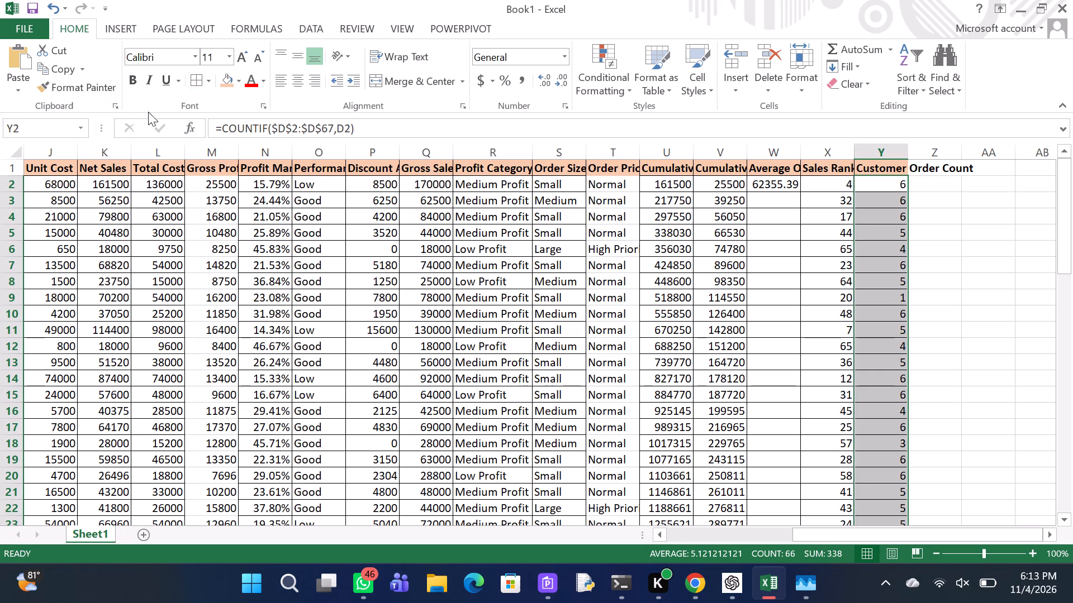
Add the column header "Customer Type" in cell Z1.
click(932, 170)
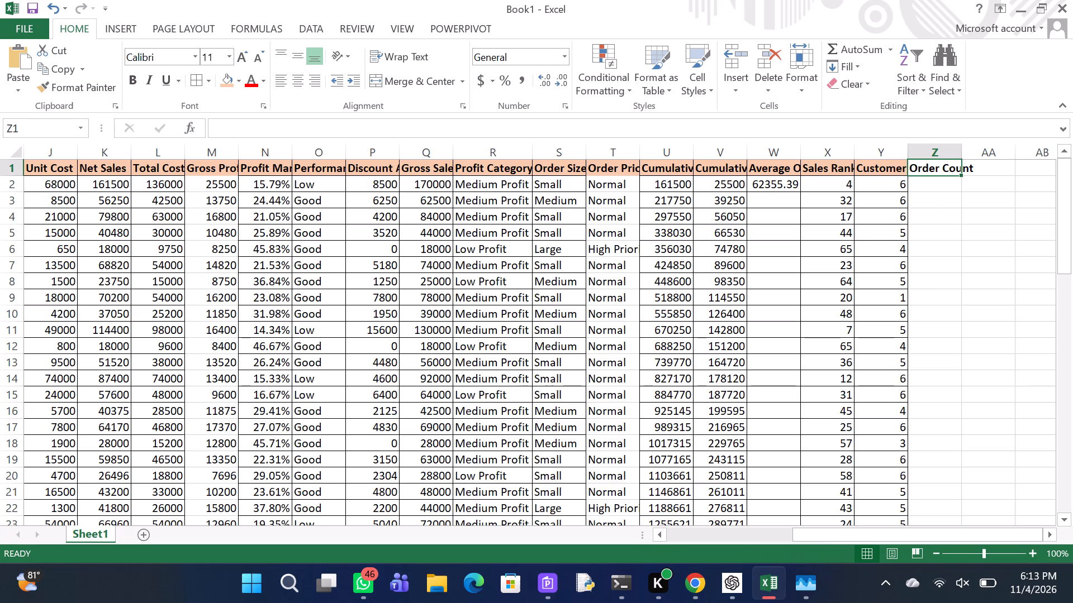
key(c)
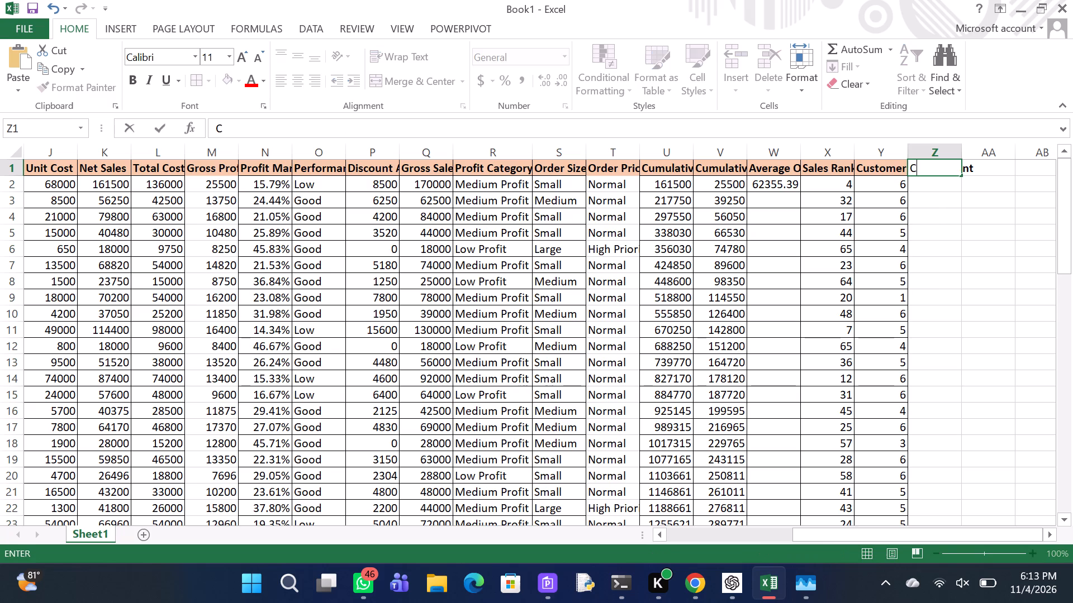
text(ustomer)
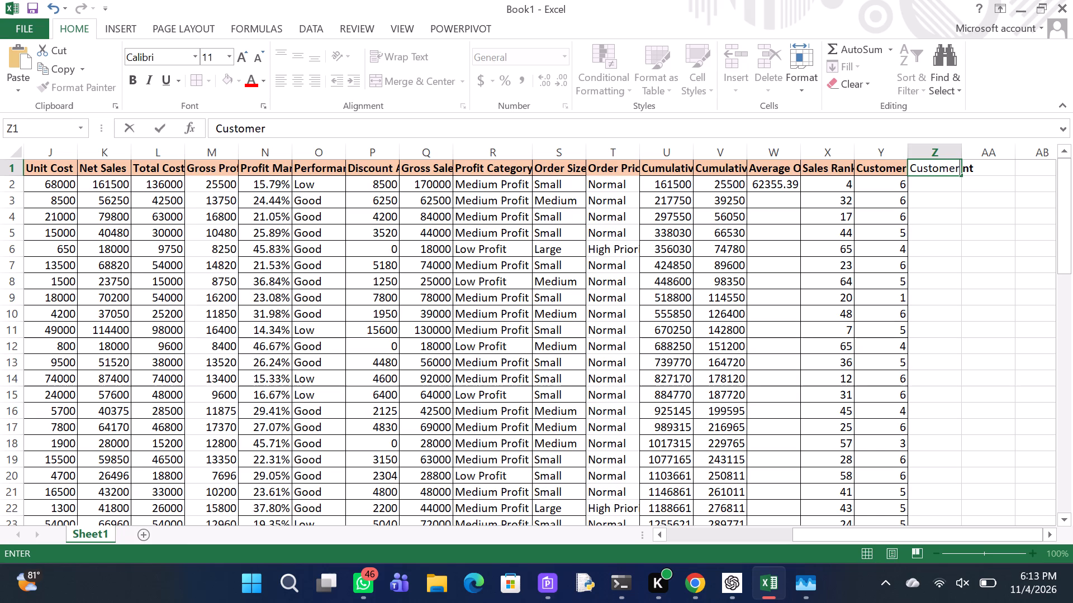
key(space)
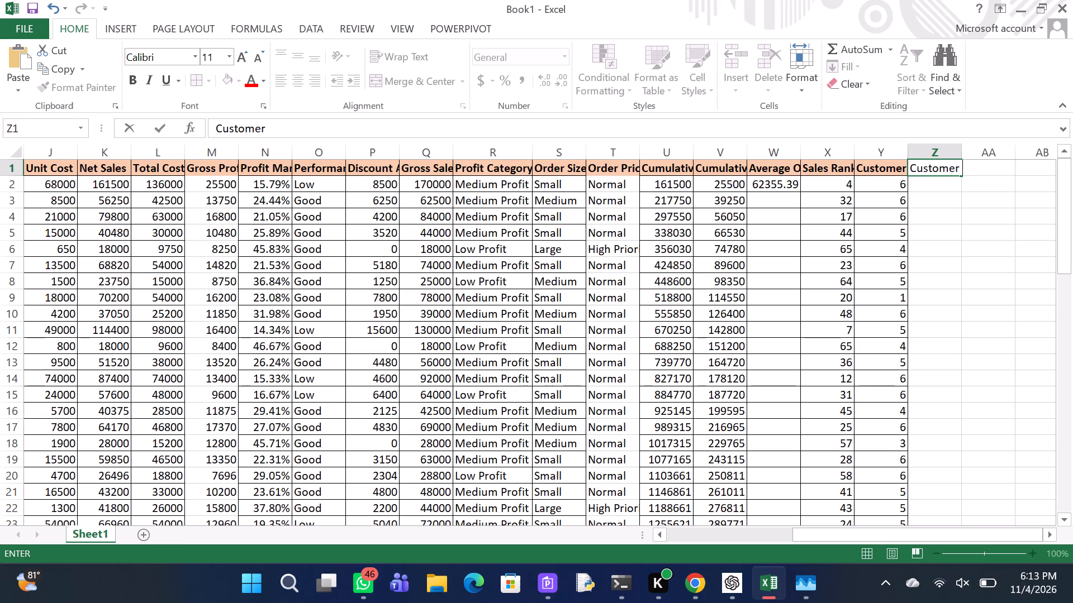
key(t)
key(y)
text(pe)
key(Return)
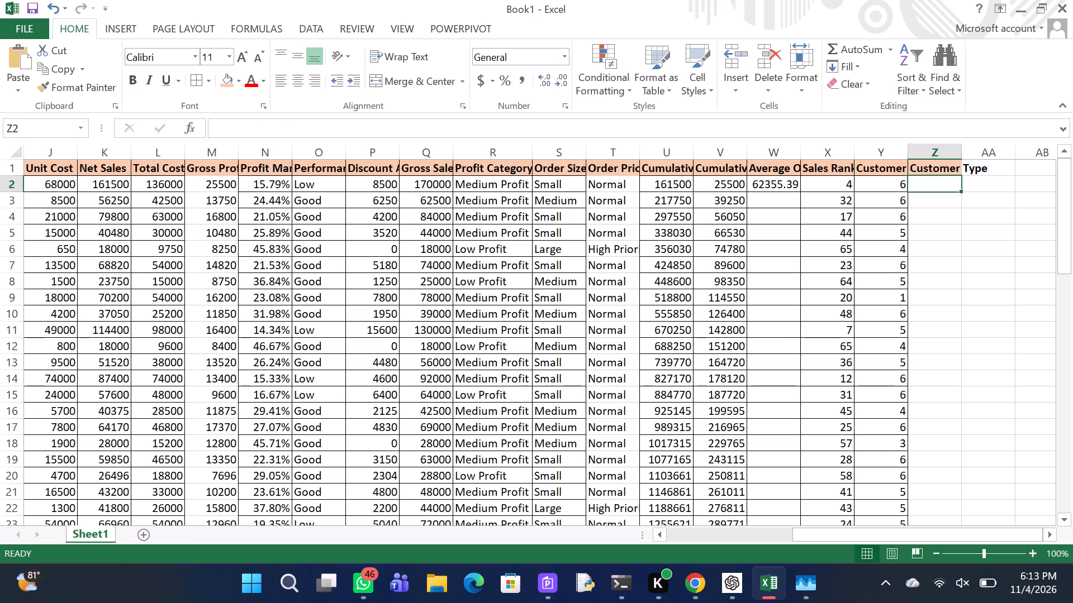
Enter an IF formula in Z2 returning "Repeat Customers" when COUNTIF($D$2:$D$67,D2)>1 and "New Customer" otherwise.
key(equal)
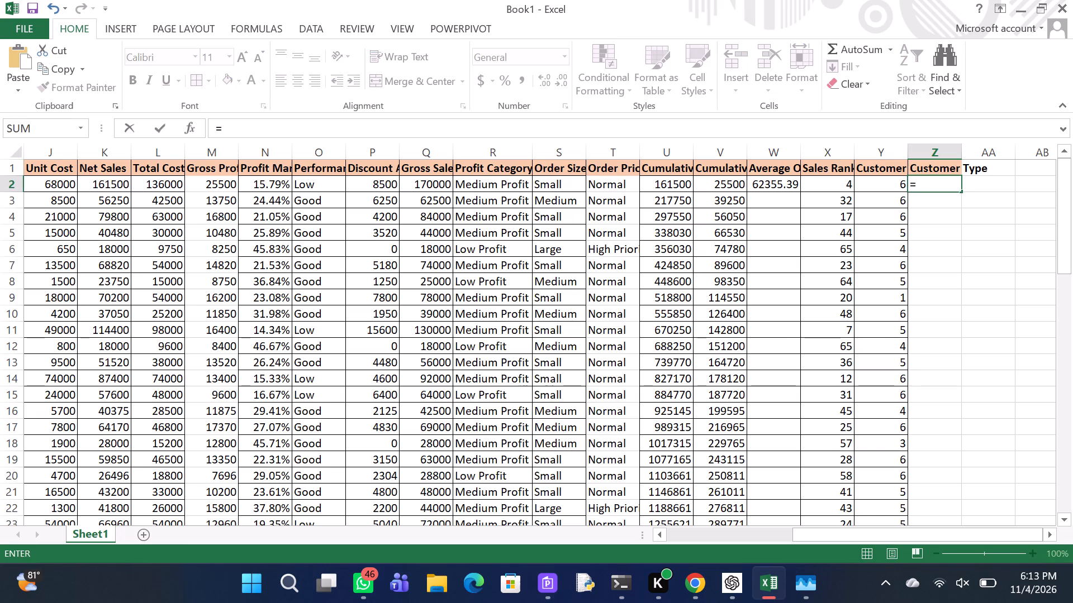
text(IF)
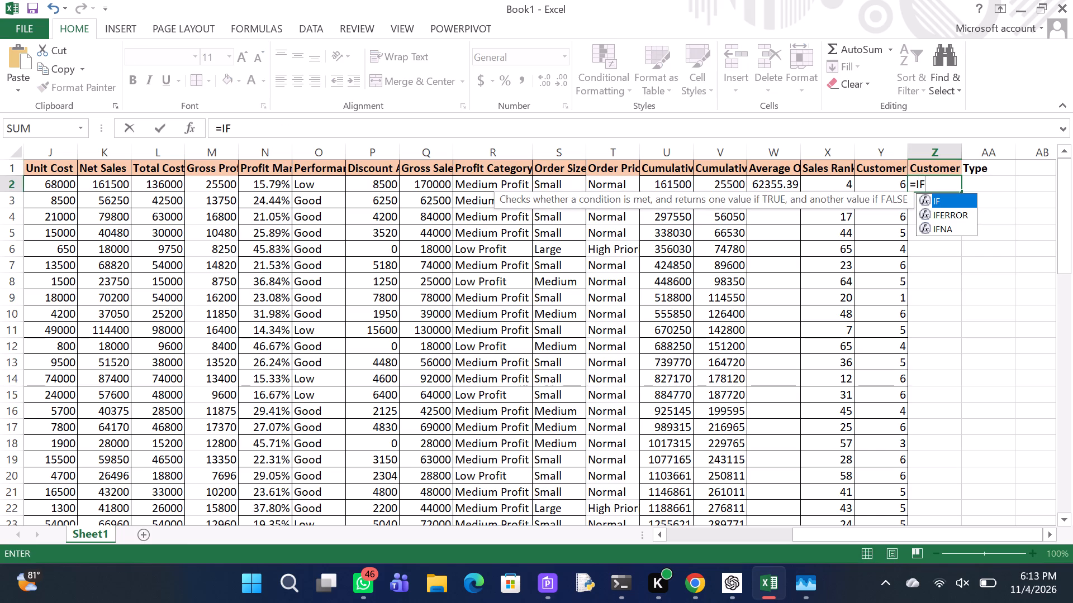
key(shift+parenleft)
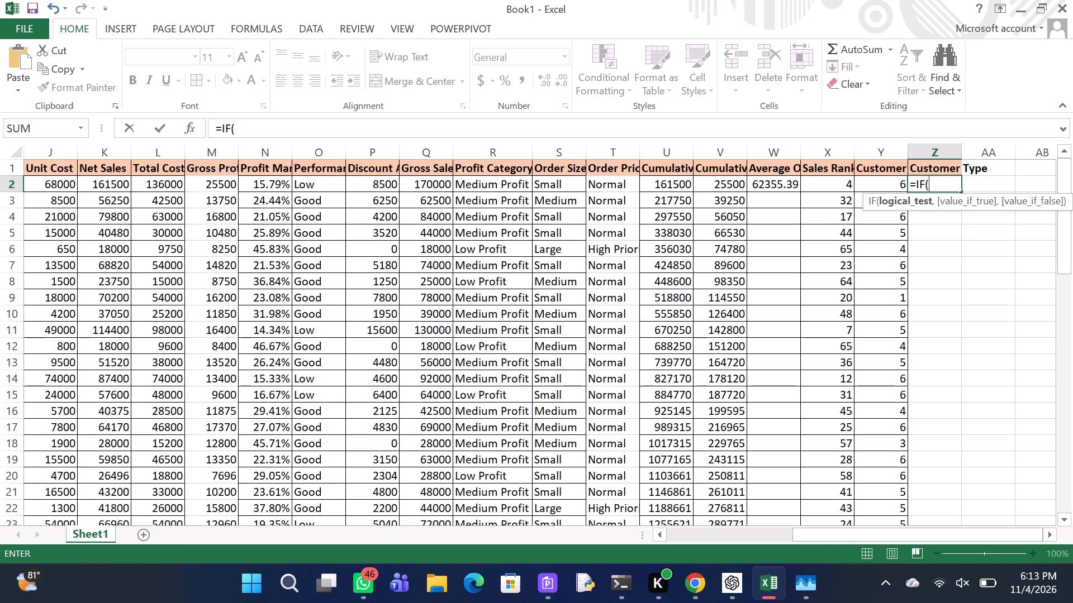
text(COUNTIF)
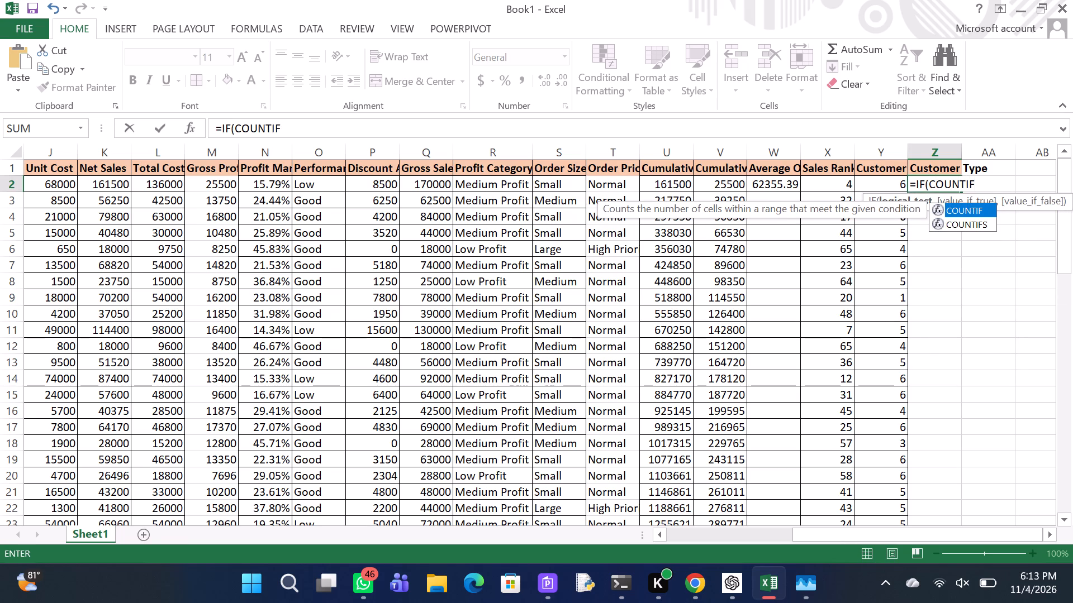
key(shift+parenleft)
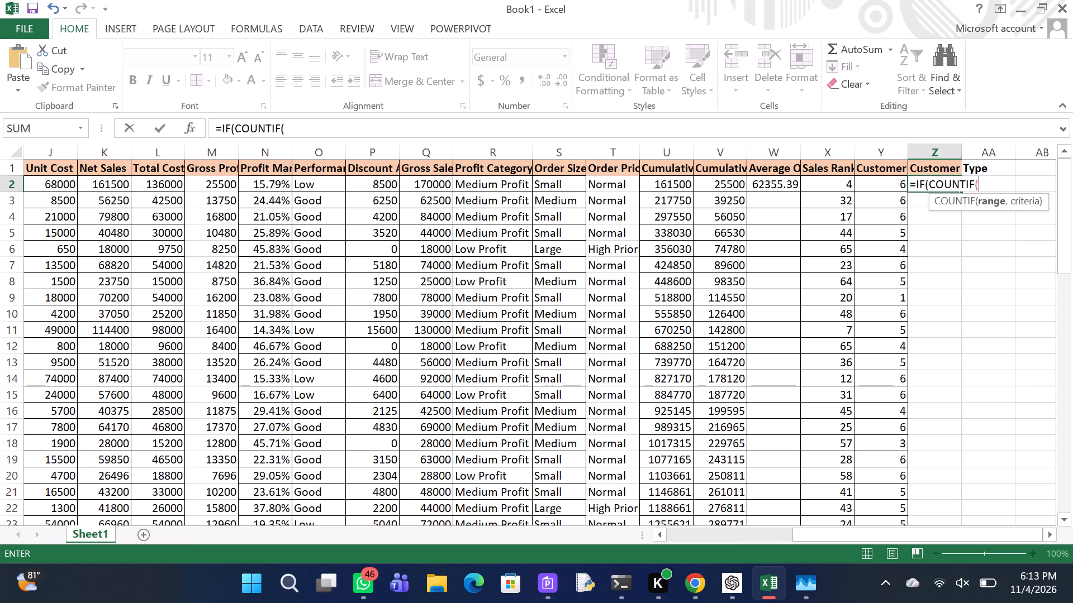
key(d)
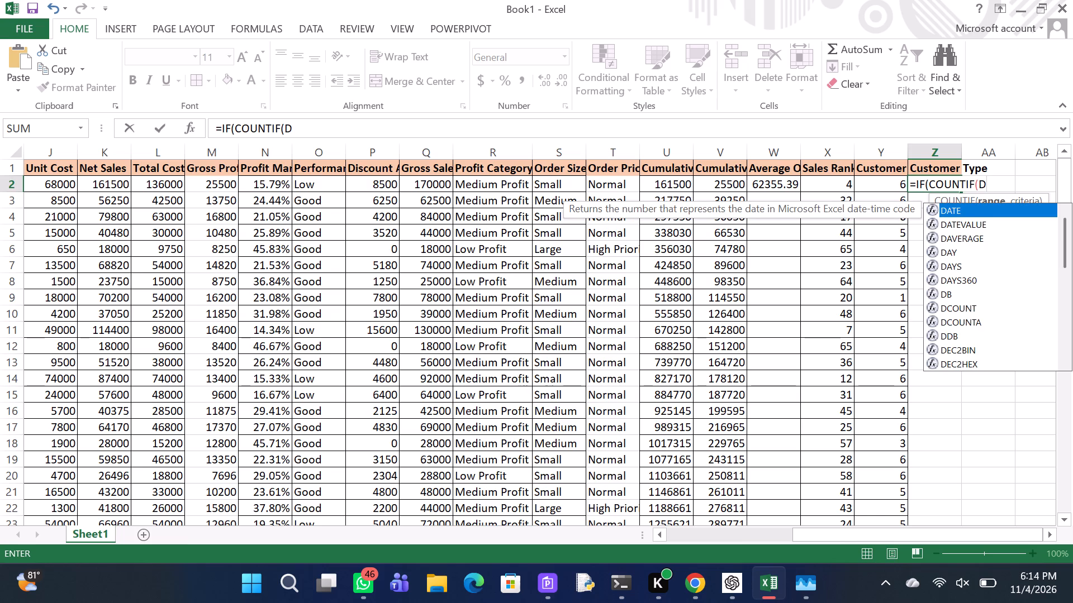
key(BackSpace)
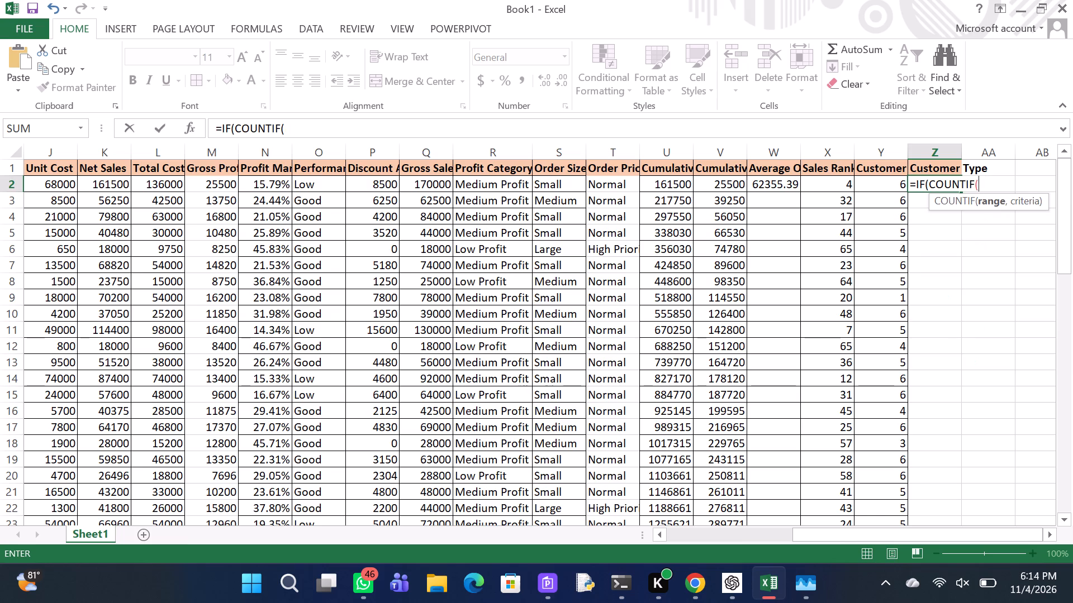
text($D)
key(shift+dollar)
key(2)
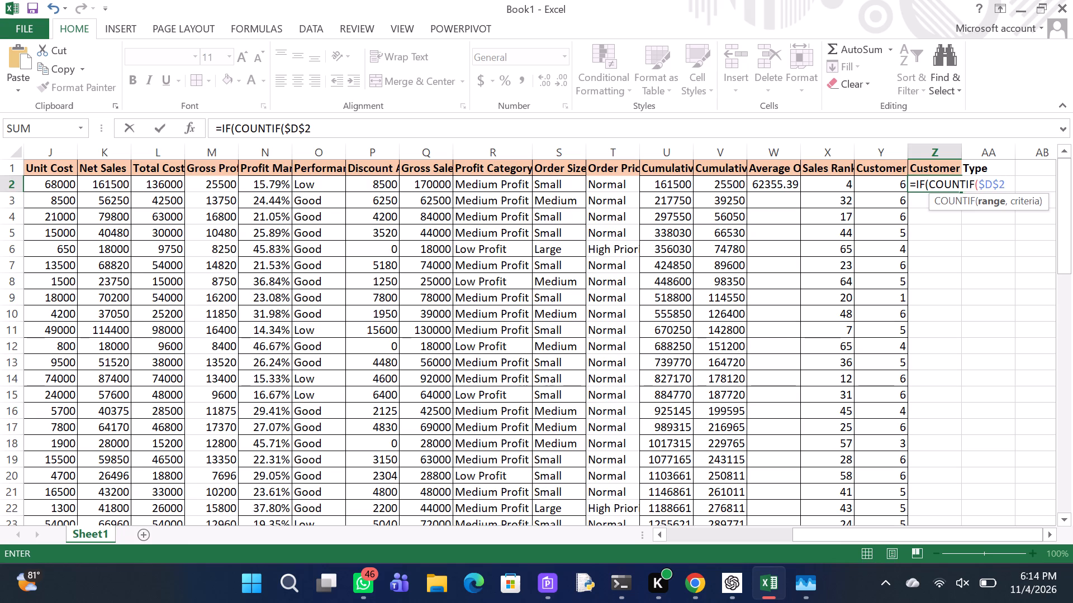
key(shift+dollar)
key(BackSpace)
key(shift+colon)
text($D)
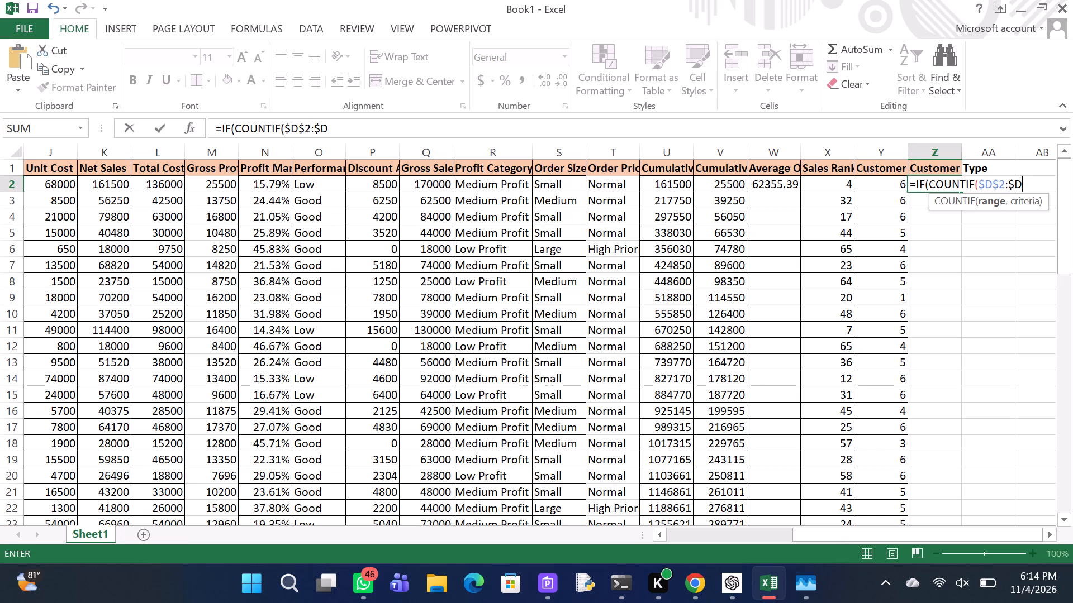
key(shift+dollar)
text(67)
key(comma)
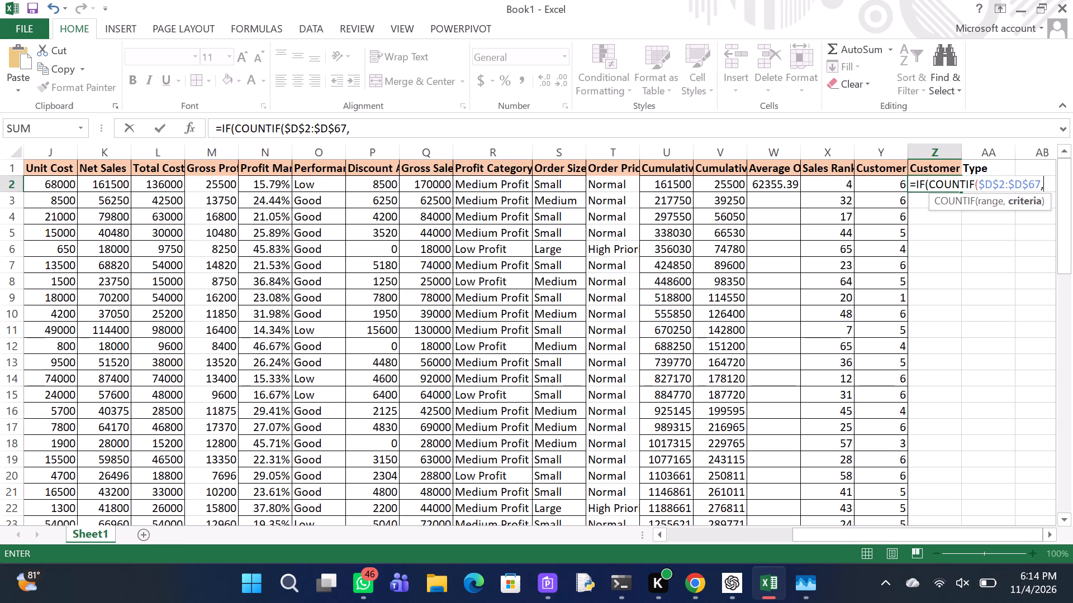
text(D2)
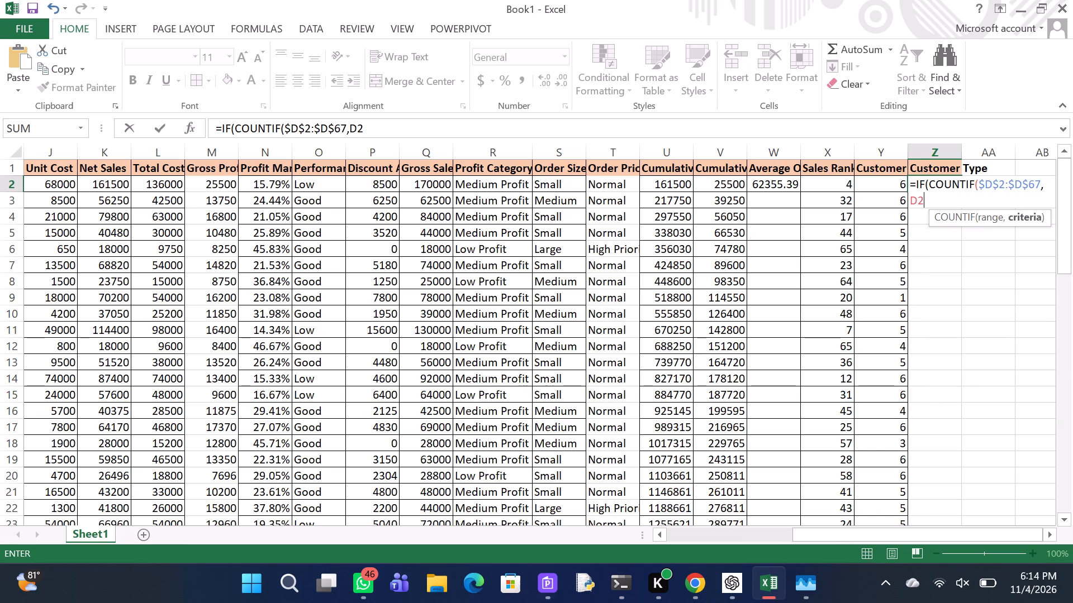
key(shift+parenright)
key(shift+greater)
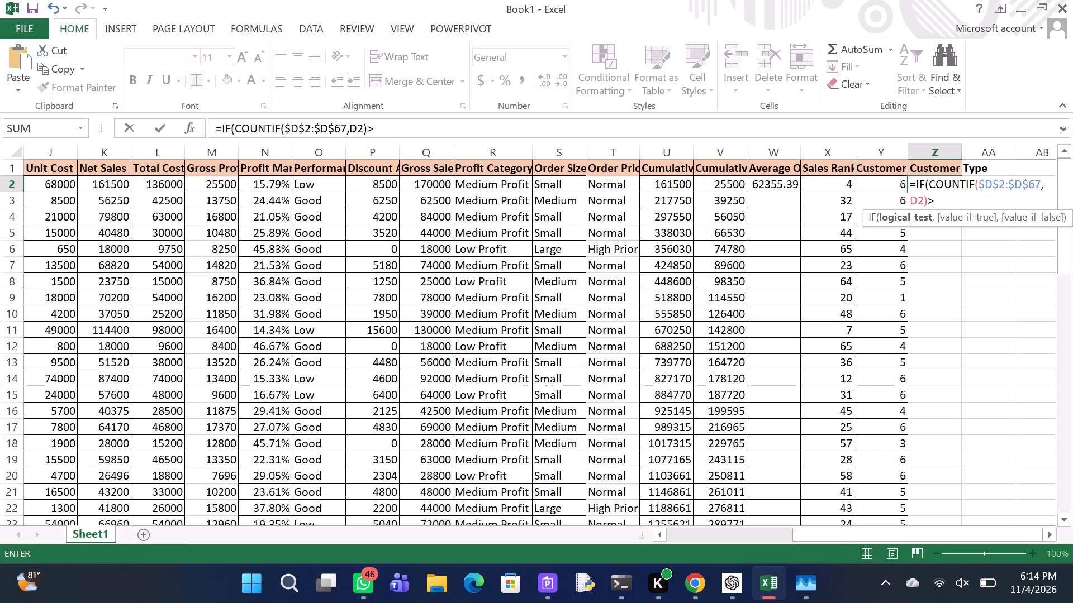
key(1)
key(comma)
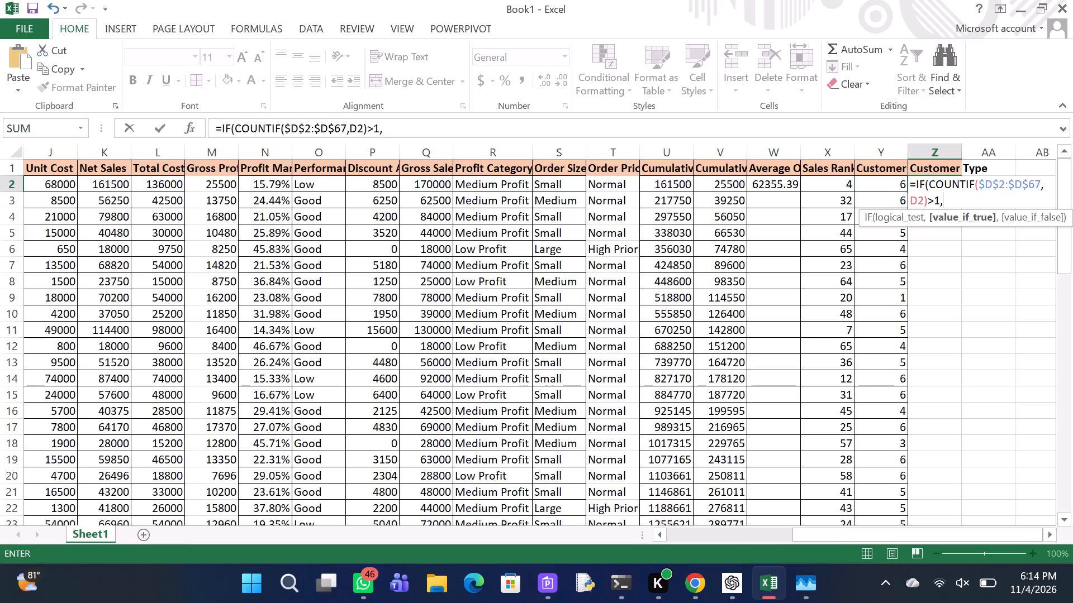
key(shift+quotedbl)
key(r)
key(e)
text(peat)
key(space)
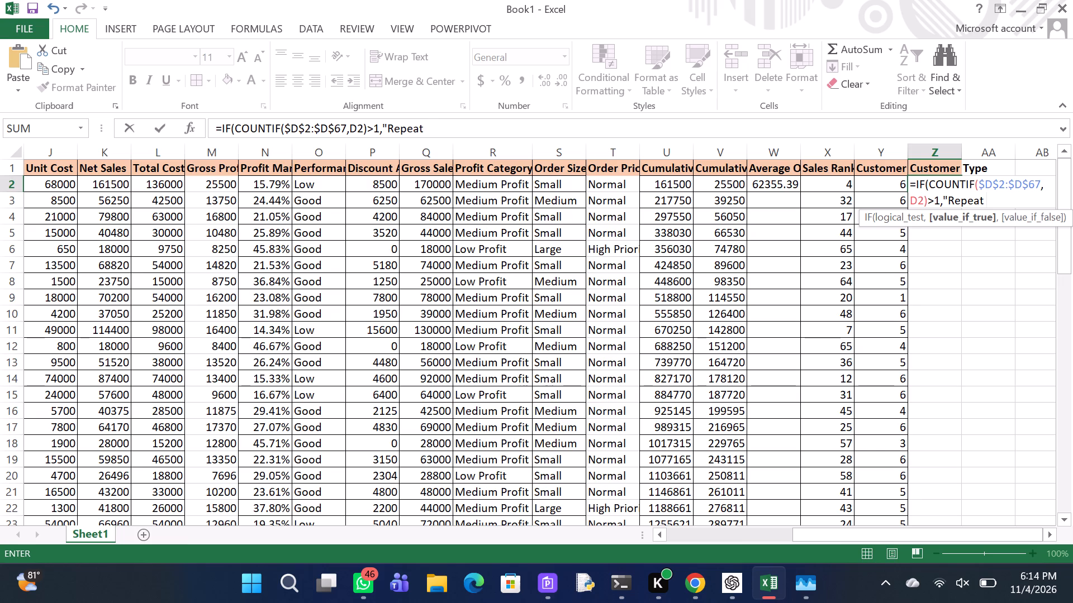
key(c)
text(ustom)
text(ers)
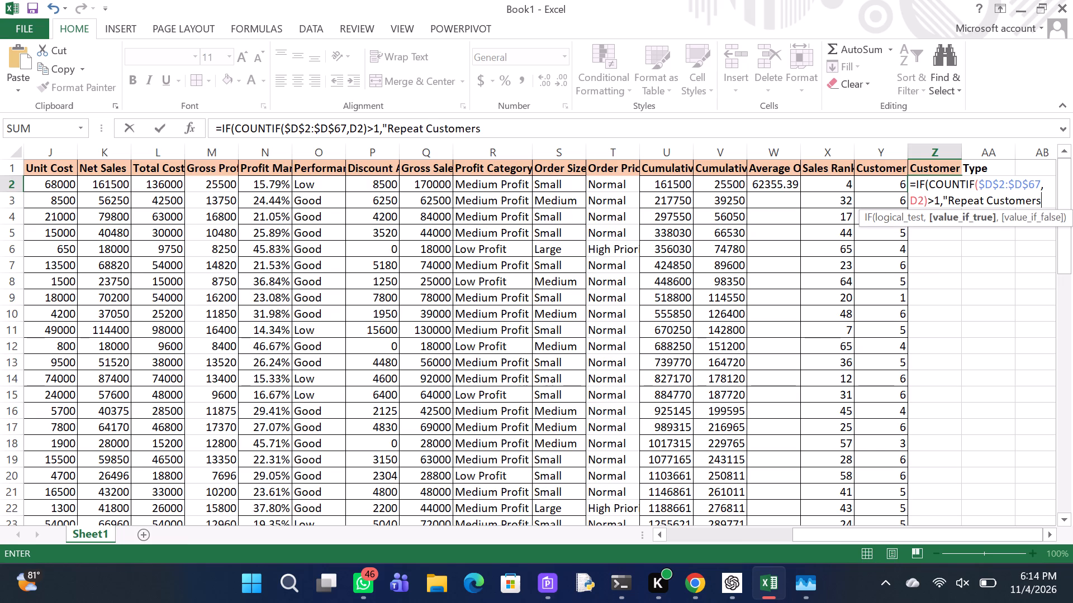
text(",)
key(shift+quotedbl)
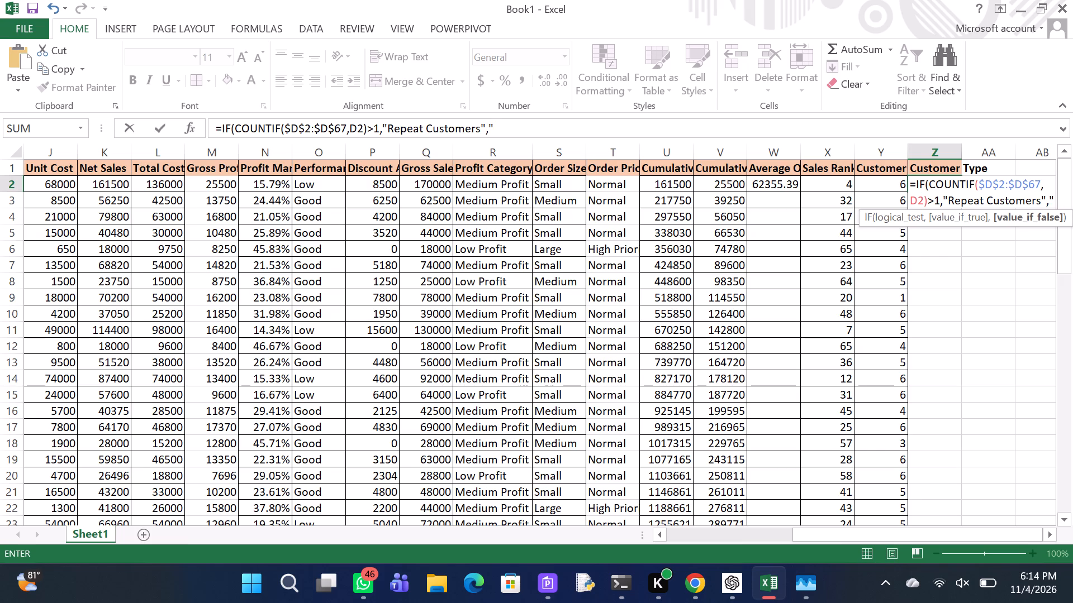
key(n)
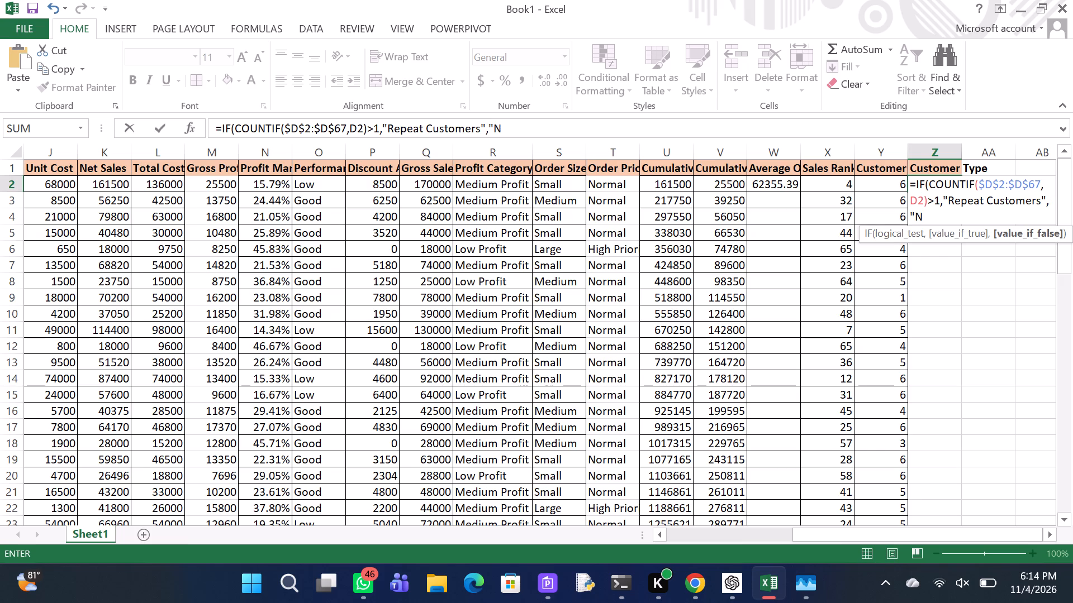
text(ew)
key(space)
key(c)
text(ustomer)
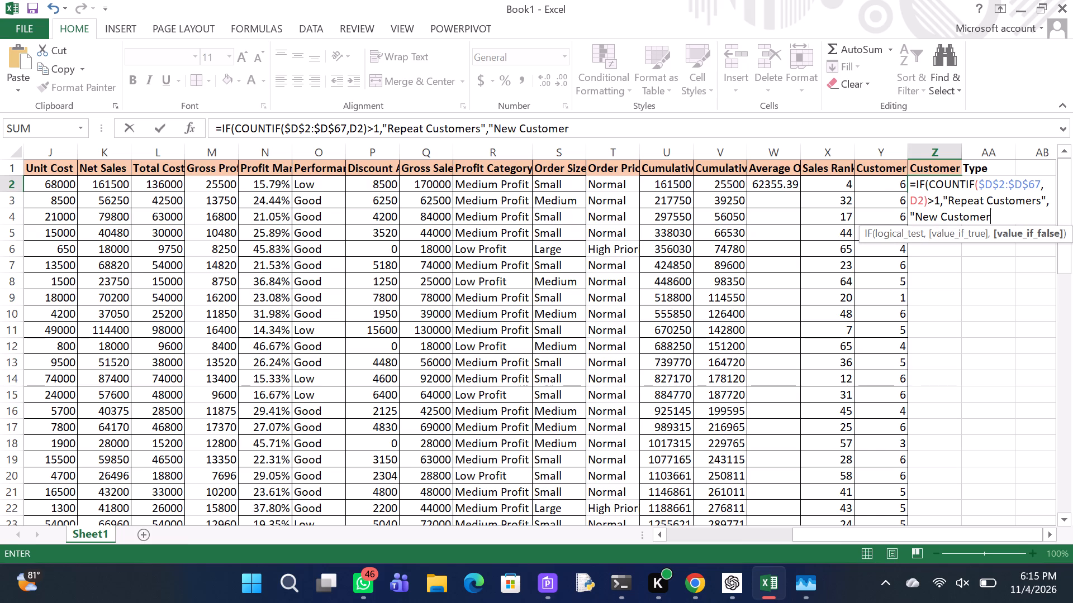
key(shift+quotedbl)
Complete the Customer Type IF formula in Z2 and fill it down through all order rows.
key(shift+parenright)
key(Return)
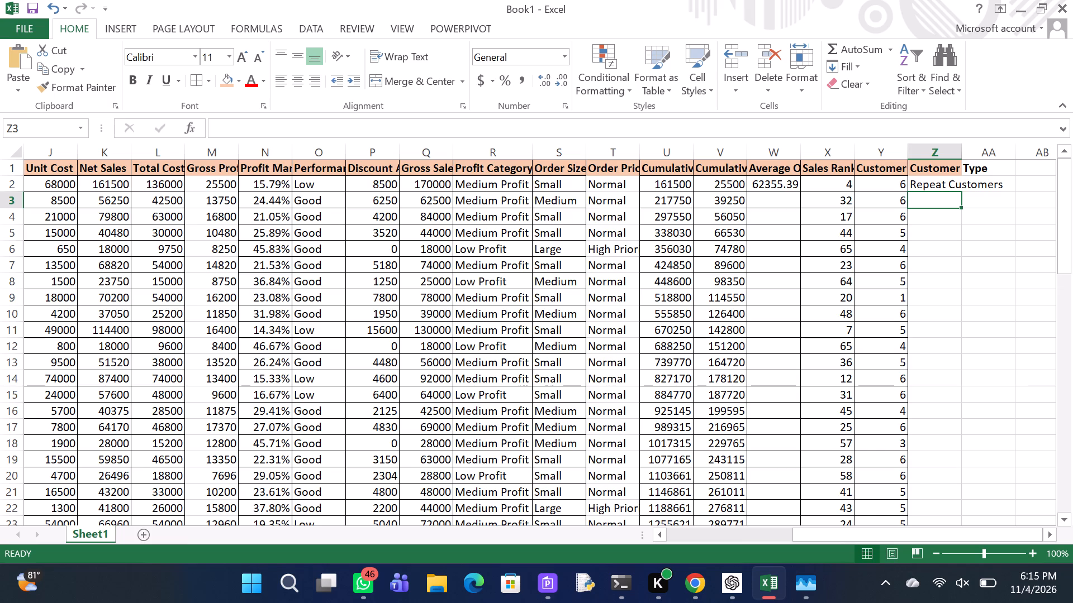
click(940, 184)
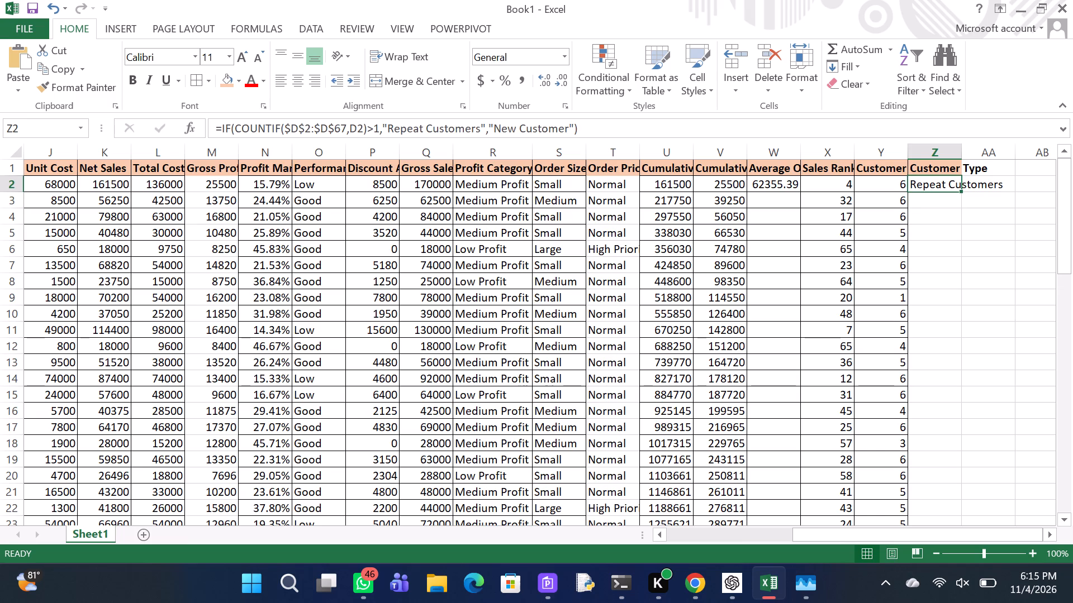
double_click(961, 192)
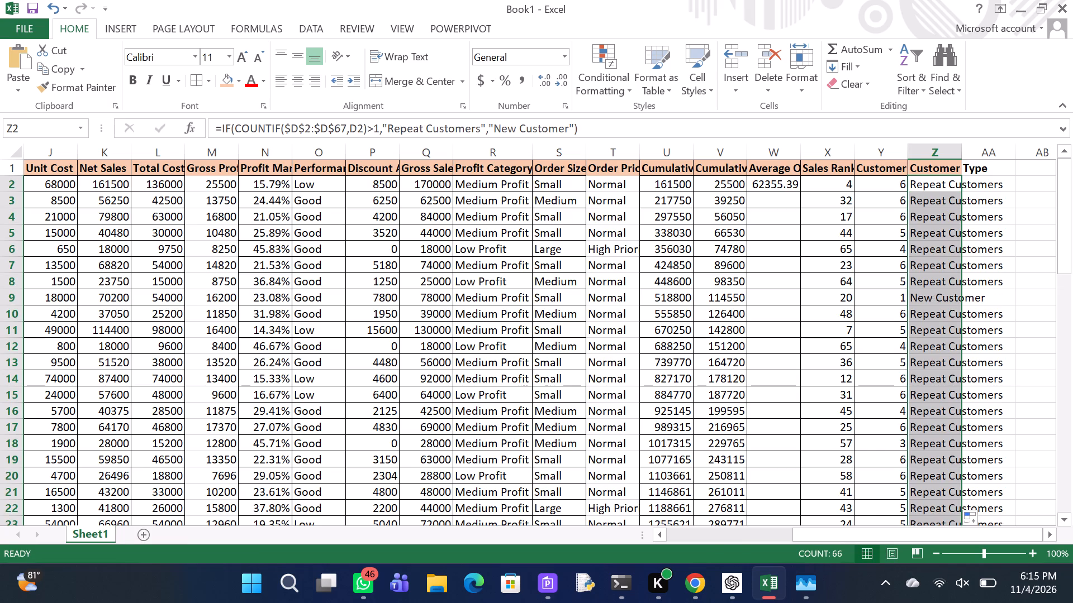
Widen column Z until the Customer Type header and its entries fit inside the column.
drag(963, 150, 1001, 147)
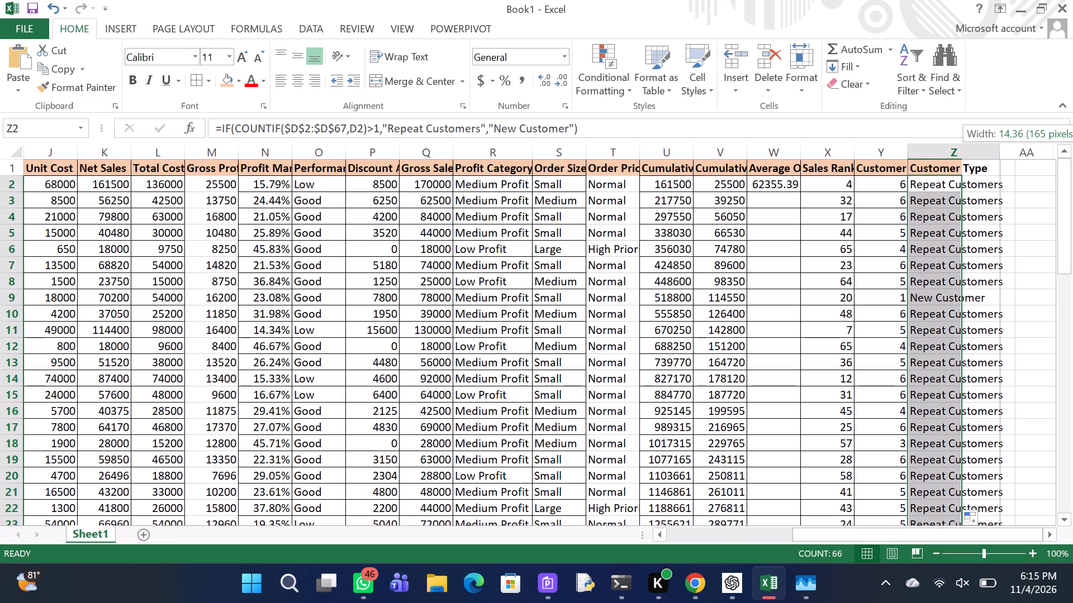
drag(1001, 147, 1009, 147)
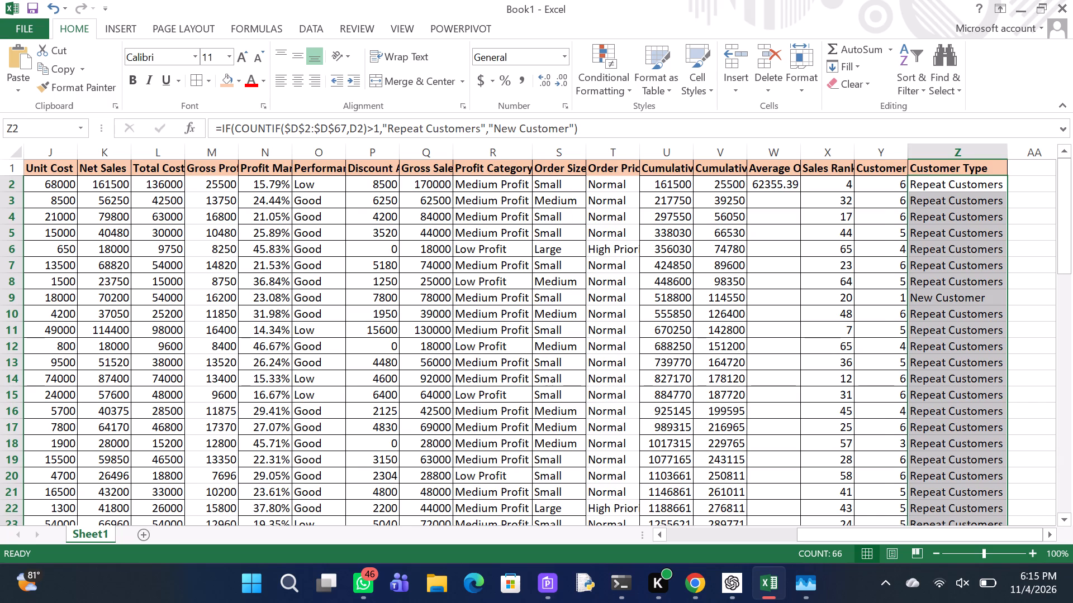
Add the column header "VAT" in cell AA1.
scroll(1009, 167, left, 4)
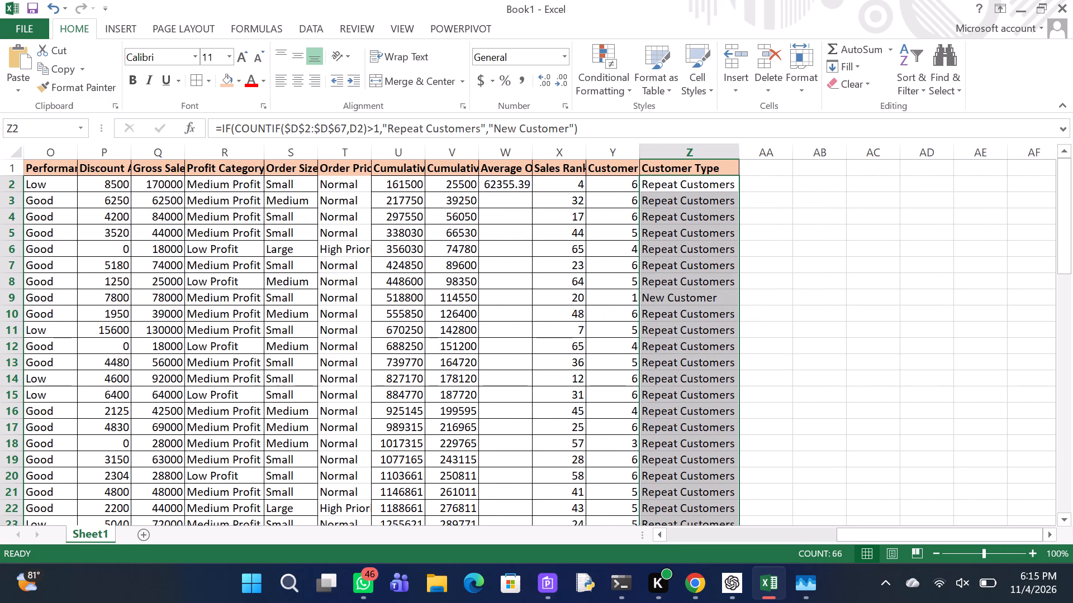
click(762, 169)
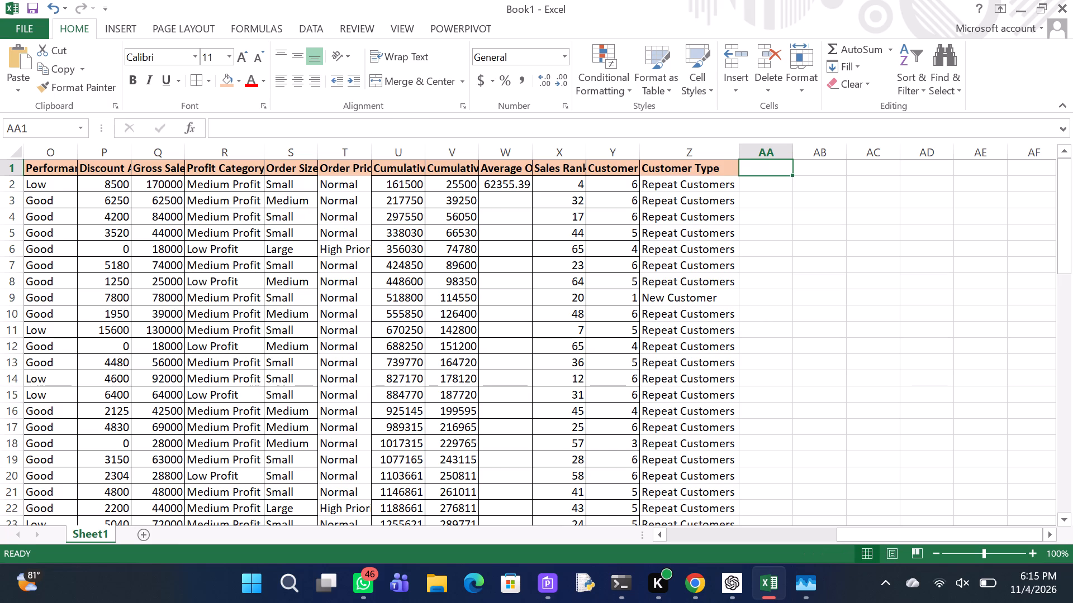
text(VAT)
key(Return)
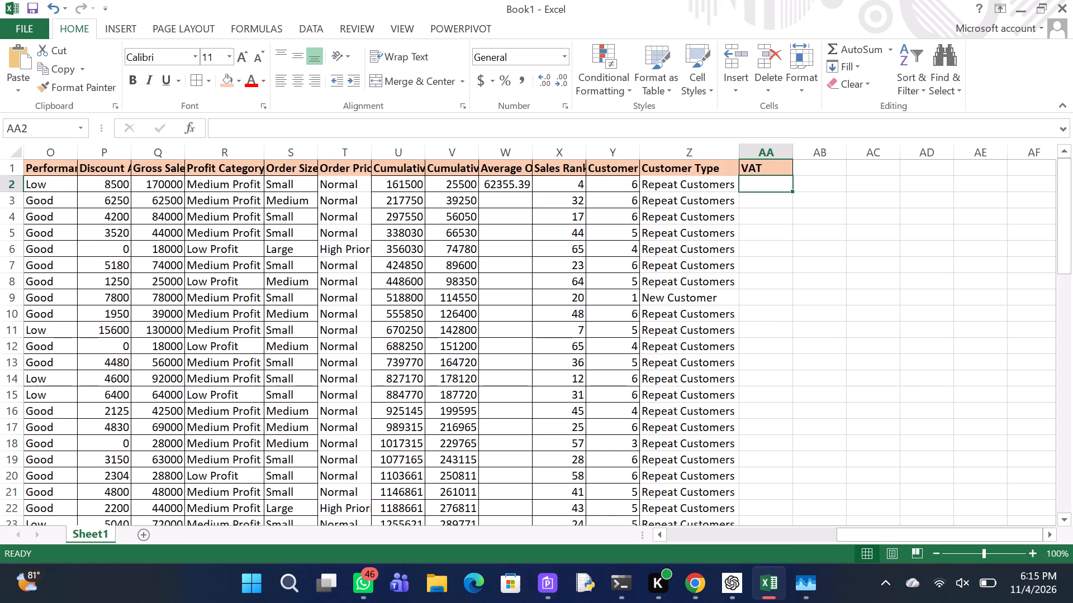
Enter the formula =K2*16% in AA2 to calculate VAT on that row's net sales.
text(=K2)
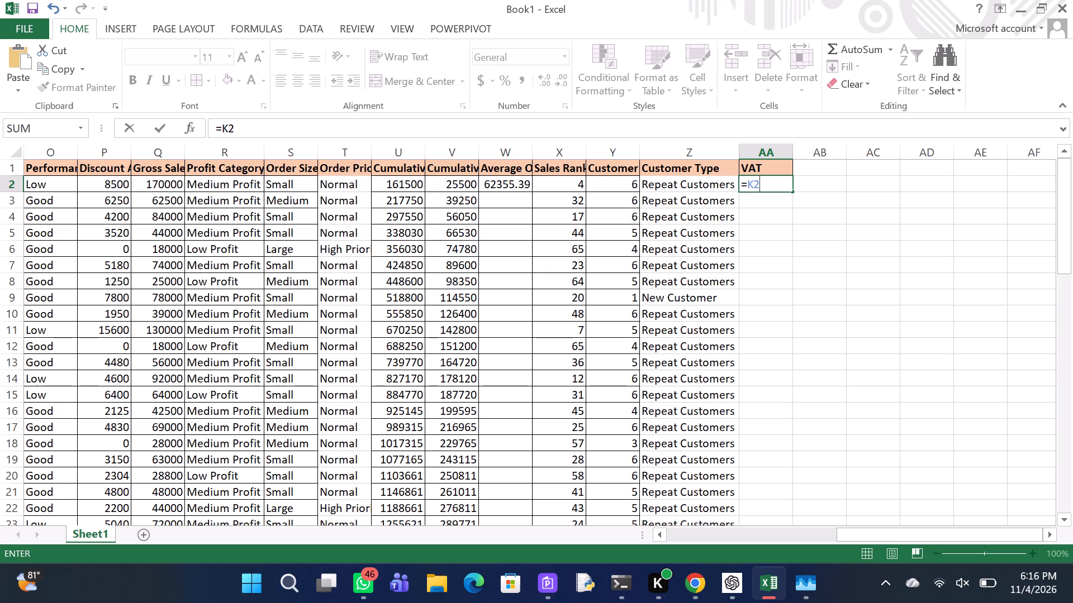
key(shift+asterisk)
text(16)
key(shift+percent)
key(Return)
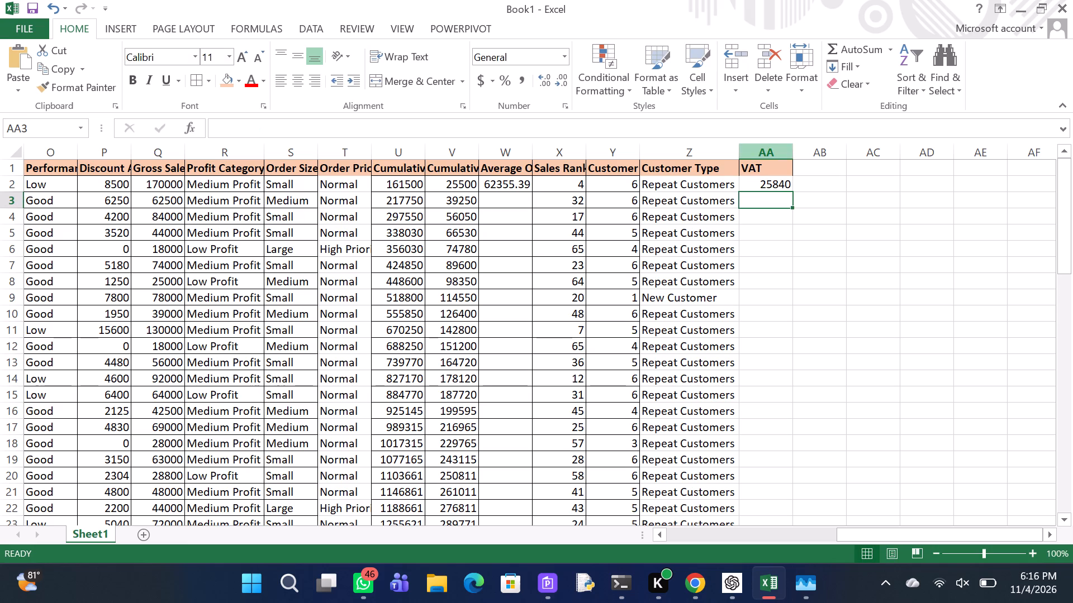
Fill the VAT formula from AA2 down through all order rows and apply borders to the filled cells.
click(767, 183)
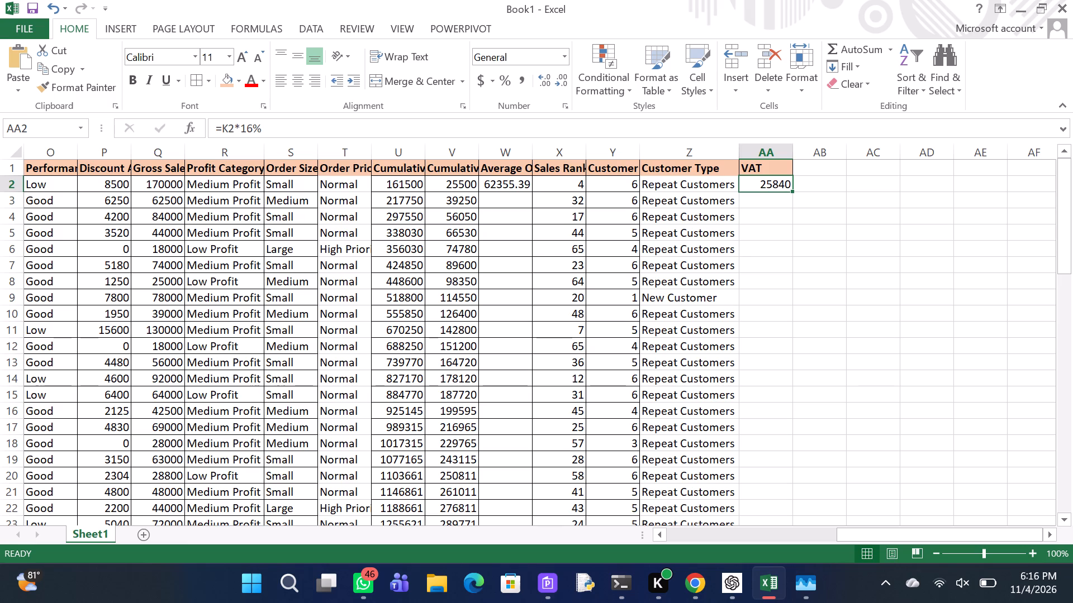
double_click(791, 190)
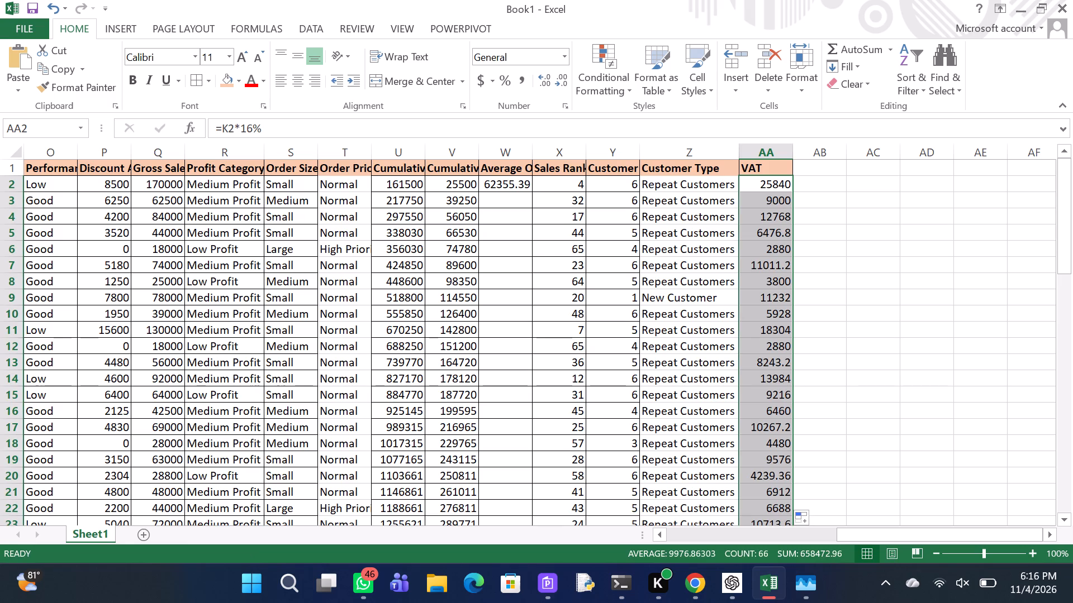
click(197, 75)
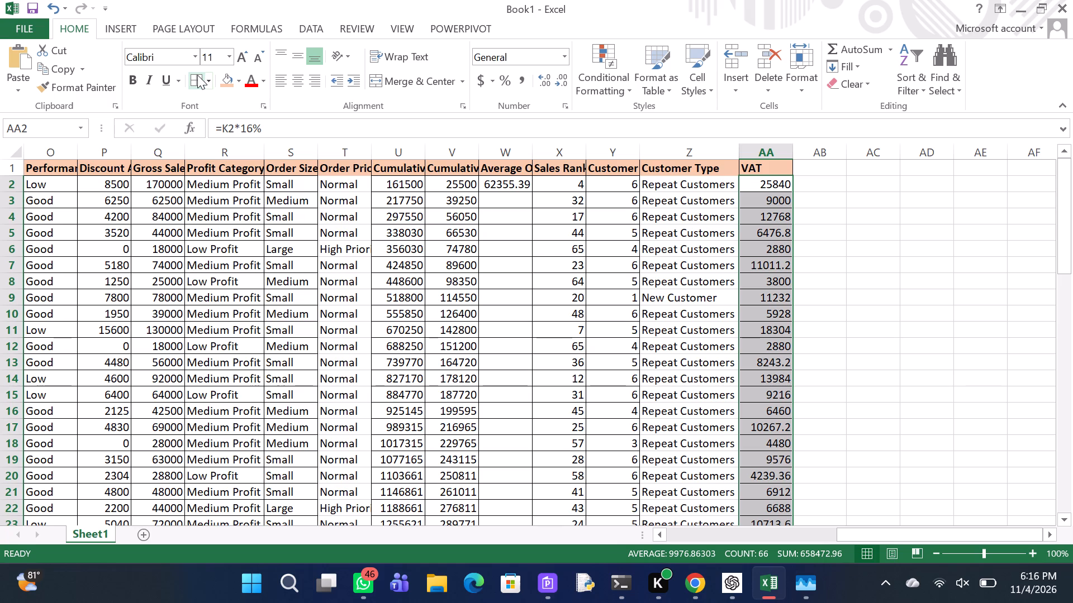
Add the column header "Total Including VAT" in cell AB1.
click(799, 169)
key(t)
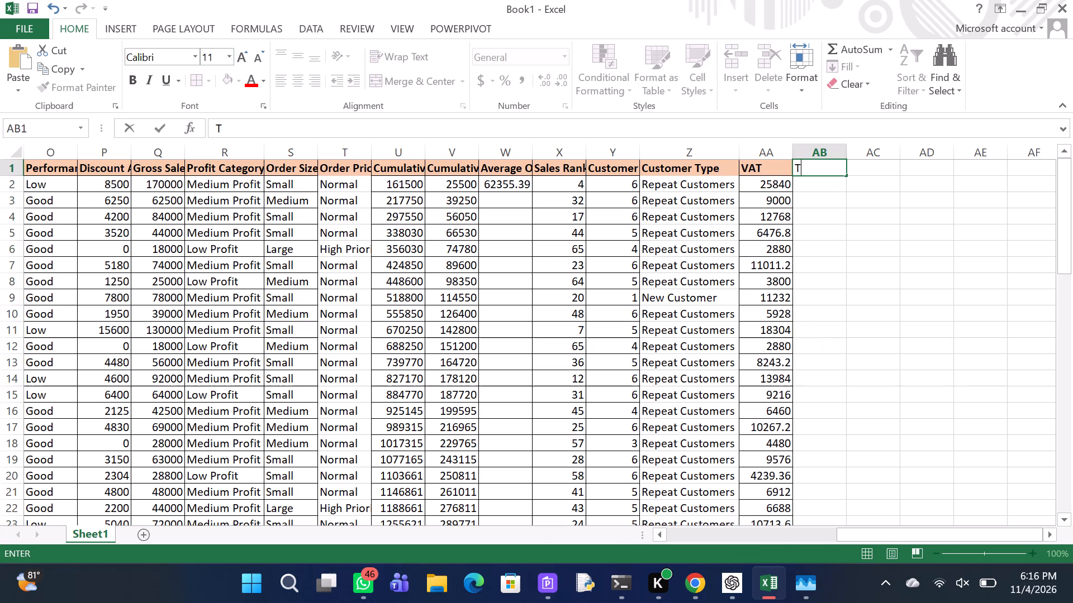
text(otal)
key(space)
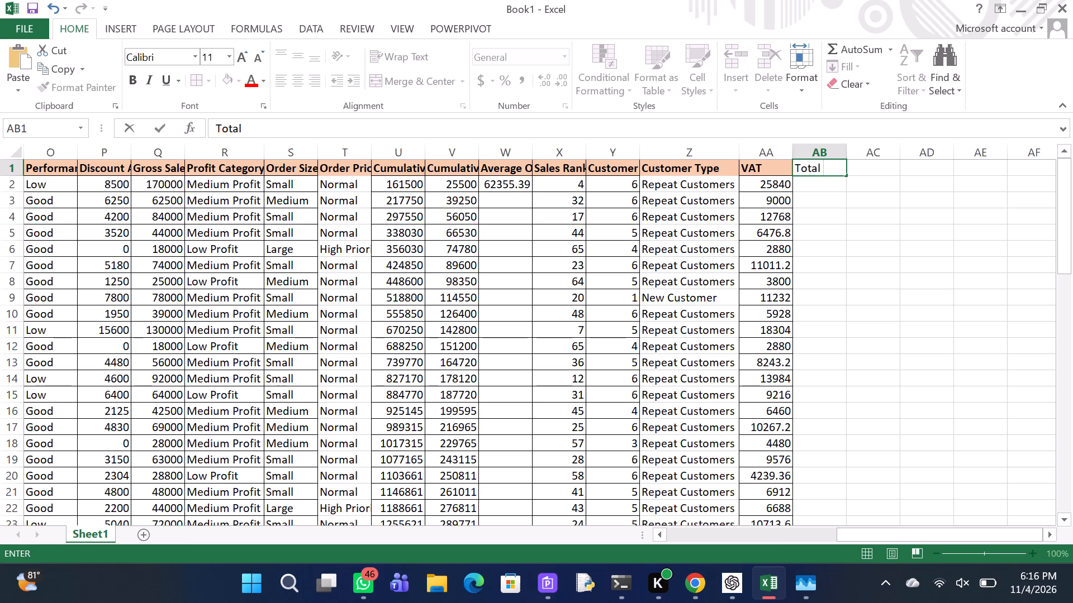
key(i)
key(n)
key(c)
text(lu)
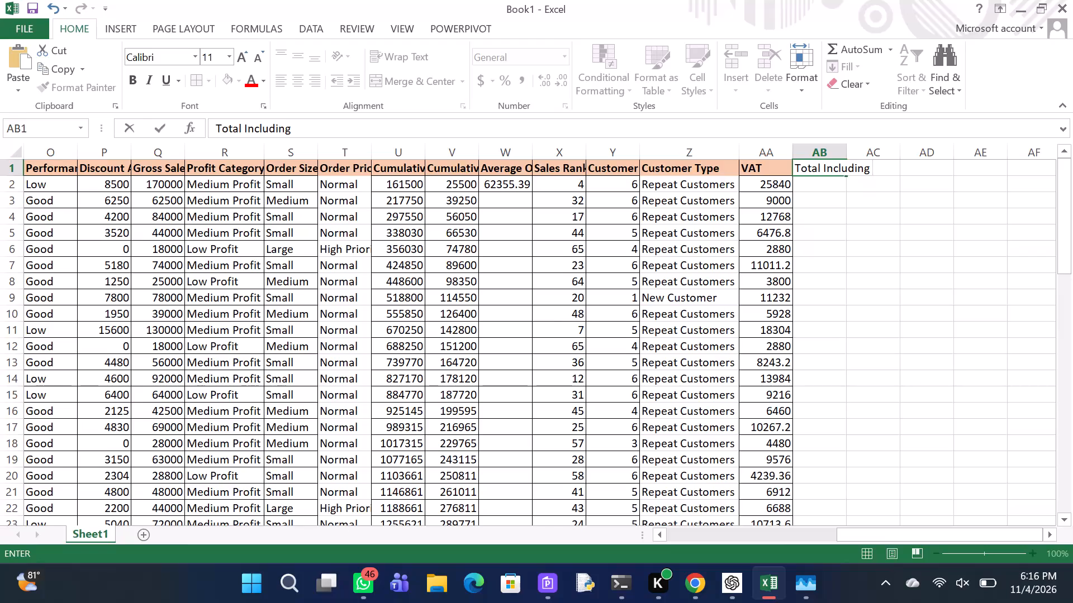
text(VAT)
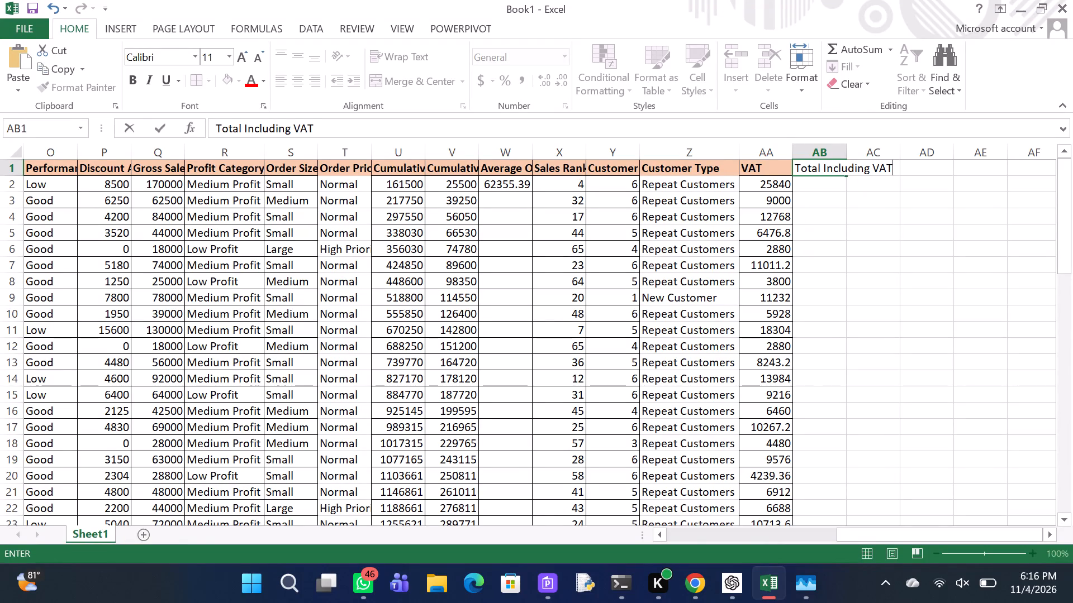
key(Return)
Enter the formula =K2+AA2 in AB2 to add VAT to the row's net sales.
key(equal)
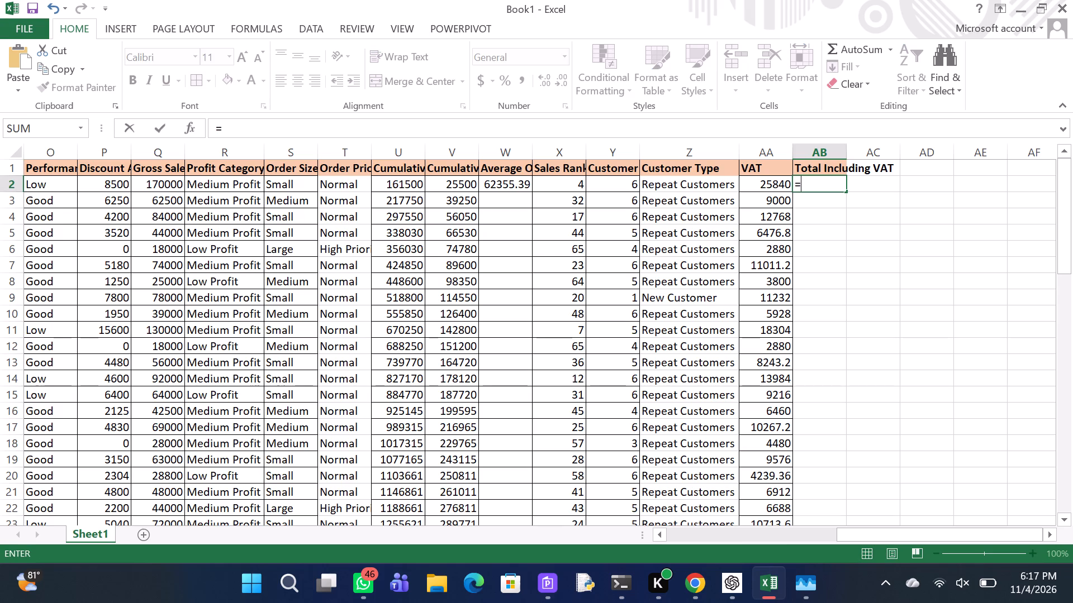
key(k)
key(2)
key(shift+plus)
text(AA2)
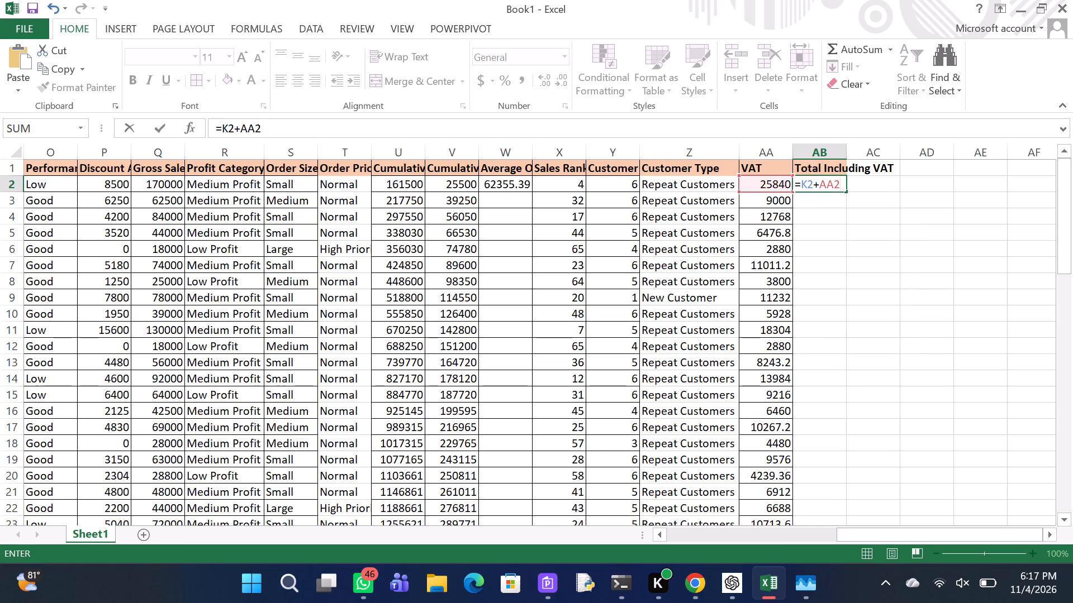
key(Return)
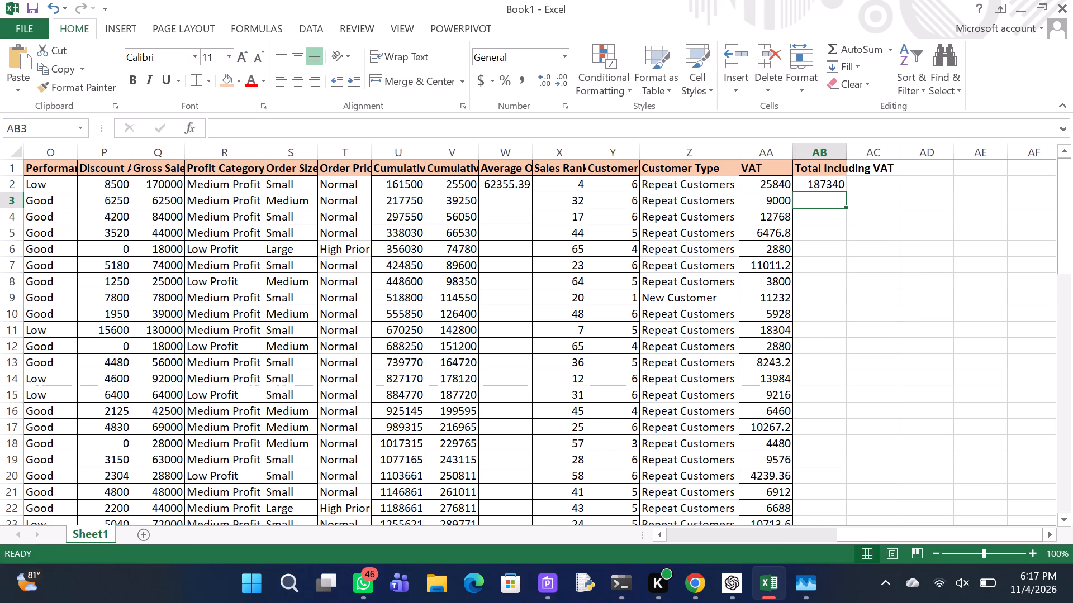
Fill the Total Including VAT formula from AB2 down through all order rows and apply borders to the filled cells.
click(818, 184)
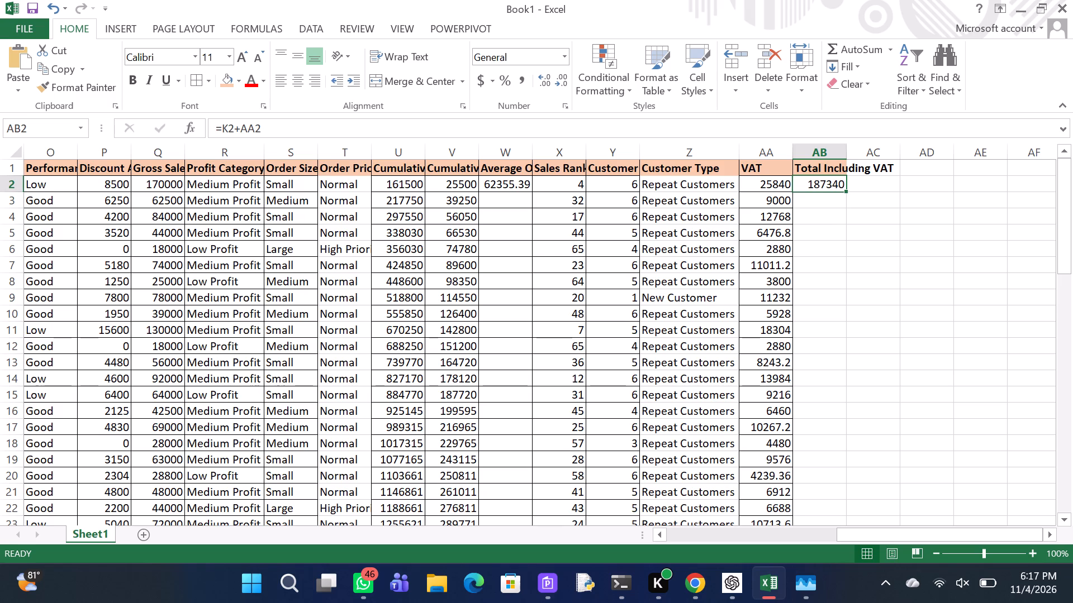
double_click(846, 189)
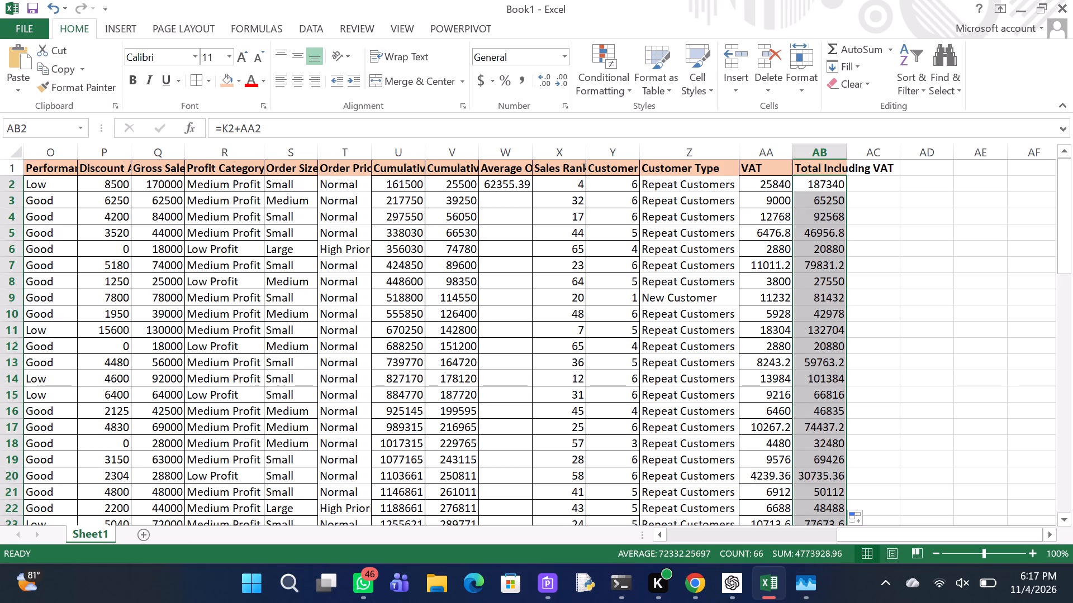
click(194, 80)
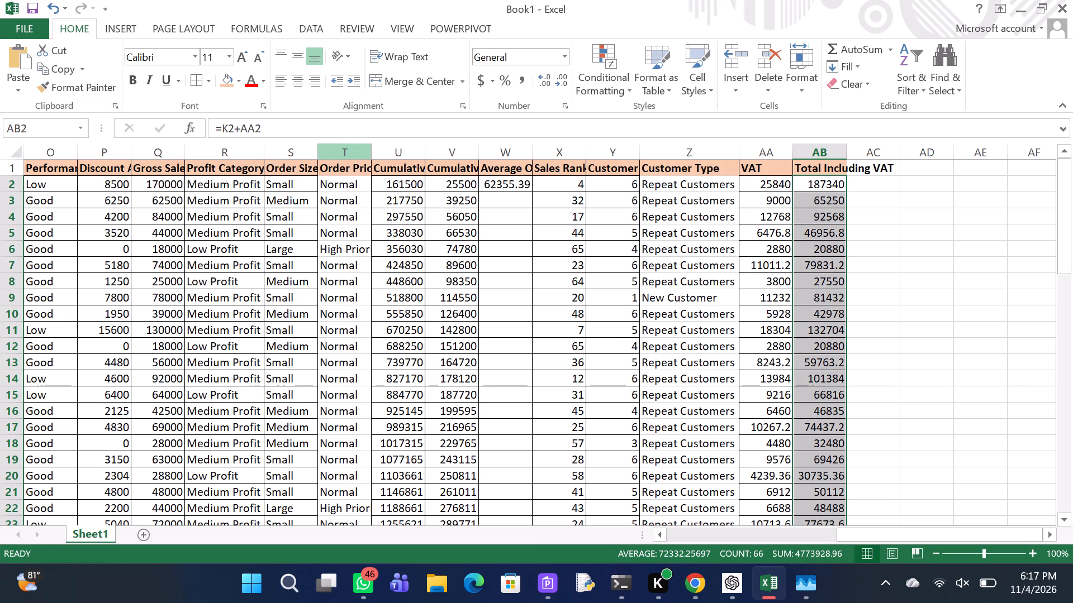
Add the column header "Commission" in cell AC1.
click(876, 170)
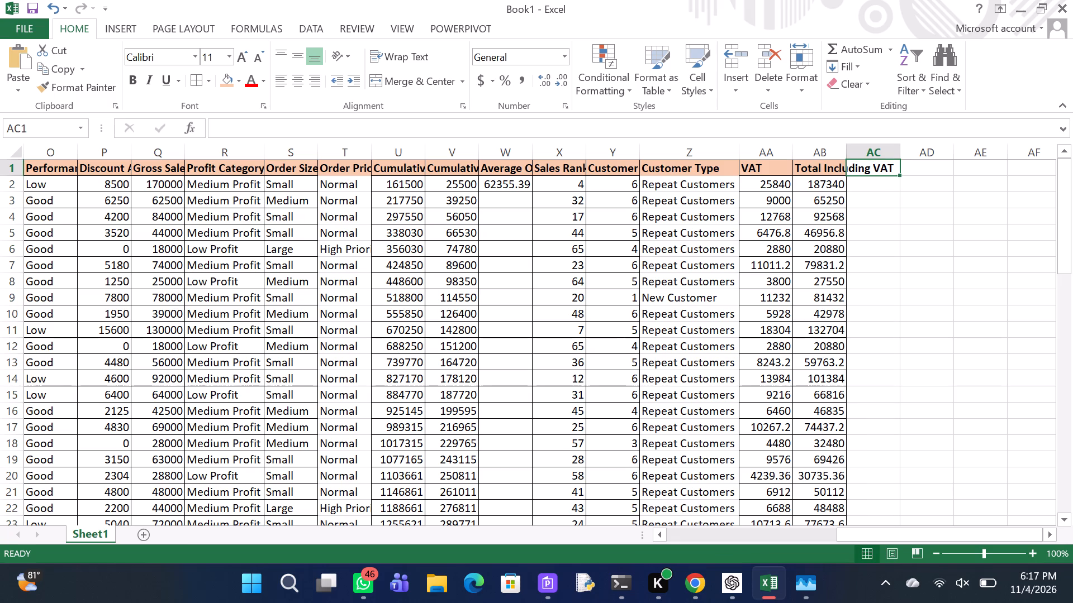
key(c)
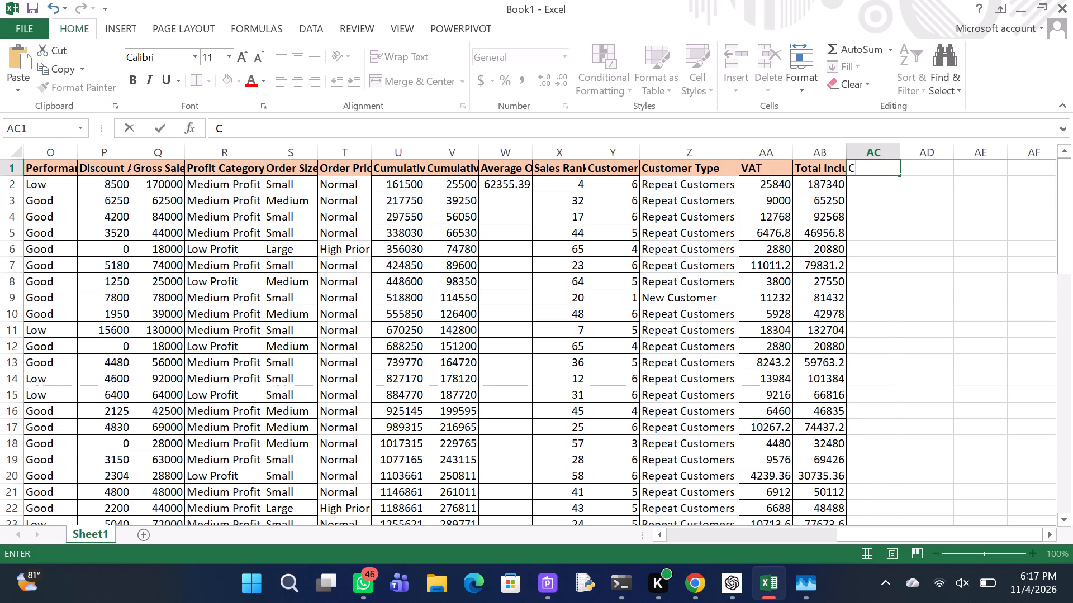
text(ommission)
key(Return)
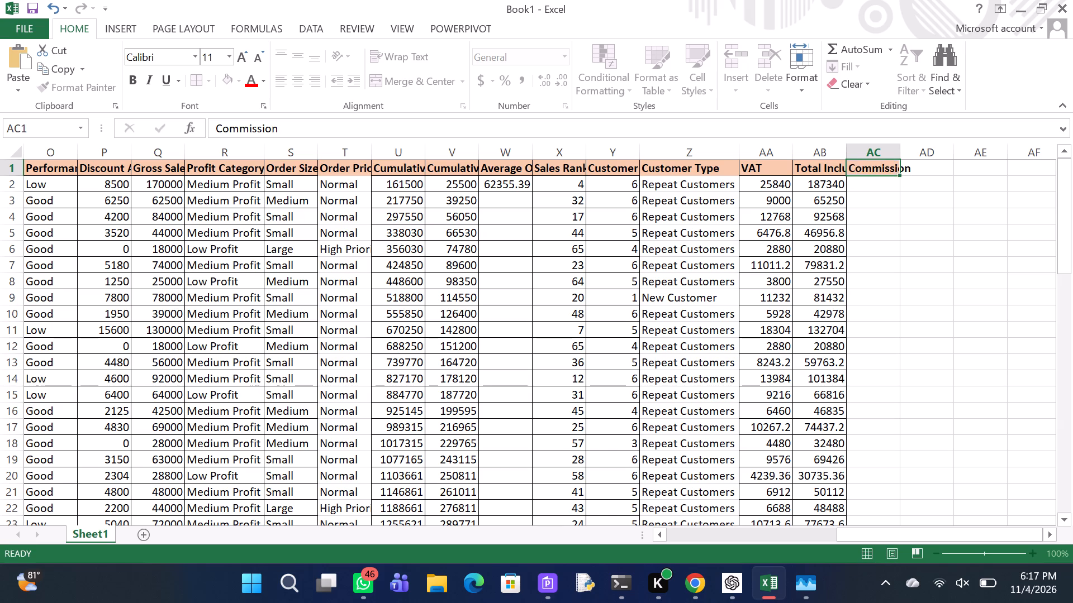
Enter the formula =M2*5% in AC2 to calculate the first order's commission.
key(equal)
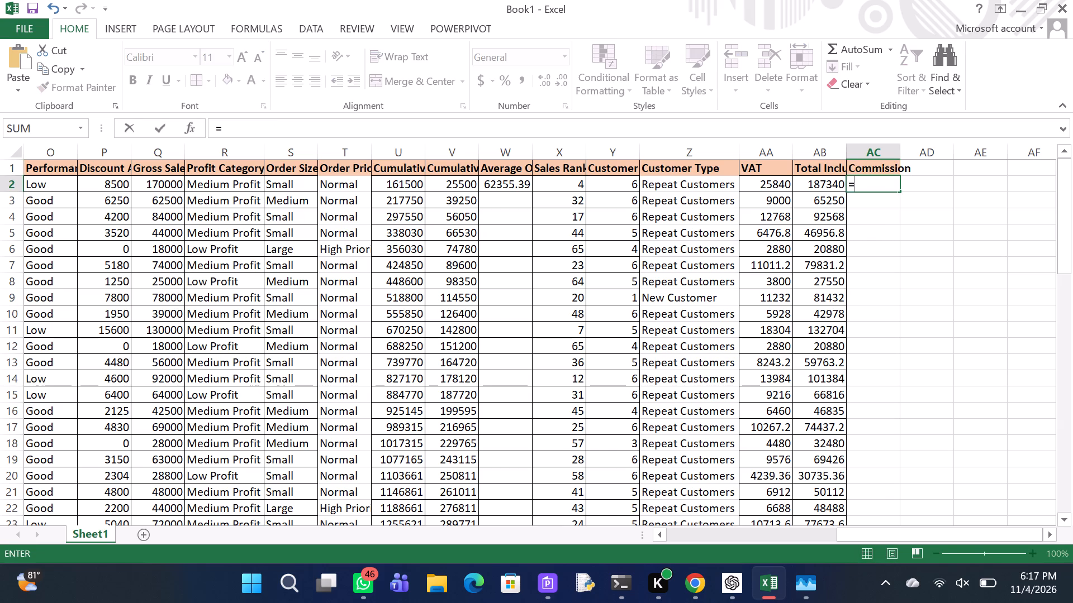
key(equal)
text(M2)
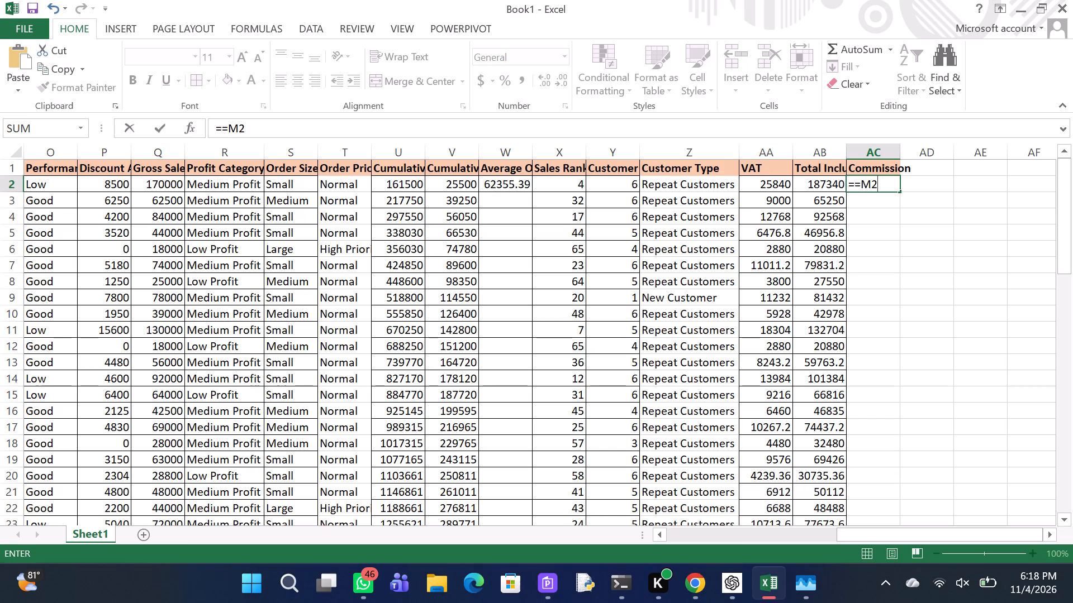
key(shift+asterisk)
key(5)
key(shift+percent)
click(222, 127)
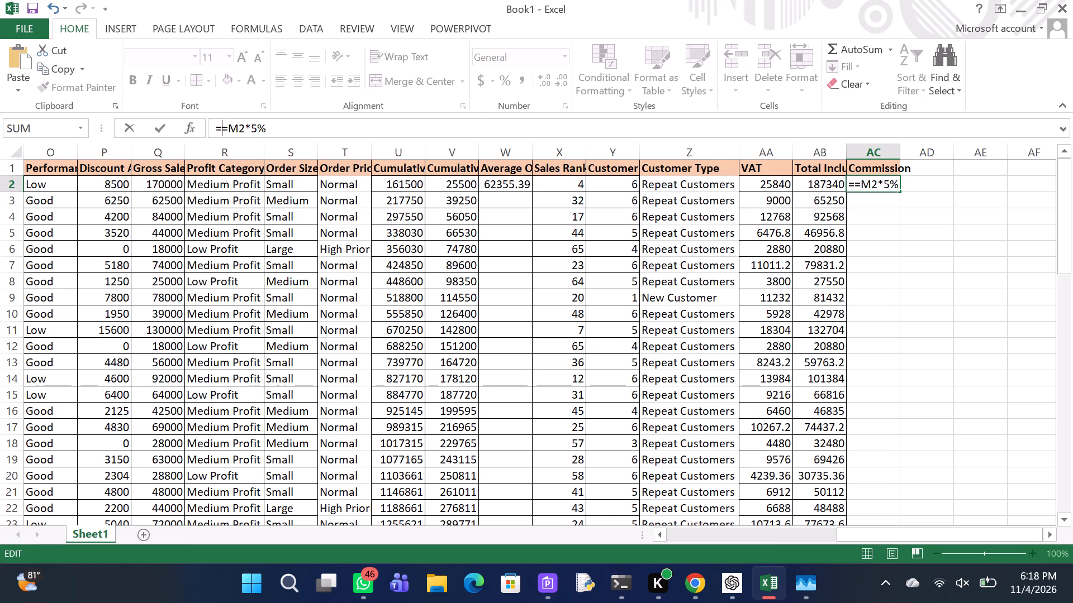
key(BackSpace)
key(Return)
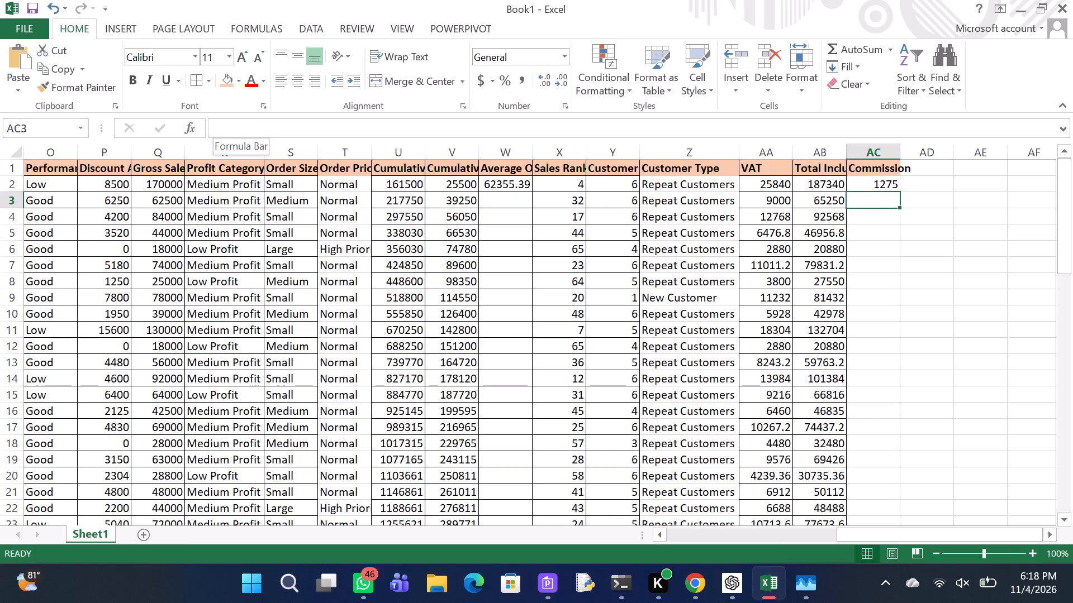
Fill the Commission formula from AC2 down through all order rows and apply borders to the filled cells.
click(893, 182)
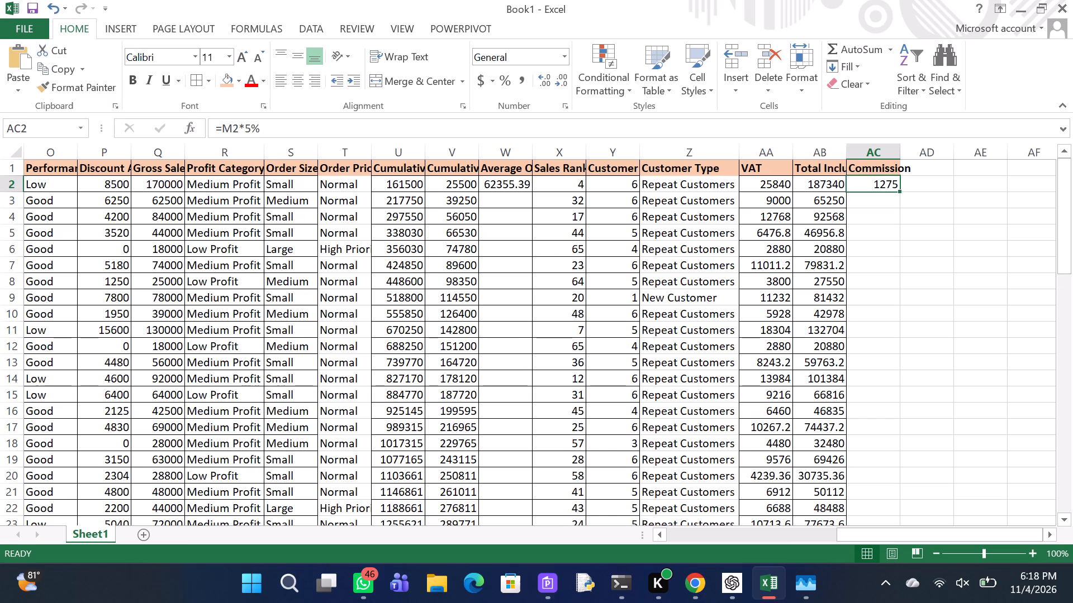
double_click(901, 189)
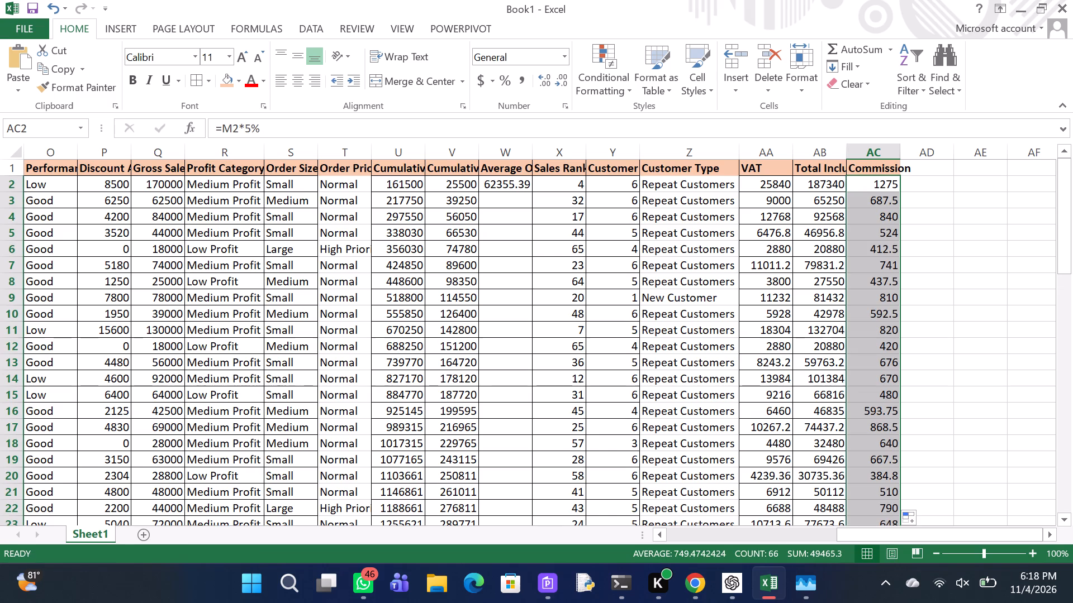
click(203, 74)
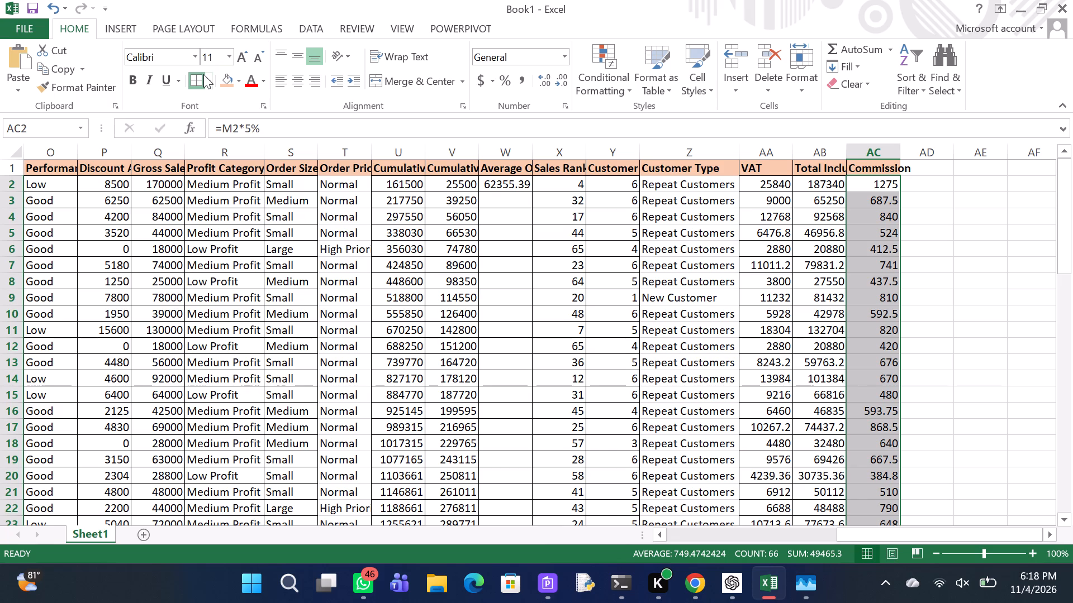
Add the column header "Net Profit" in cell AD1.
click(944, 170)
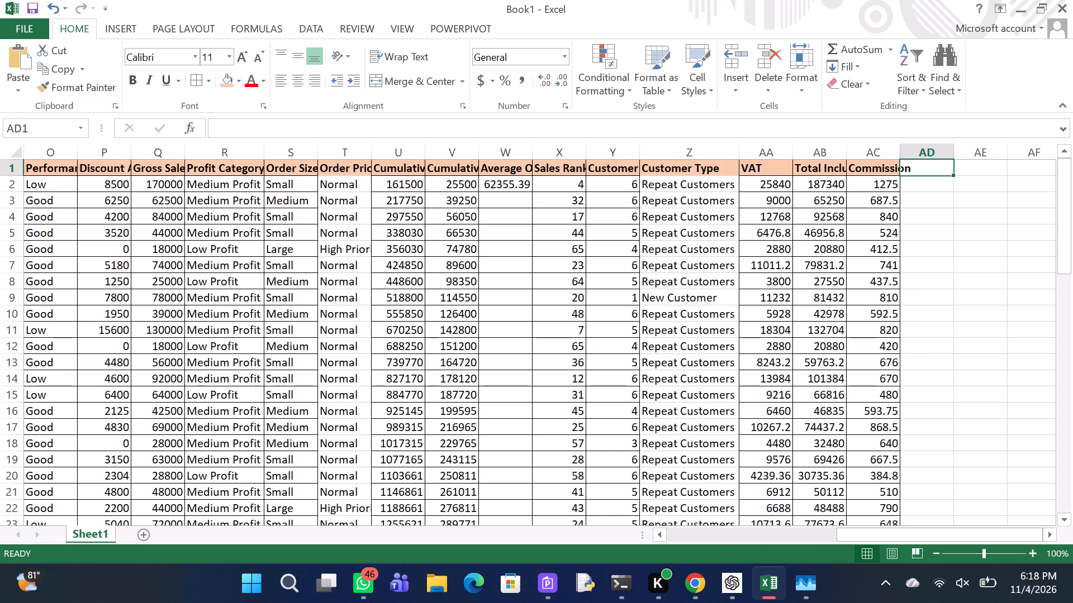
key(n)
text(et)
key(space)
key(p)
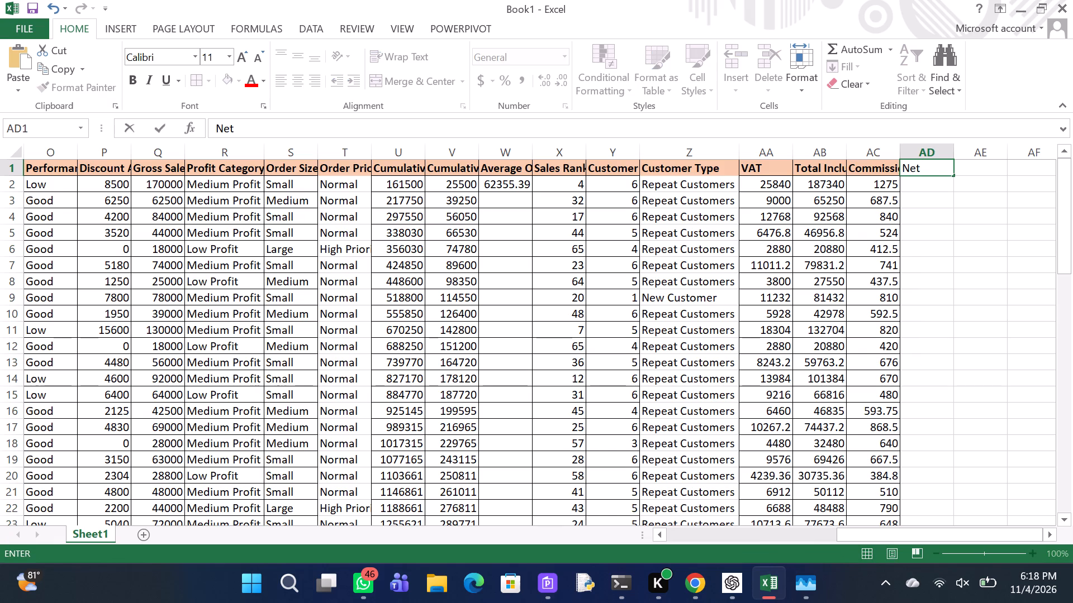
text(rofit)
key(Return)
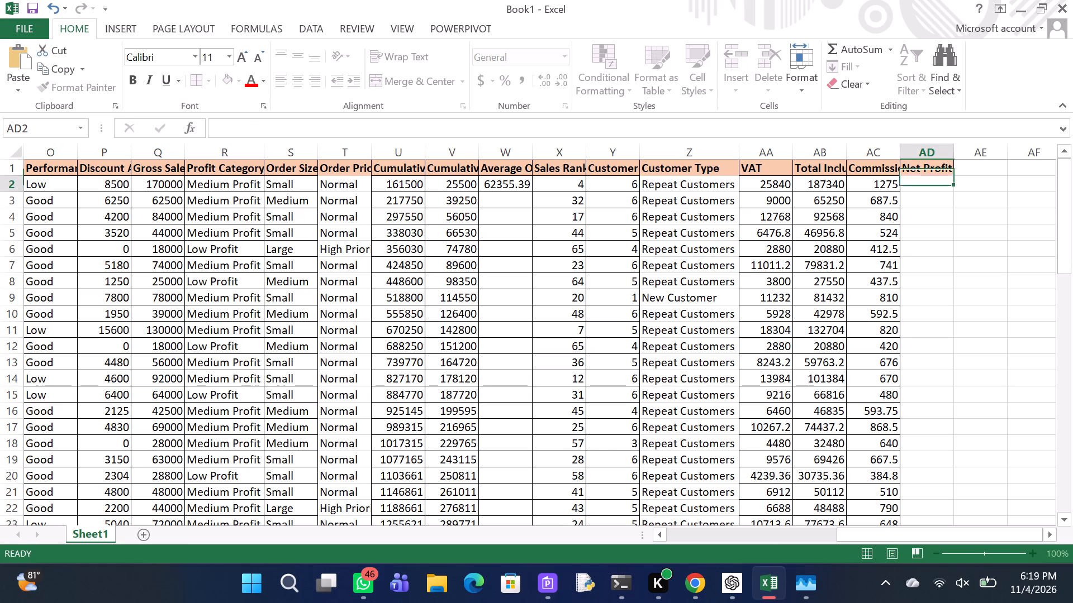
Enter the formula =M2-AC2 in AD2 to subtract the commission from the row's profit.
key(equal)
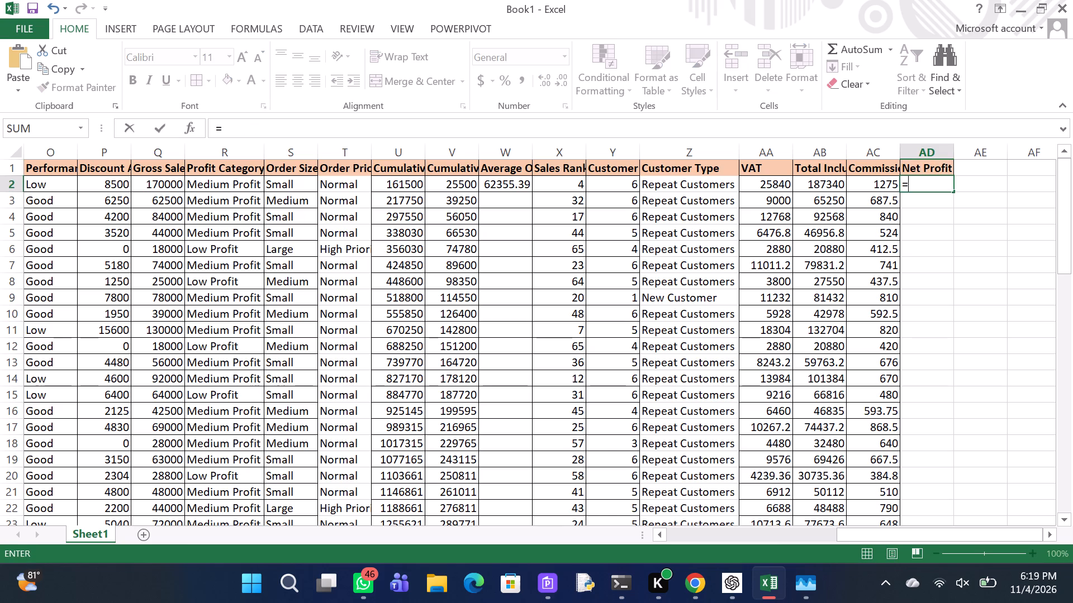
text(M2)
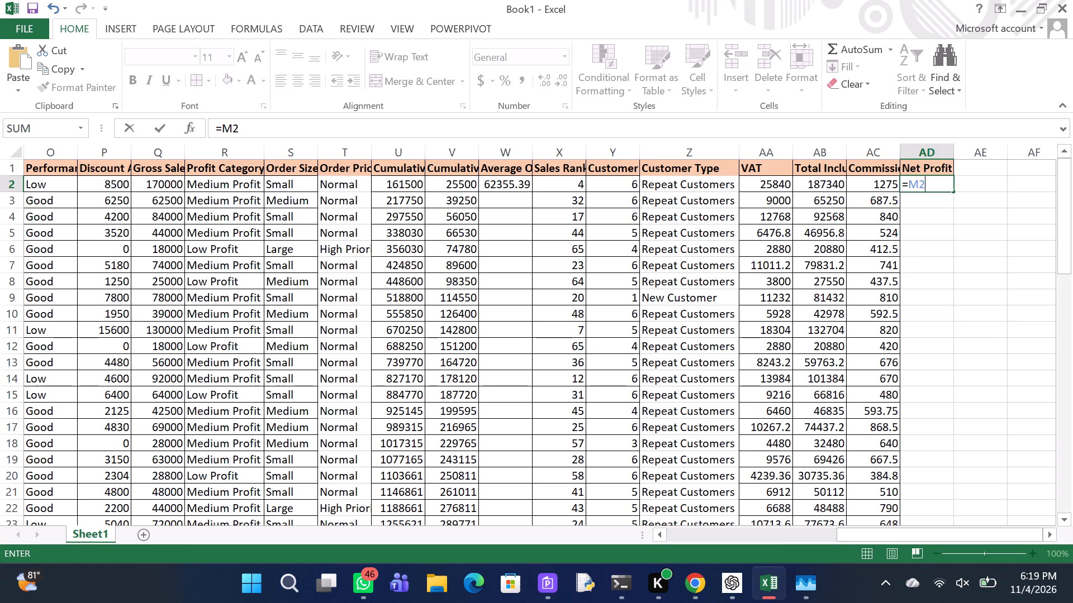
key(minus)
text(AC2)
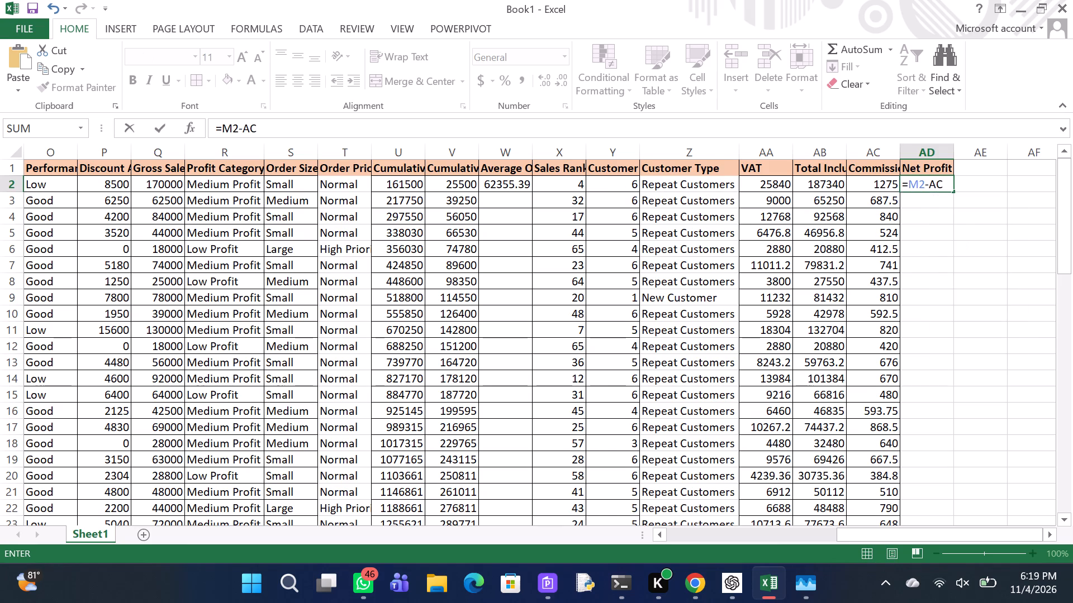
key(Return)
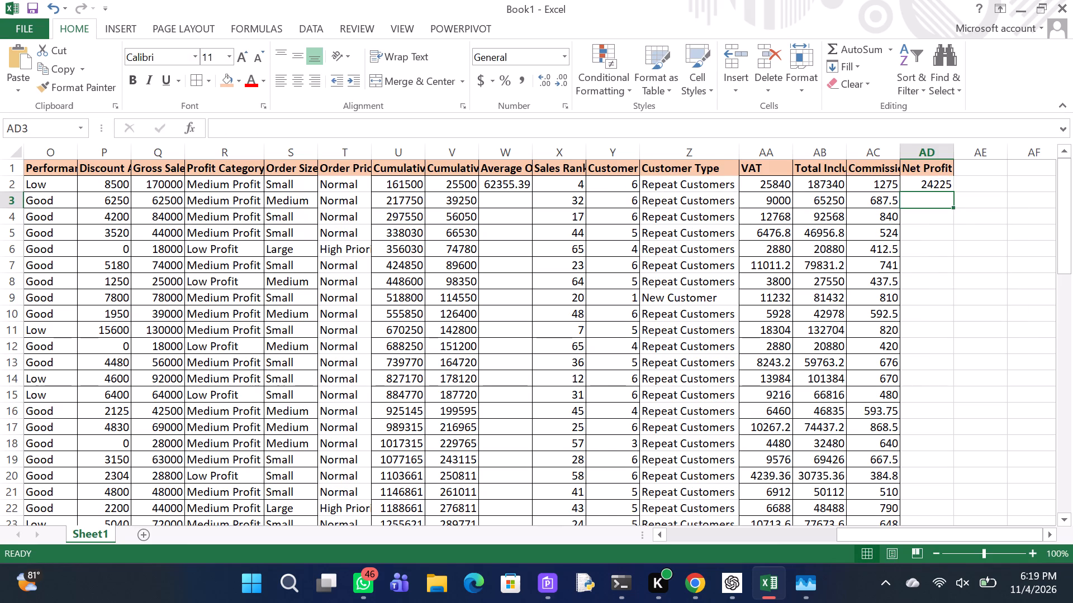
Fill the Net Profit formula from AD2 down through all order rows and apply borders to the filled cells.
click(938, 183)
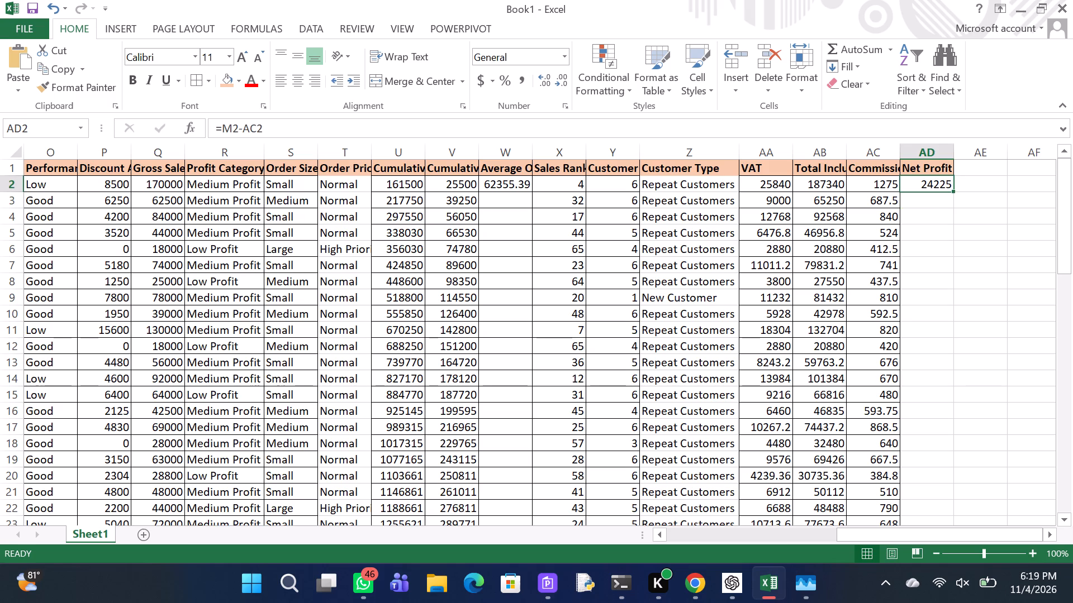
double_click(955, 192)
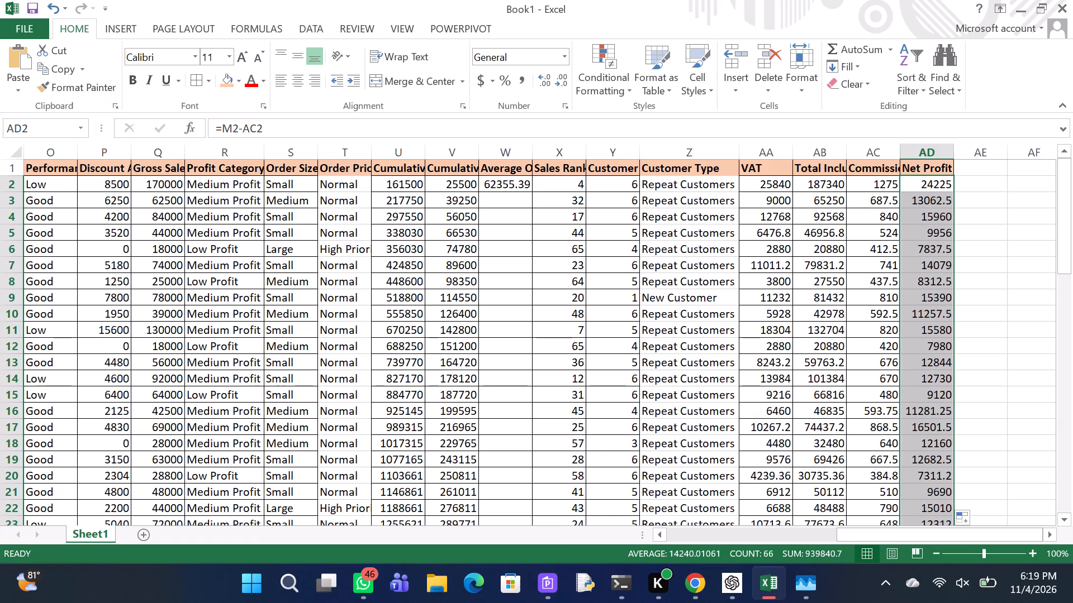
click(196, 78)
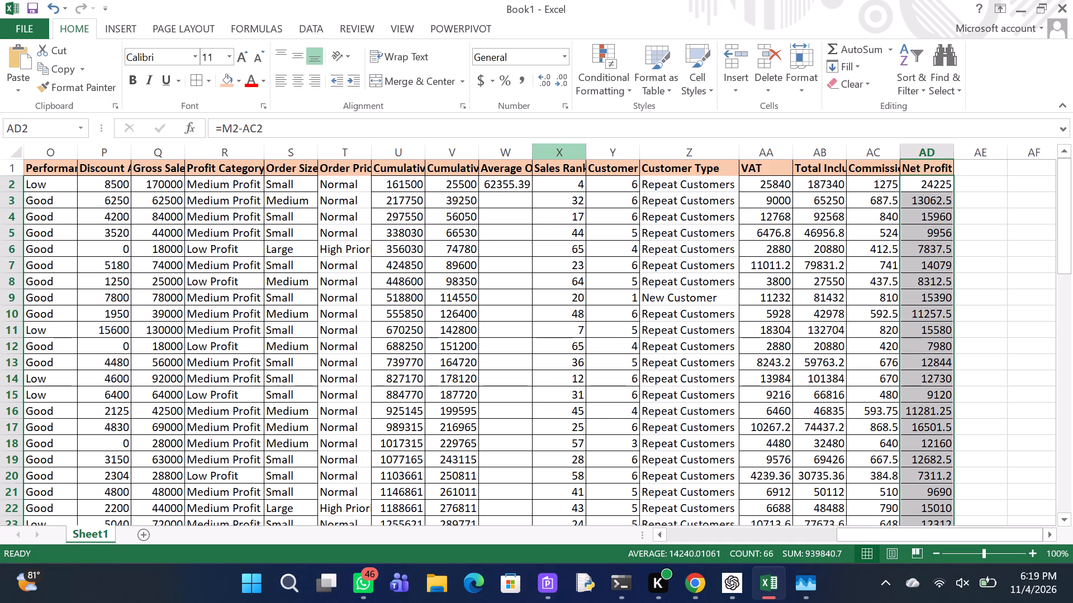
Add the column header "Profit Per Unit" in cell AE1.
scroll(648, 217, left, 4)
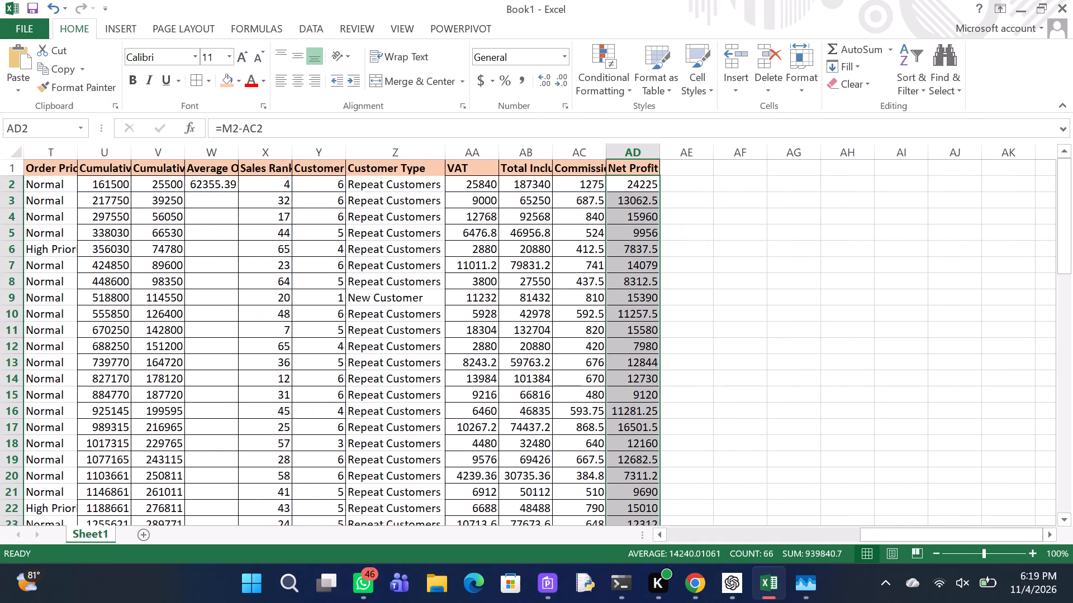
click(690, 168)
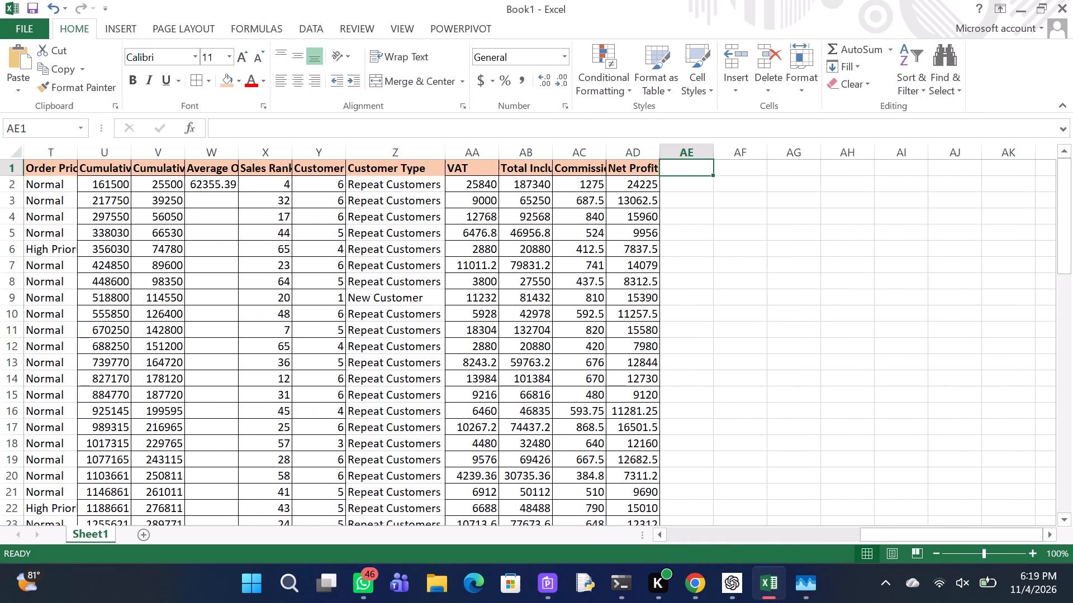
key(p)
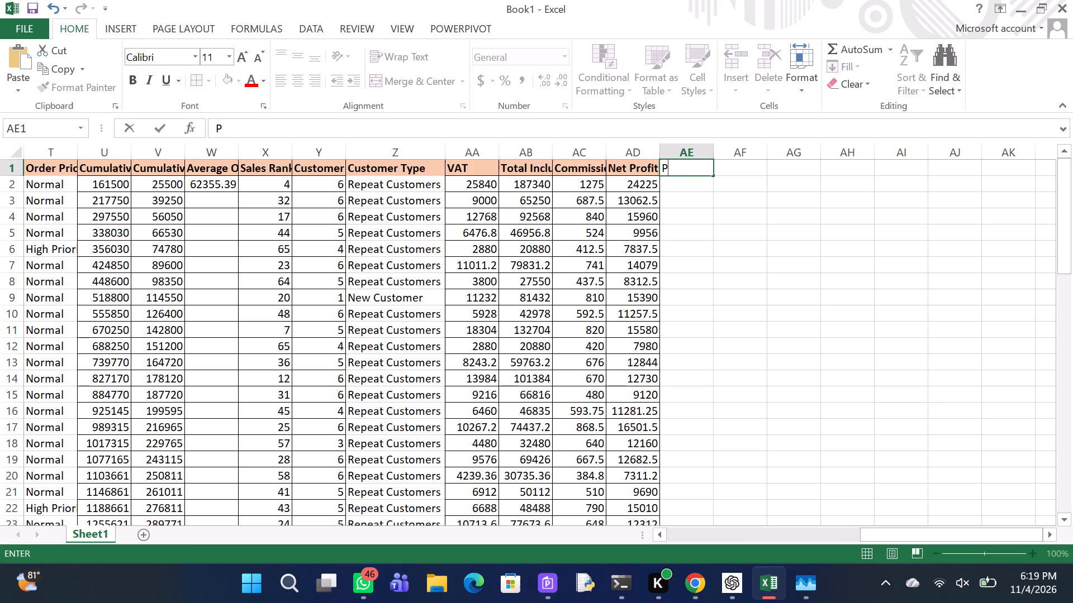
text(rofit)
key(space)
key(p)
text(er)
key(space)
key(u)
text(nit)
key(Return)
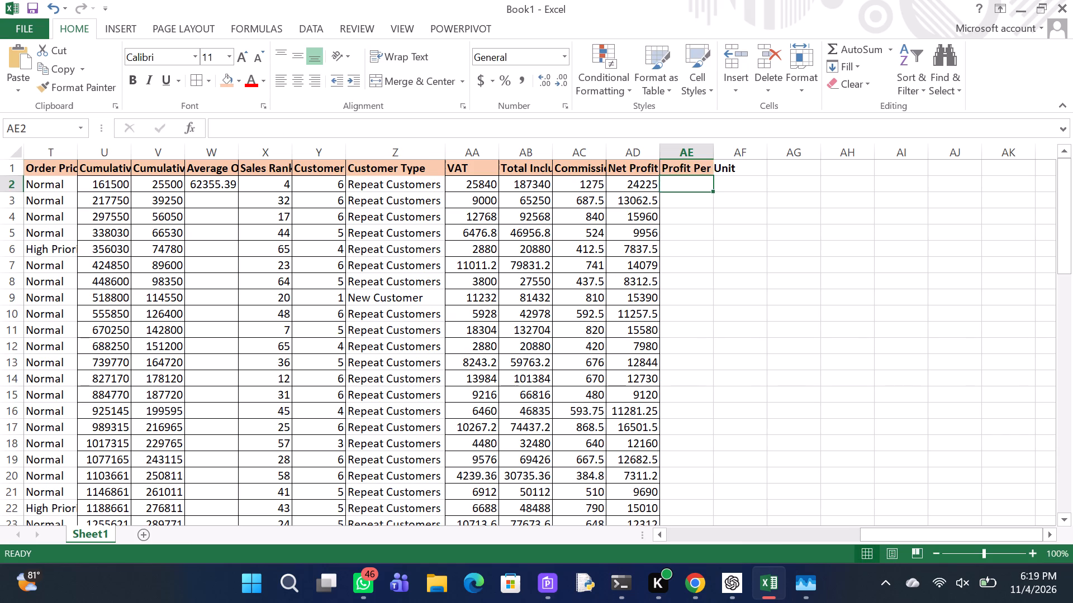
Enter the formula =AD2/F2 in AE2 to divide the row's net profit by its quantity.
key(equal)
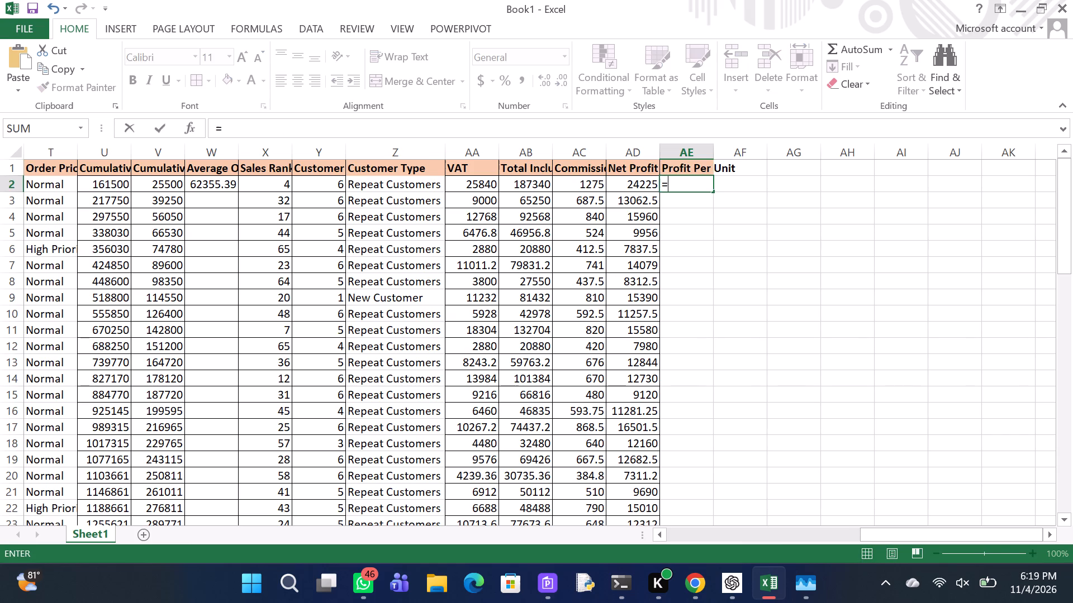
text(AD)
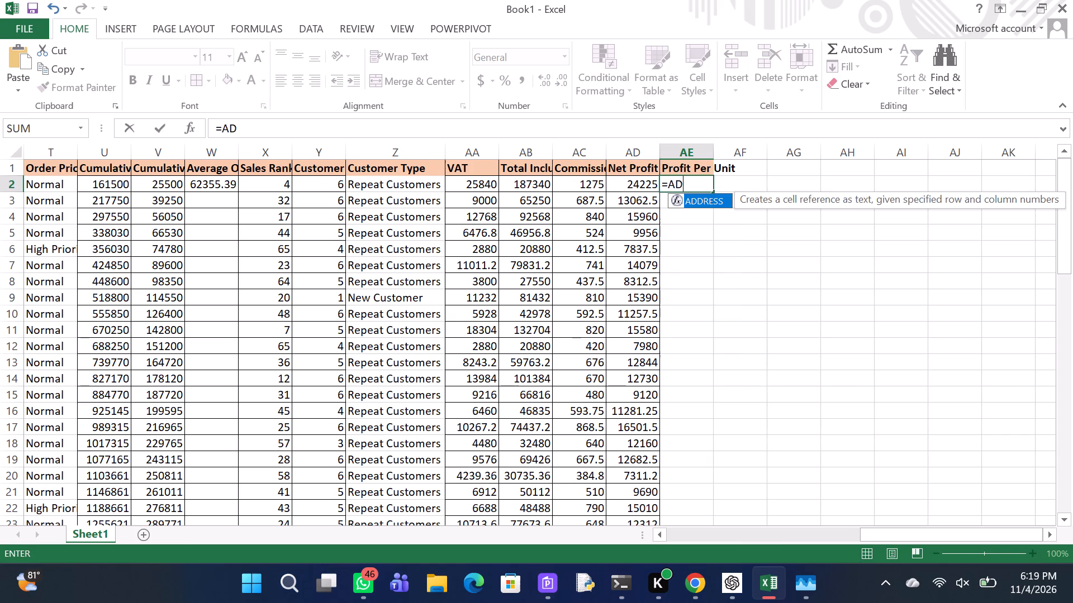
key(2)
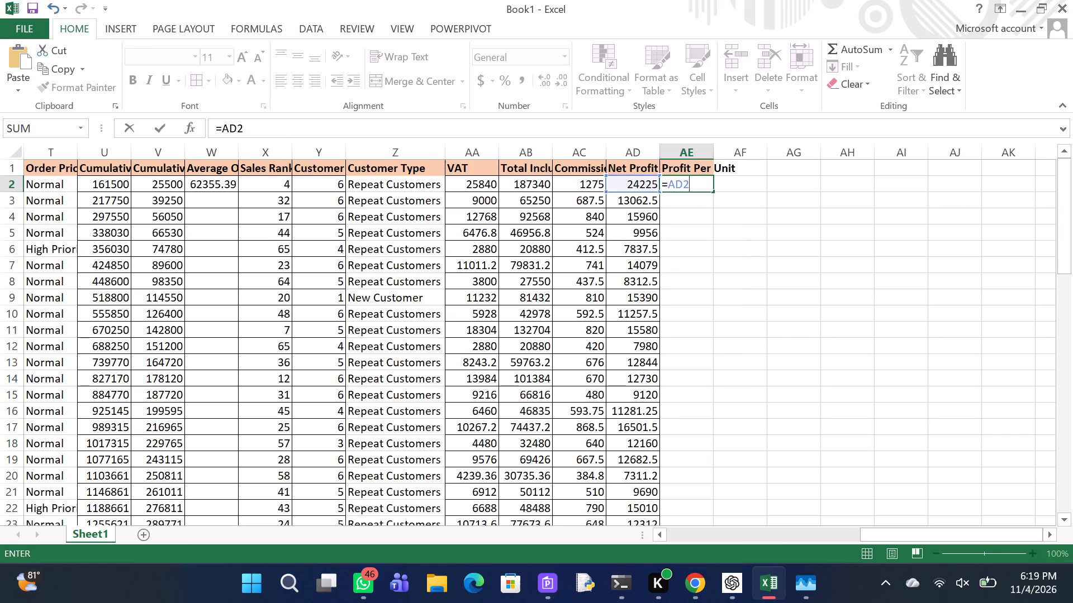
key(slash)
key(f)
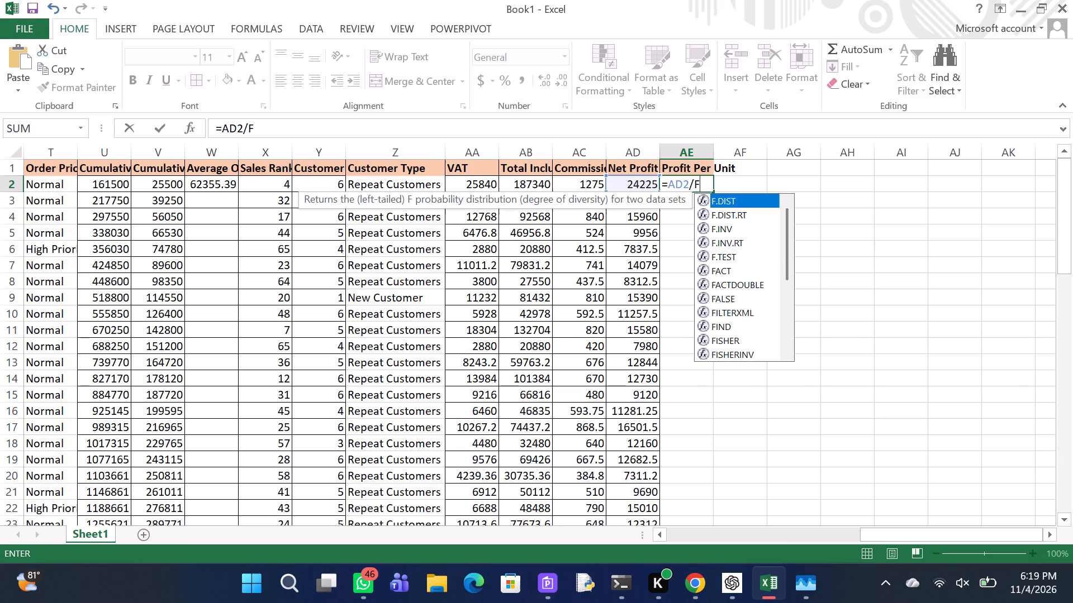
key(2)
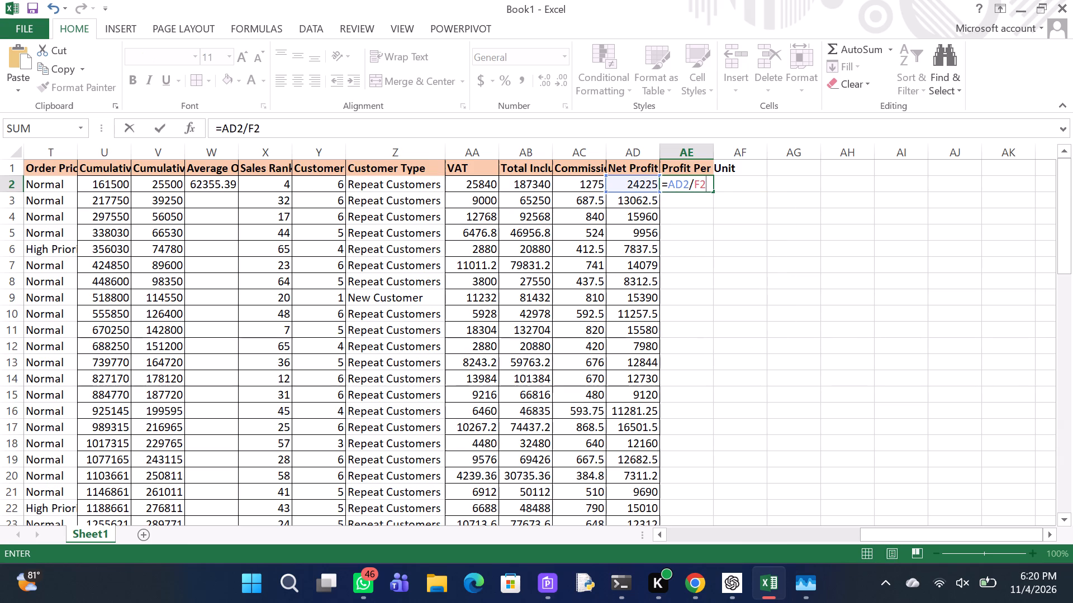
key(Return)
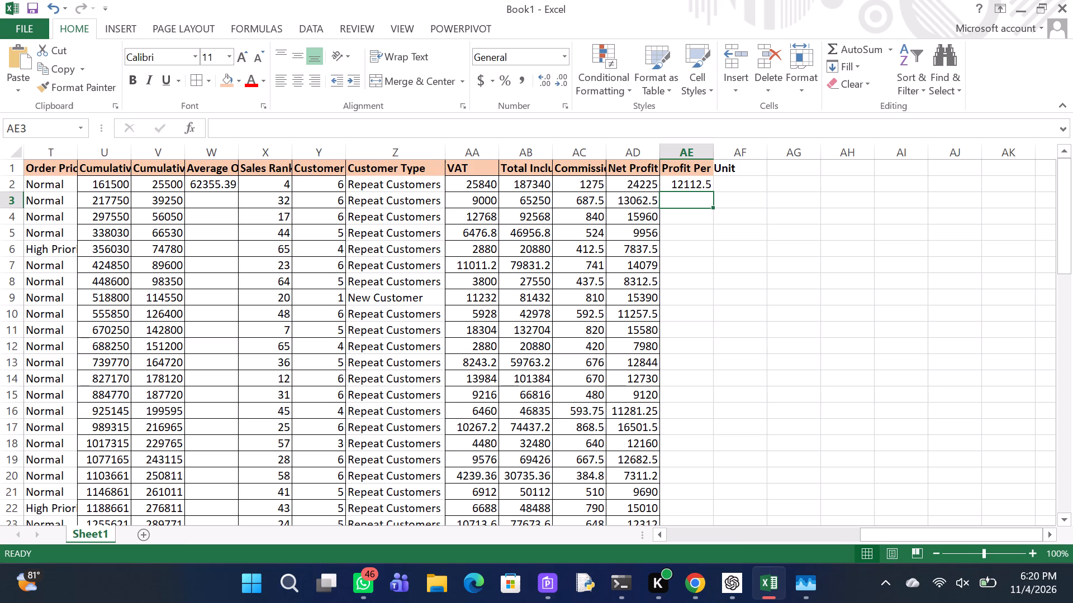
Fill the Profit Per Unit formula from AE2 down through all order rows and apply borders to the filled cells.
click(699, 184)
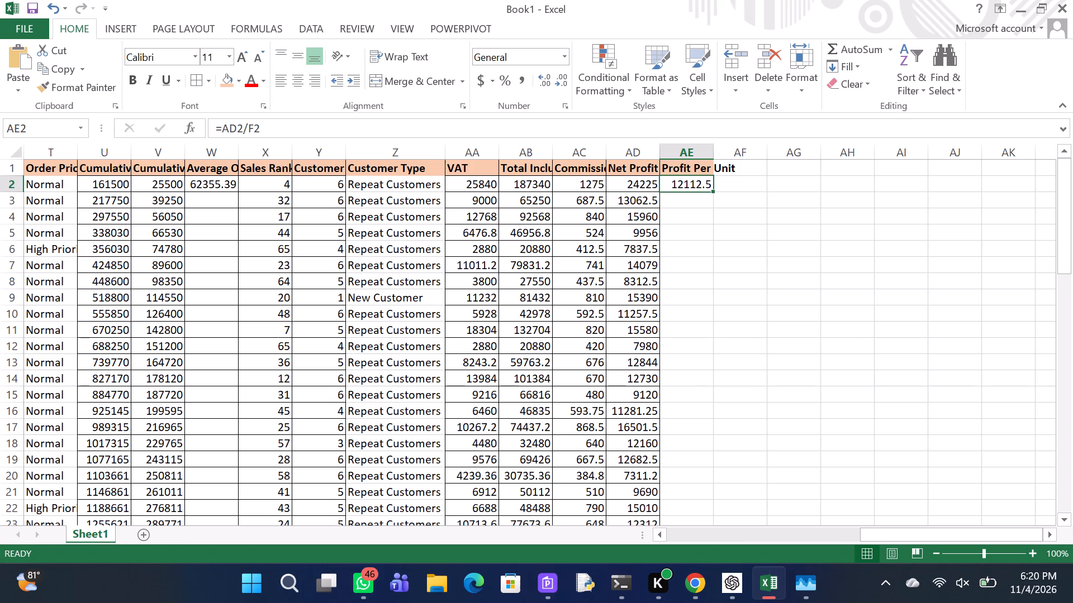
double_click(713, 192)
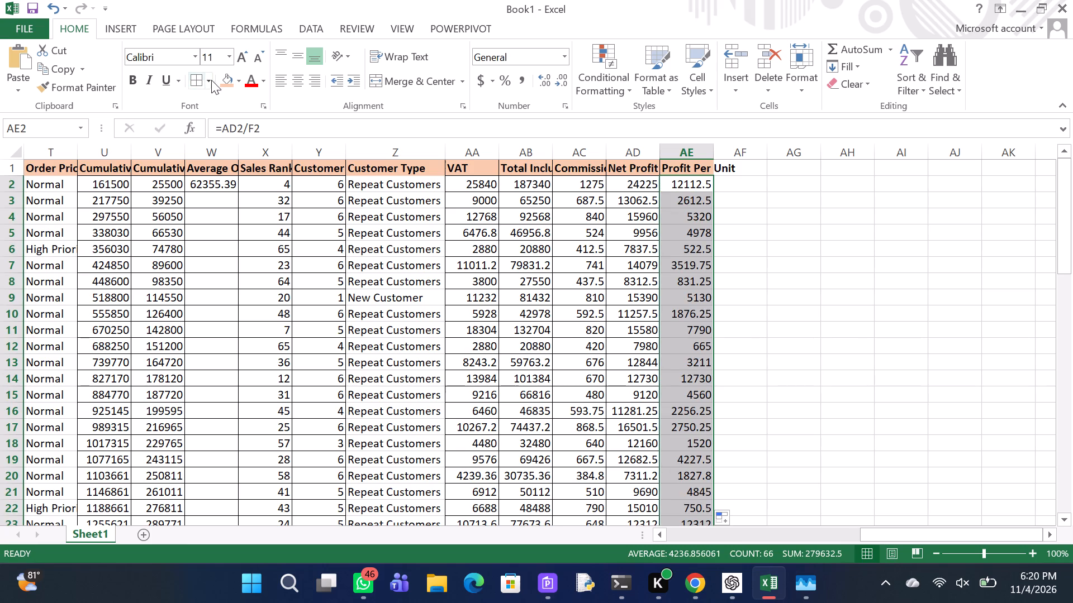
click(203, 76)
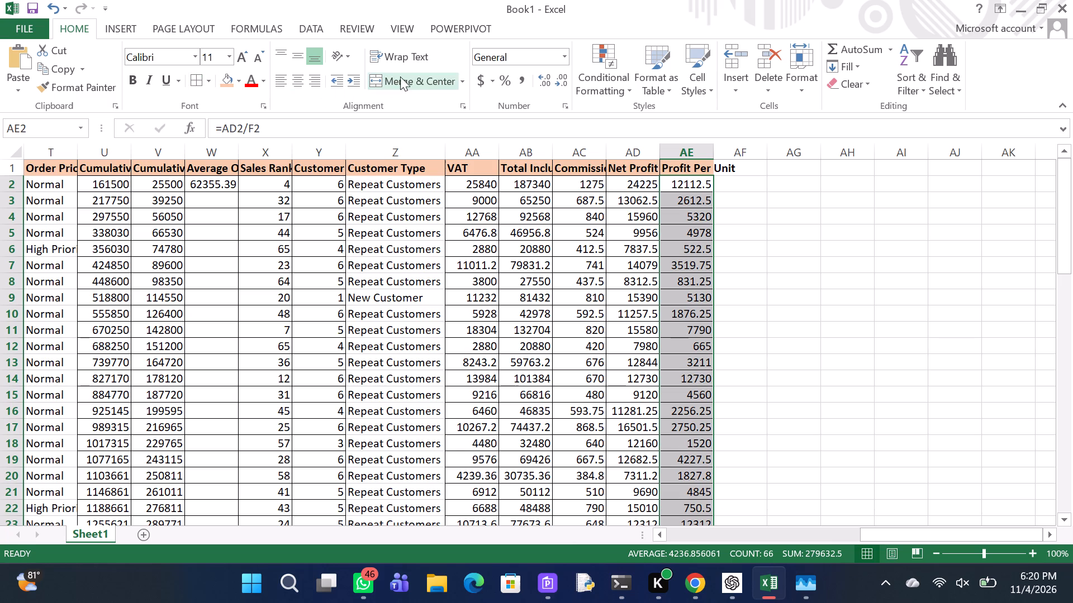
Add the column header "Sales Contributions" in cell AF1.
click(743, 167)
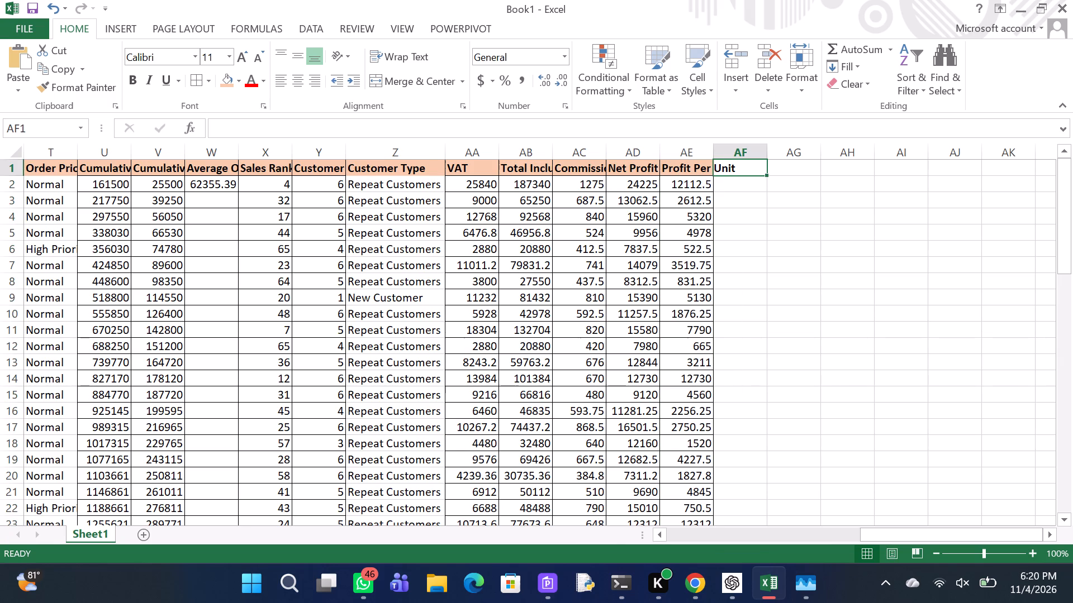
key(s)
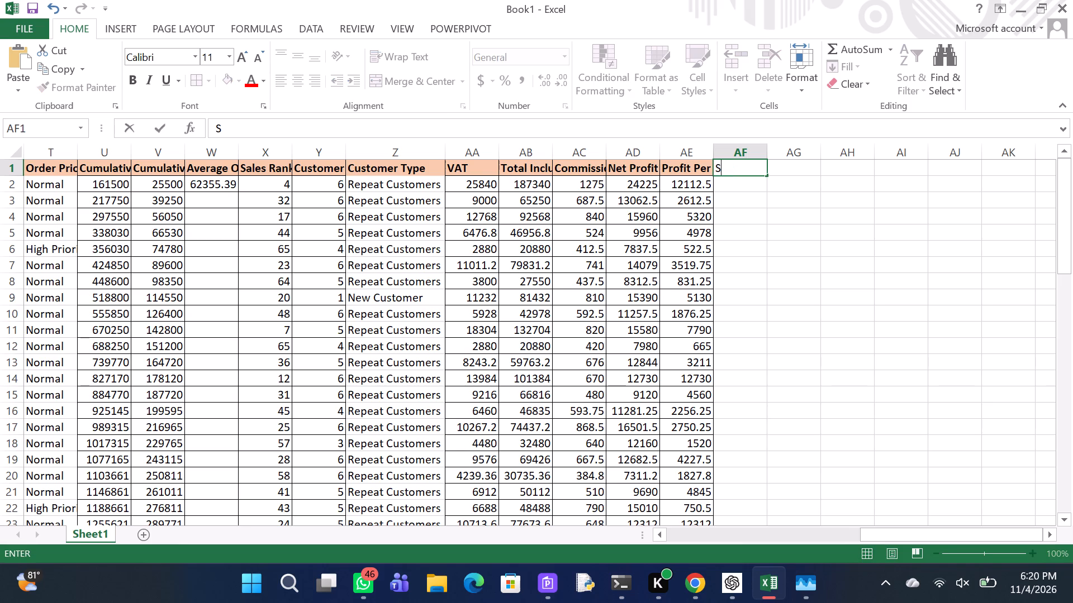
text(ales)
key(space)
key(c)
text(ontributions)
key(Return)
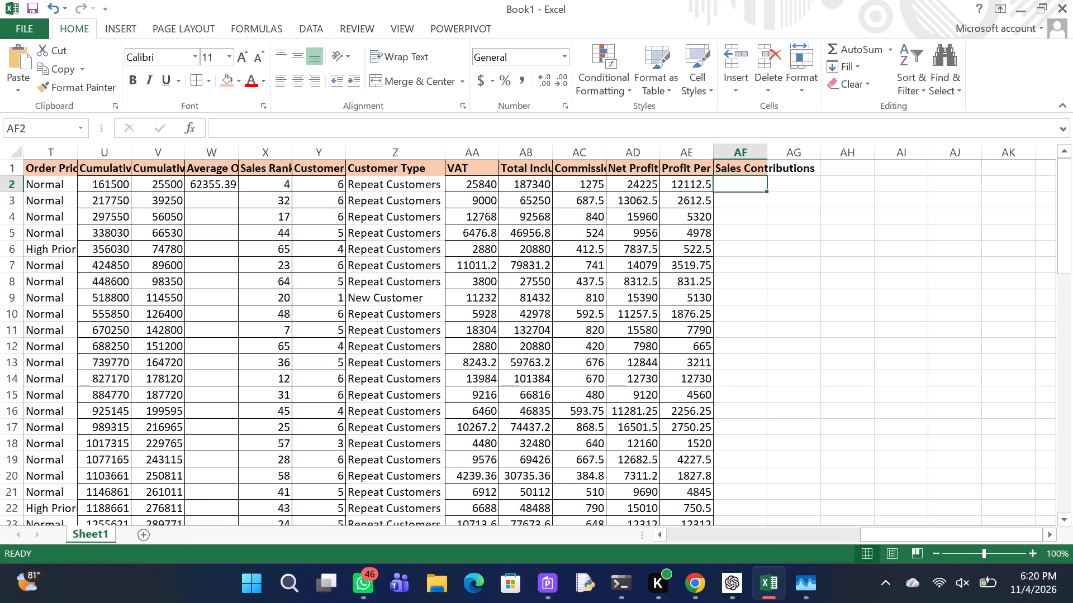
Enter the formula =K2/SUM($K$2:$K$67) in AF2 to calculate the row's share of total sales.
key(equal)
text(K2)
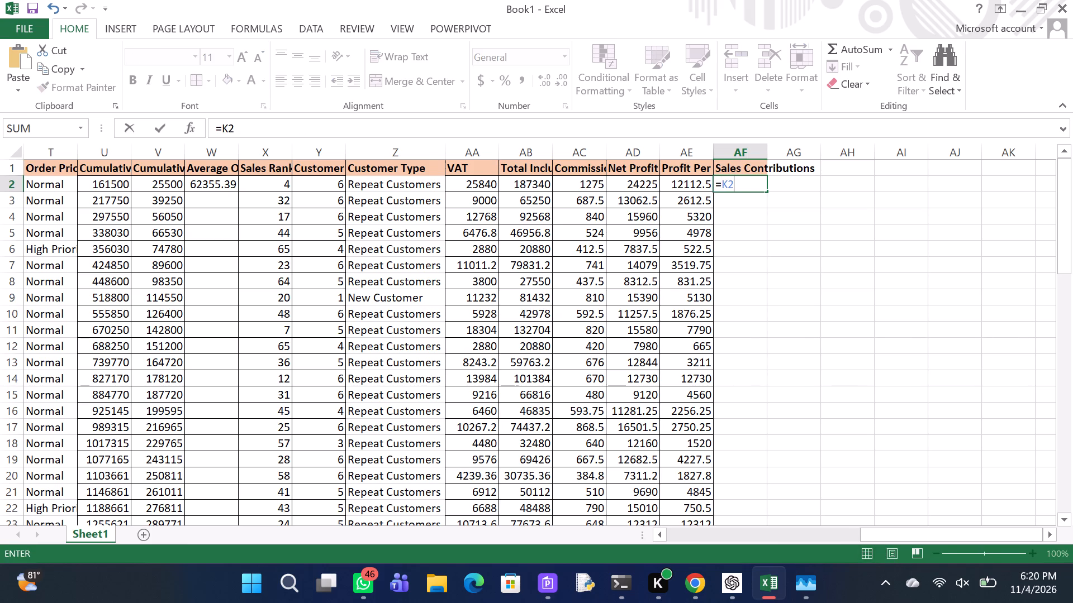
text(/SUM)
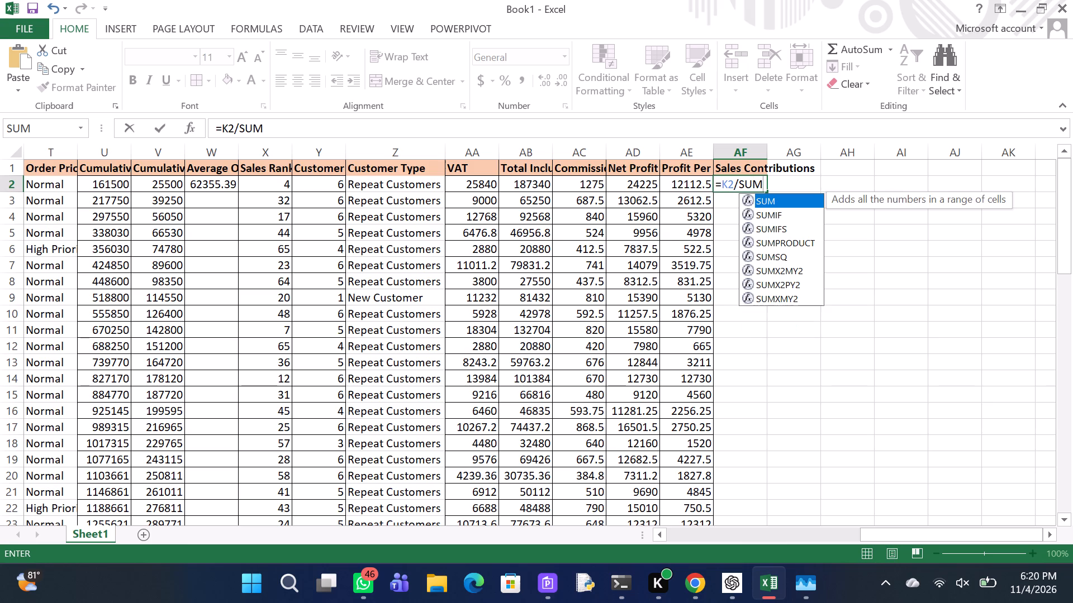
key(shift+parenleft)
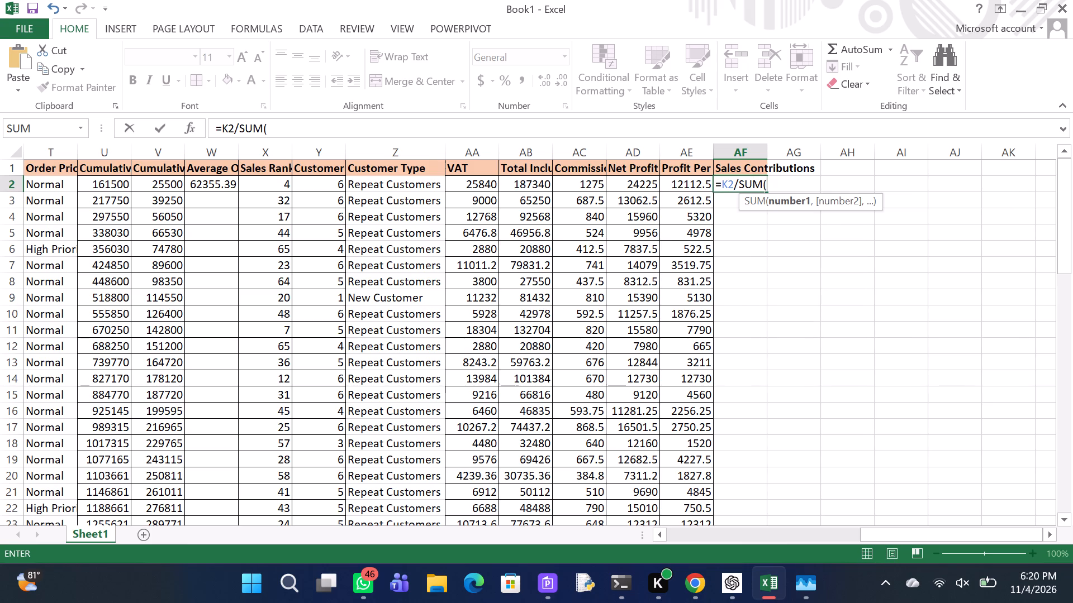
key(shift+dollar)
key(k)
text($2)
key(shift+colon)
key(shift+dollar)
key(k)
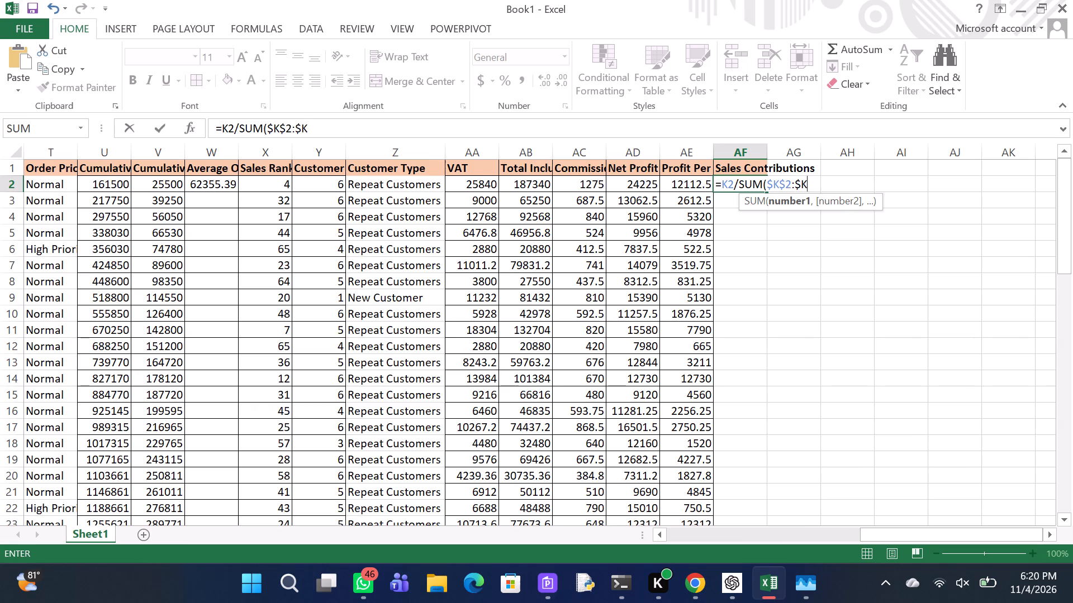
key(shift+dollar)
text(67)
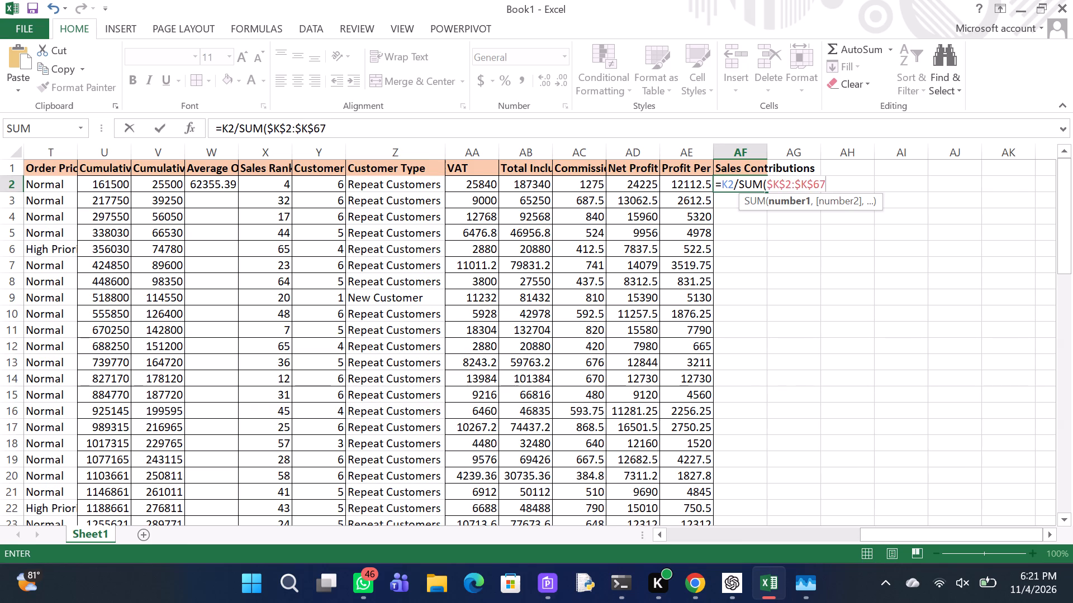
key(shift+parenright)
key(Return)
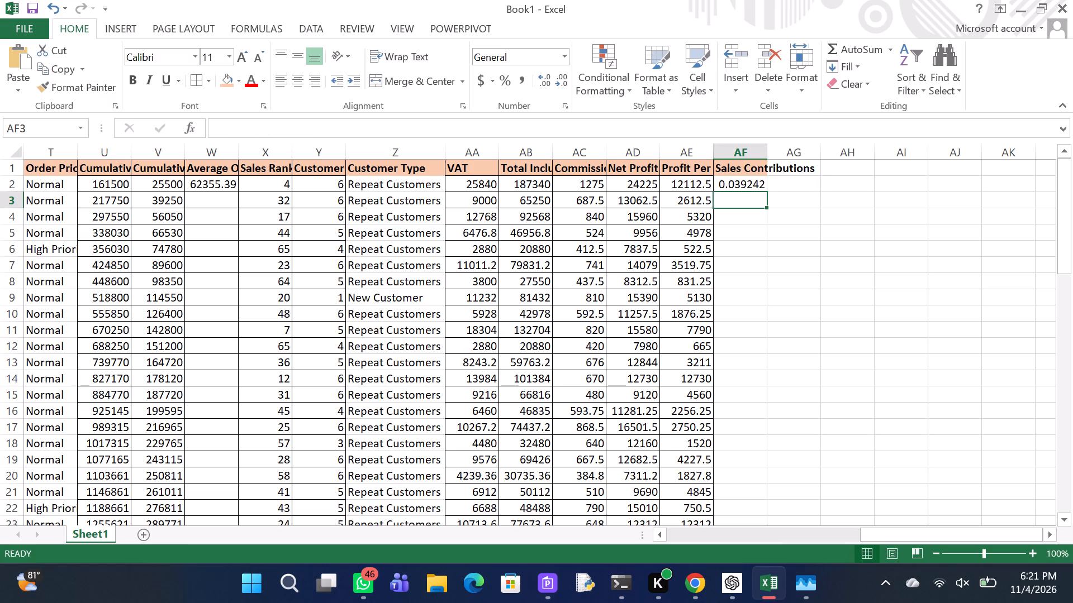
Format the Sales Contributions value in AF2 as a percentage with two decimal places.
click(729, 188)
click(507, 71)
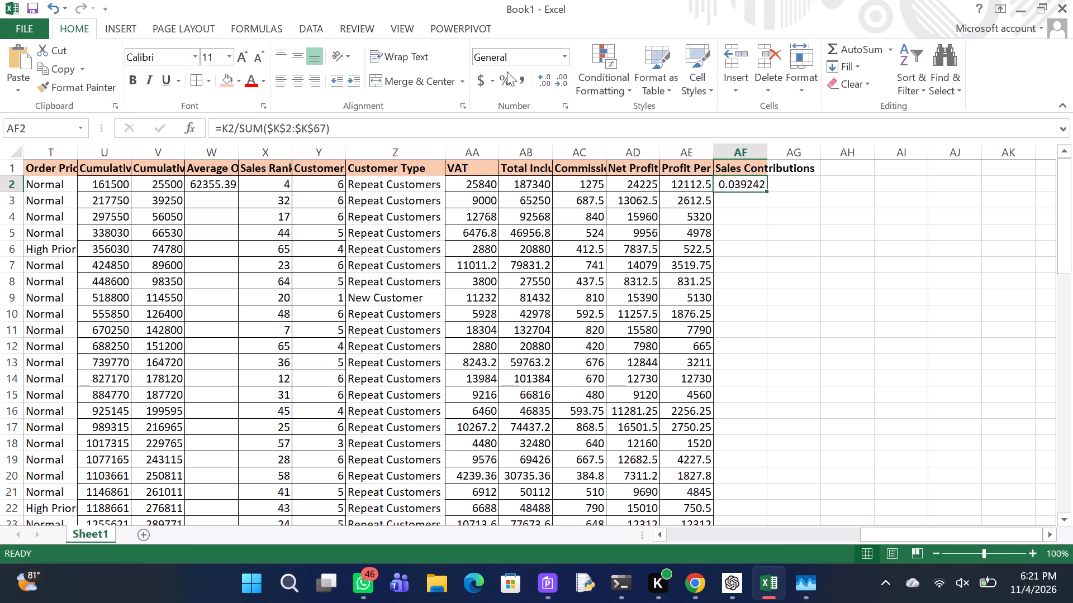
click(505, 81)
click(537, 78)
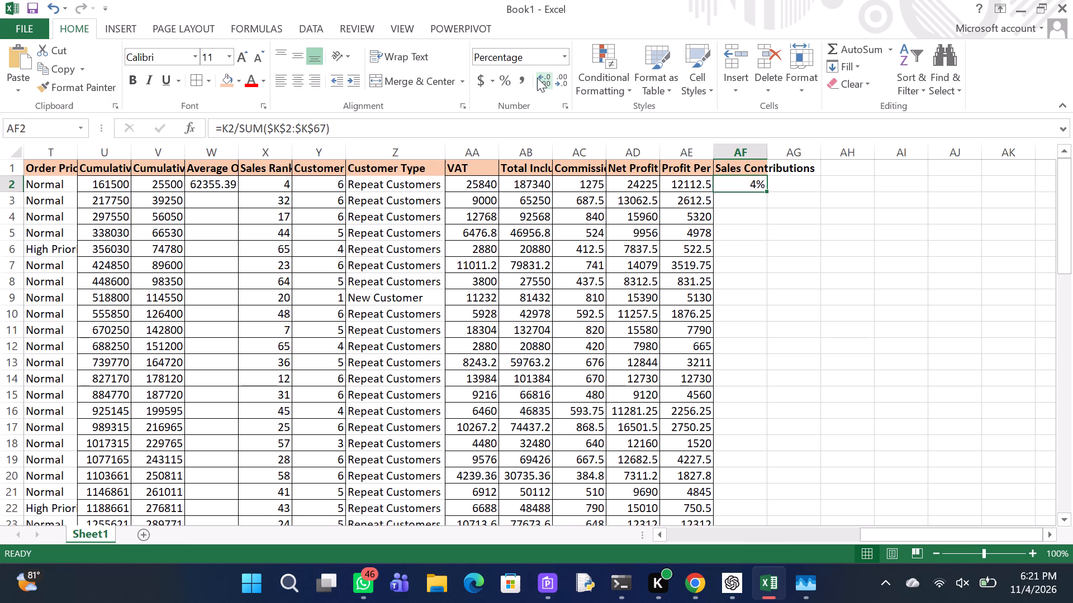
click(537, 78)
Fill the Sales Contributions formula from AF2 down through all order rows and apply borders to the filled cells.
double_click(767, 193)
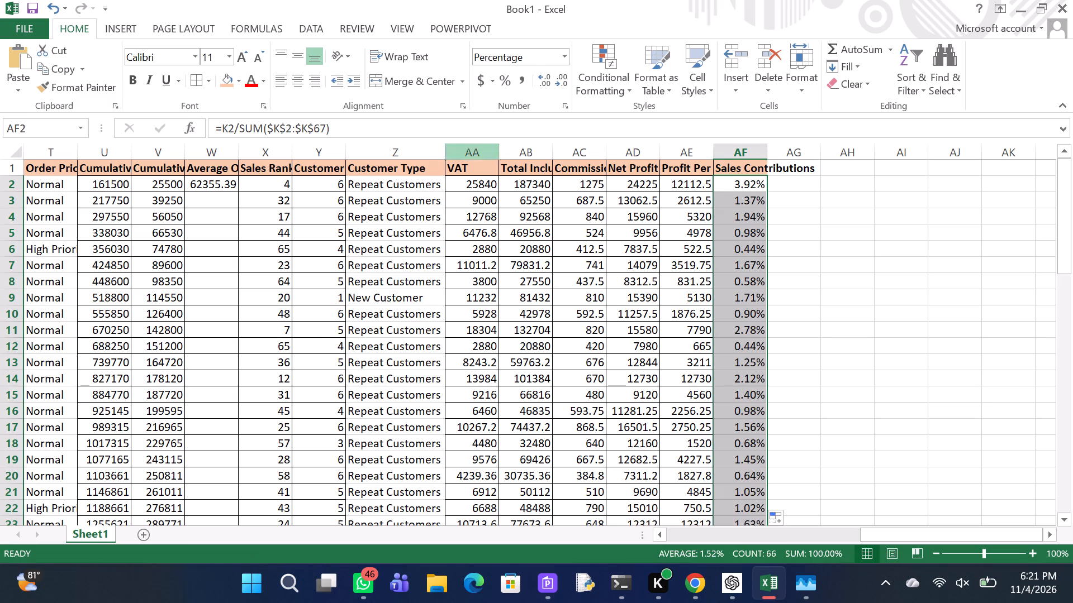
click(198, 81)
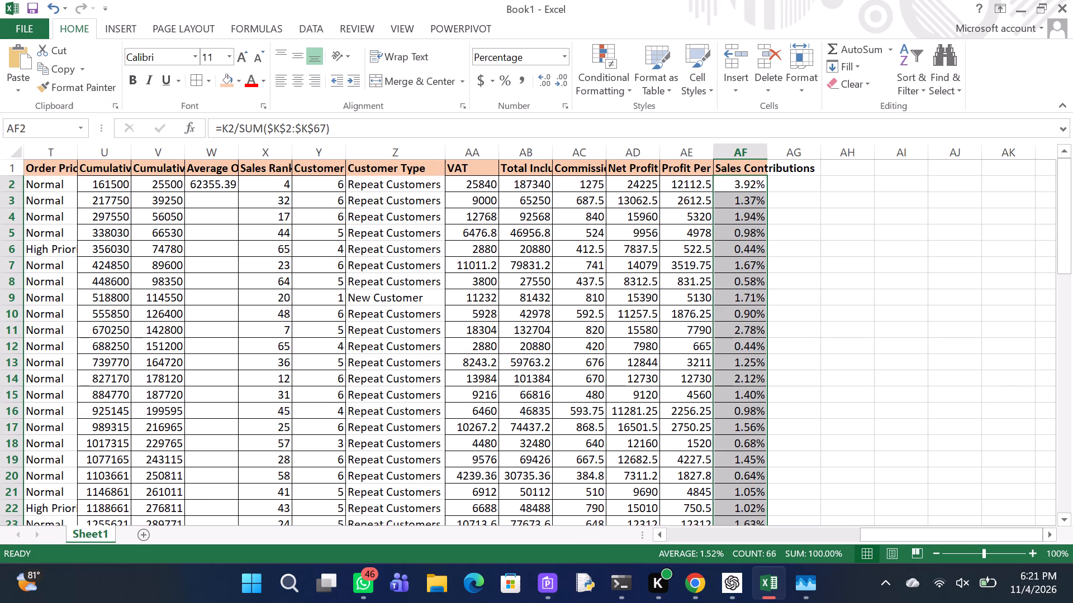
Add the column header "Profit Contribution" in cell AG1.
click(807, 163)
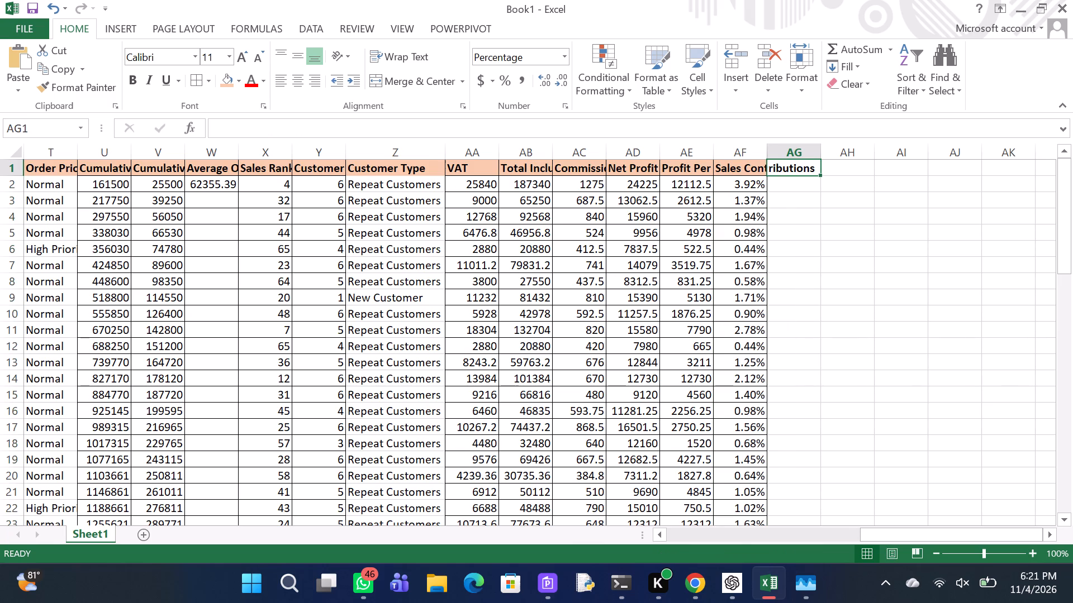
key(p)
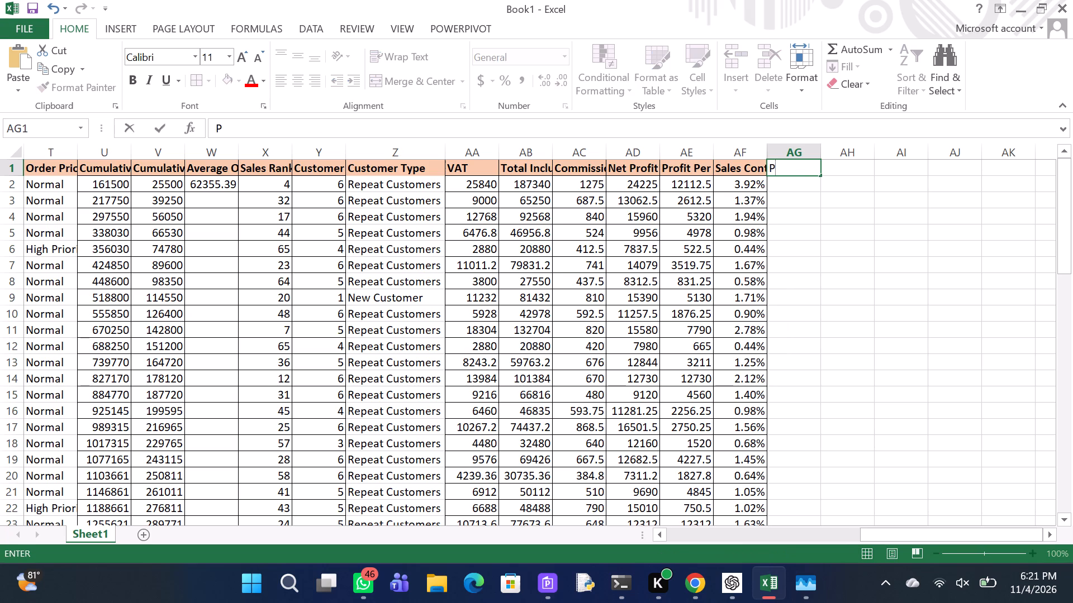
text(rofit)
key(space)
key(c)
text(ontribution)
key(Return)
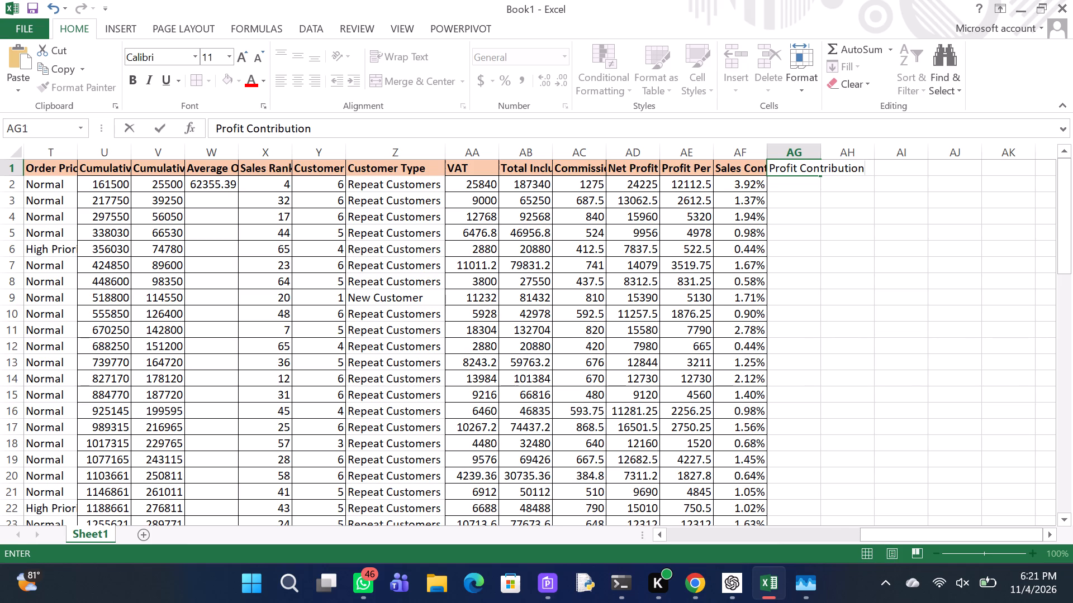
Enter the formula =AD2/SUM($AD$2:$AD$67) in AG2 to calculate the row's share of total net profit.
key(equal)
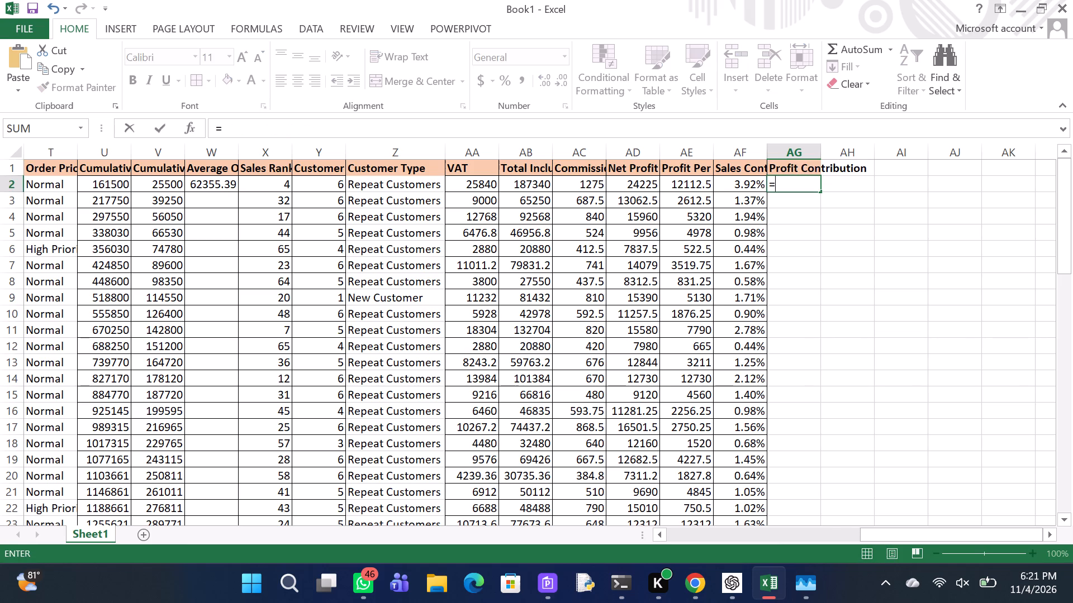
text(AD)
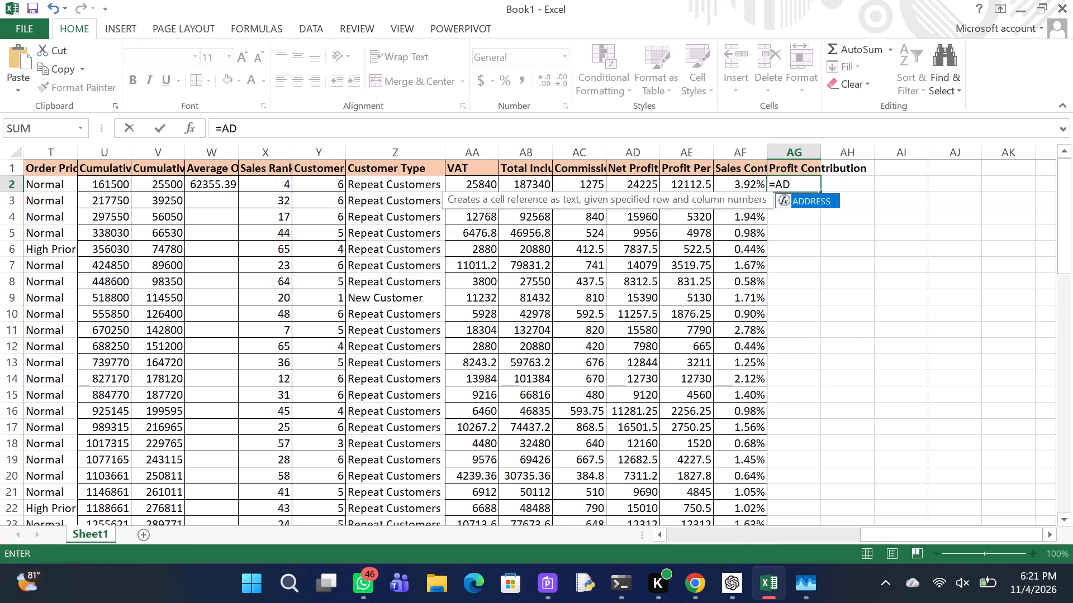
text(2/S)
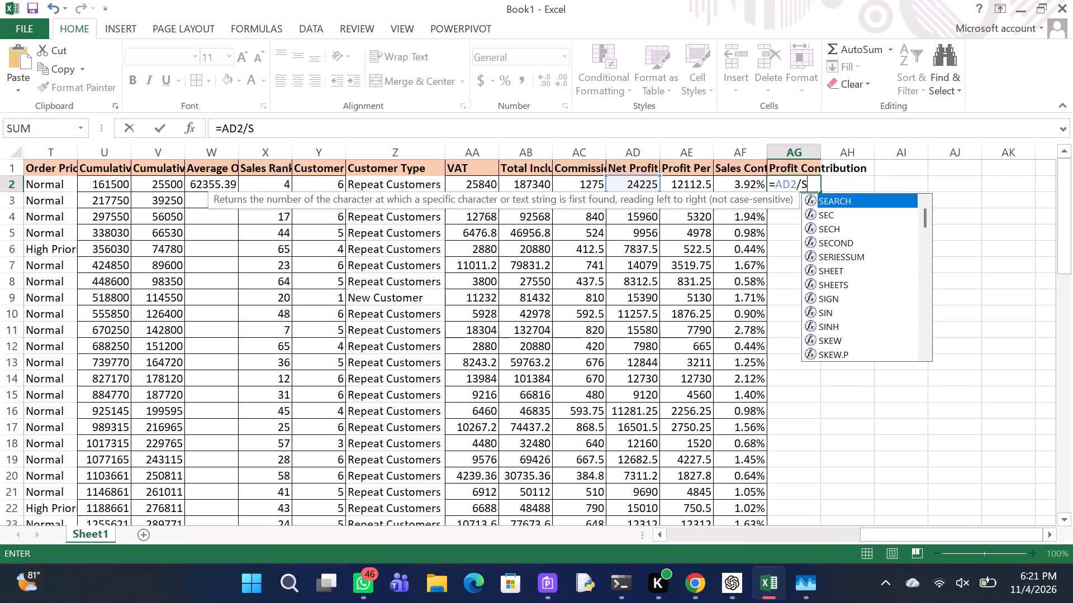
key(u)
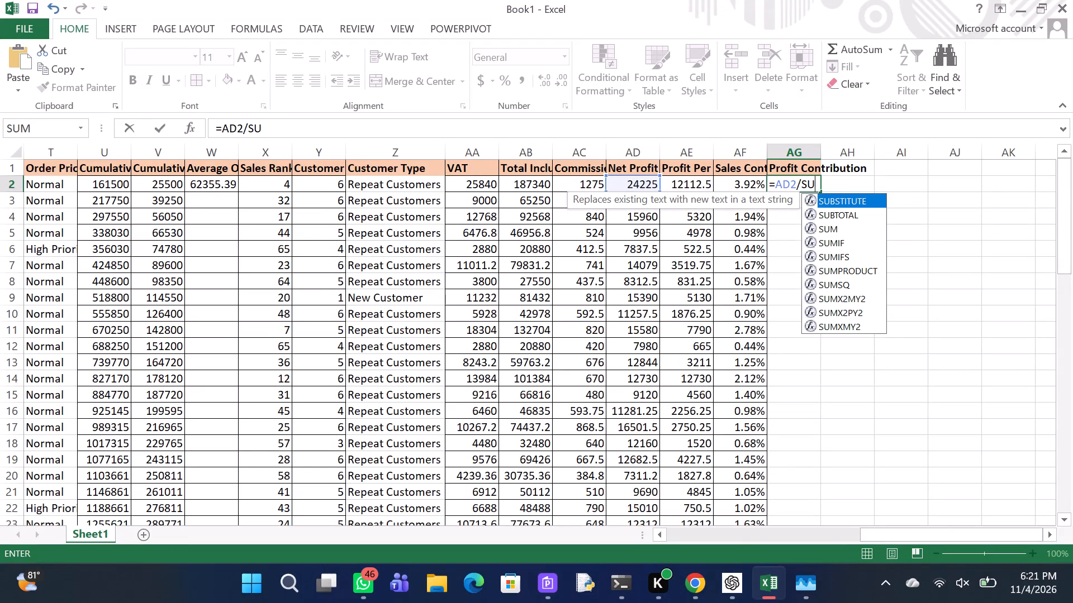
key(m)
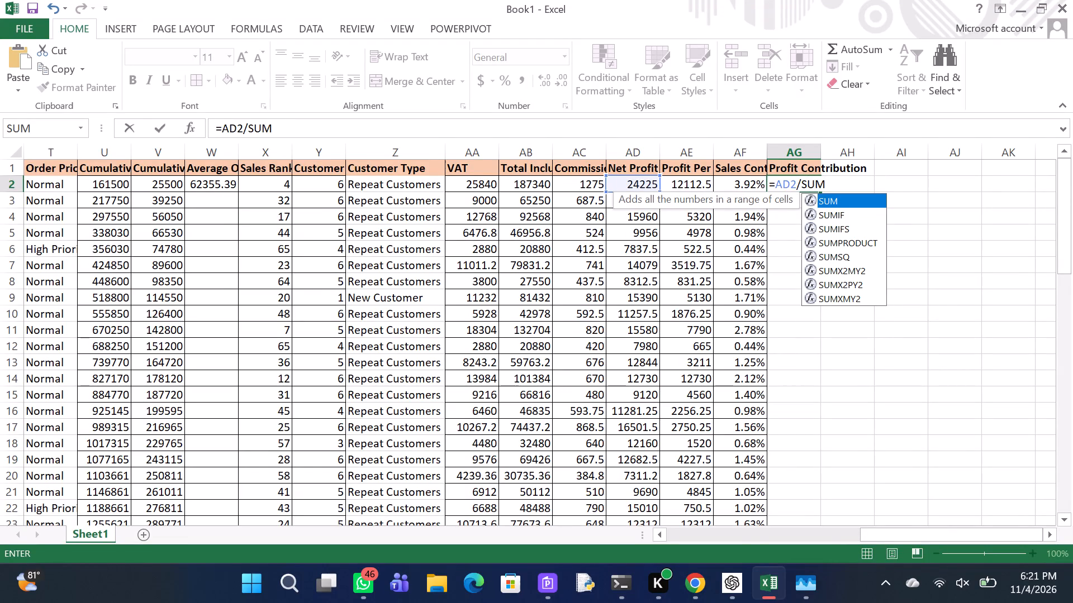
key(shift+parenleft)
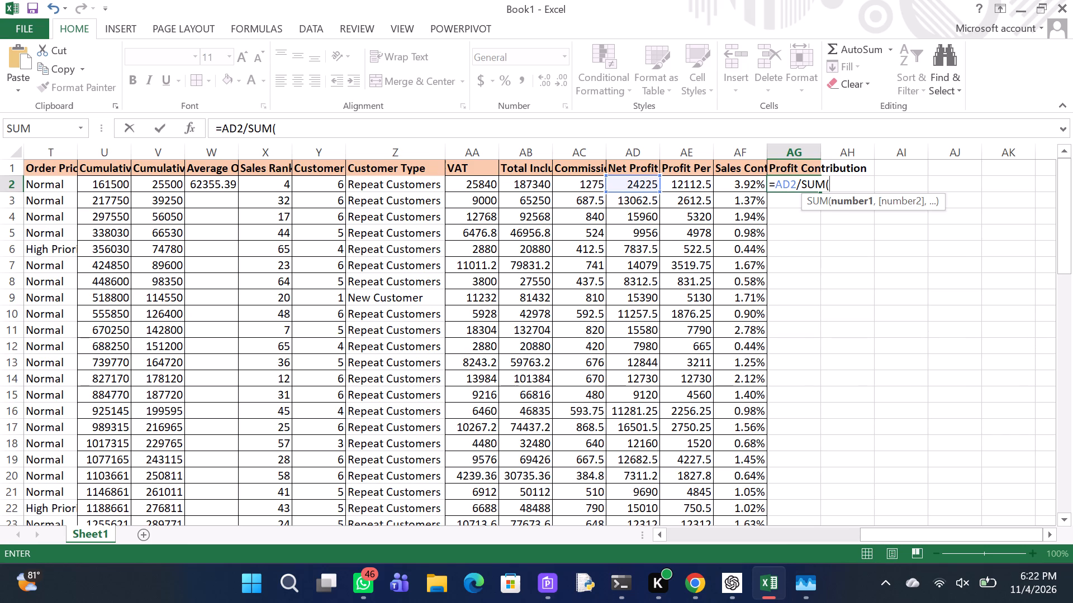
text($AD)
key(shift+dollar)
key(2)
key(shift+colon)
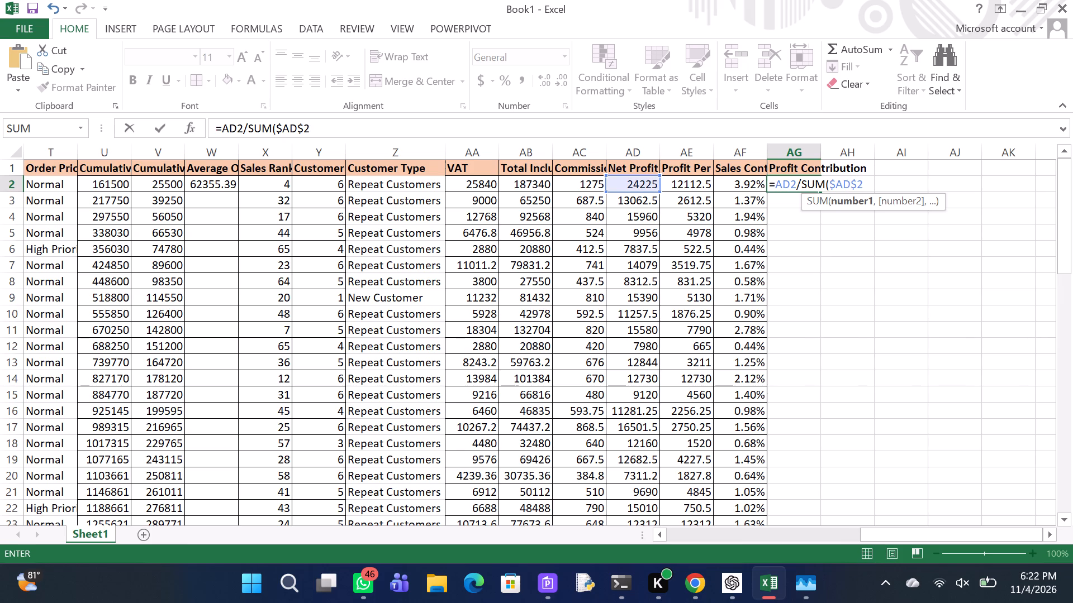
key(shift+percent)
key(BackSpace)
text($A)
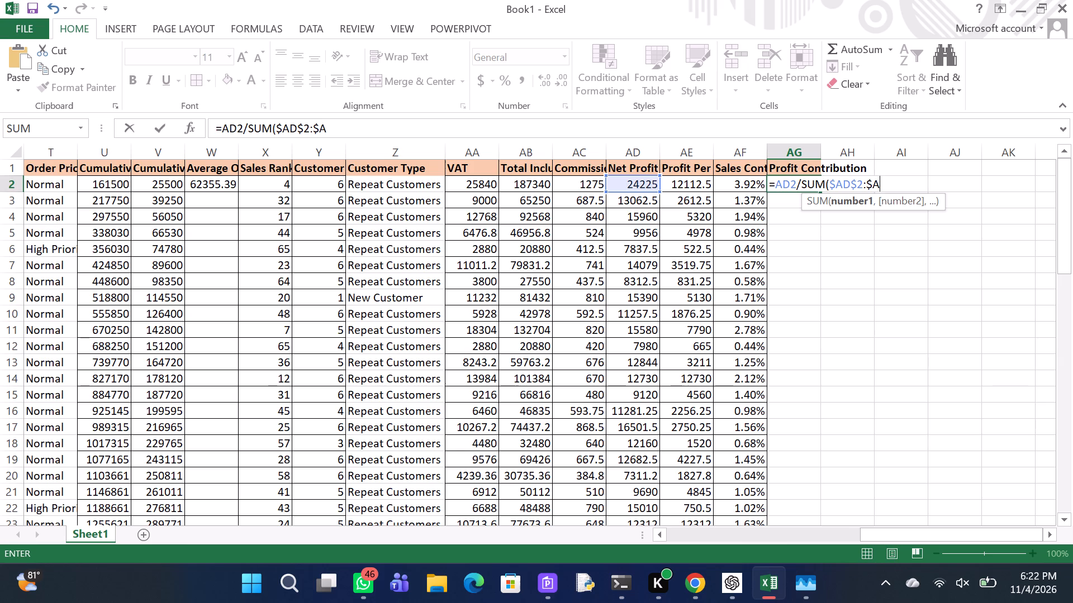
key(d)
key(shift+dollar)
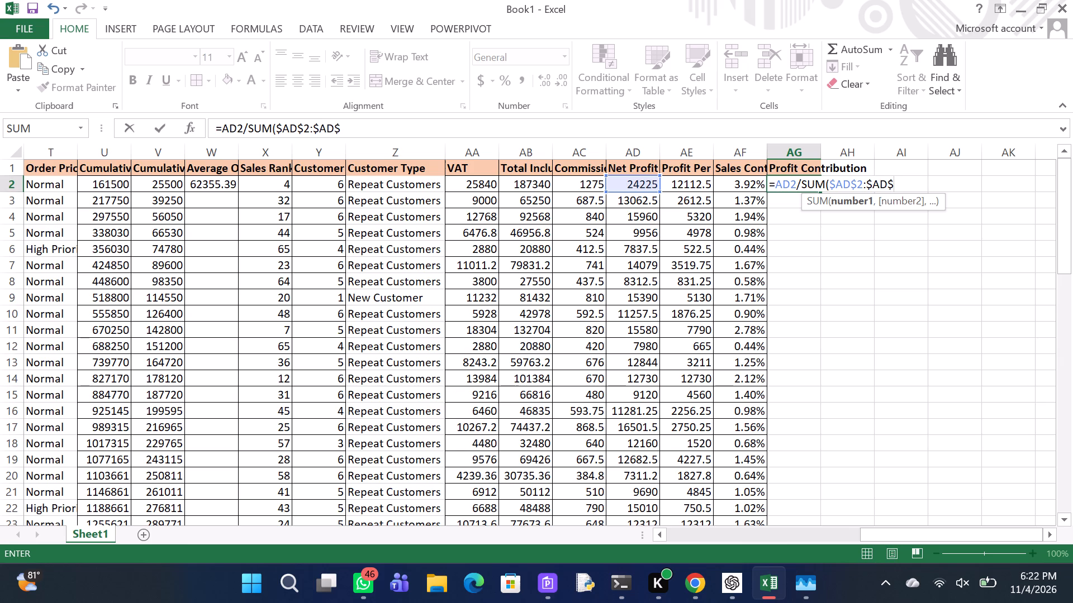
text(67)
key(shift+parenright)
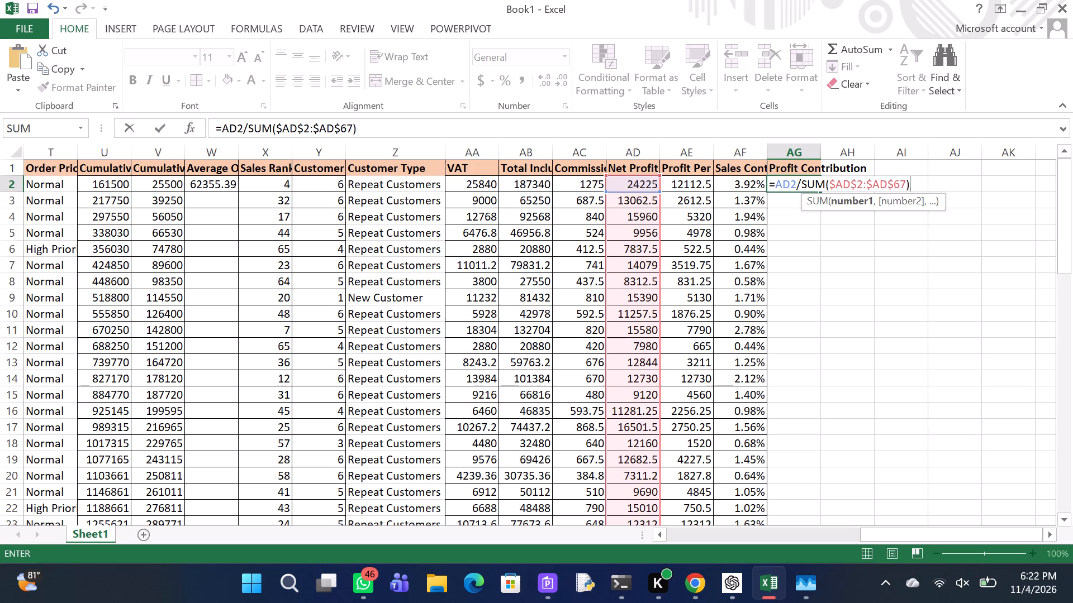
key(Return)
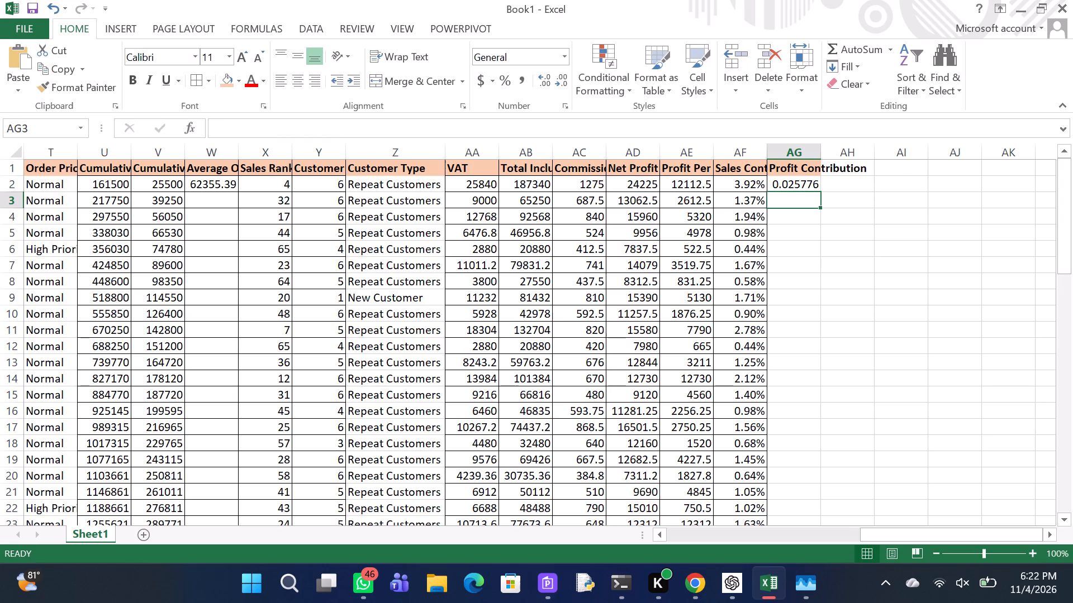
Format the Profit Contribution value in AG2 as a percentage with two decimal places.
click(800, 188)
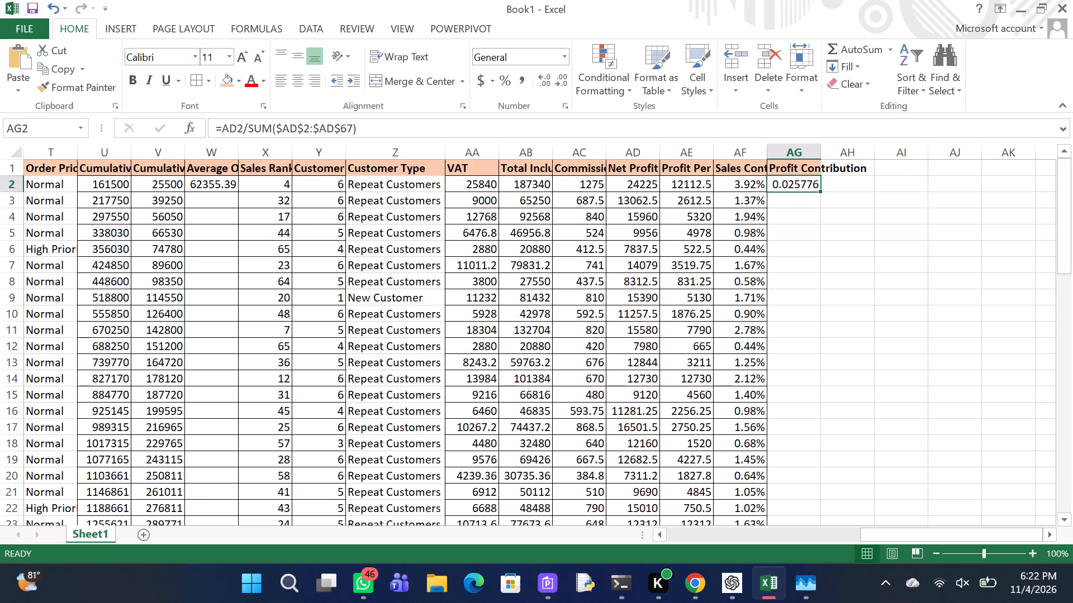
click(503, 73)
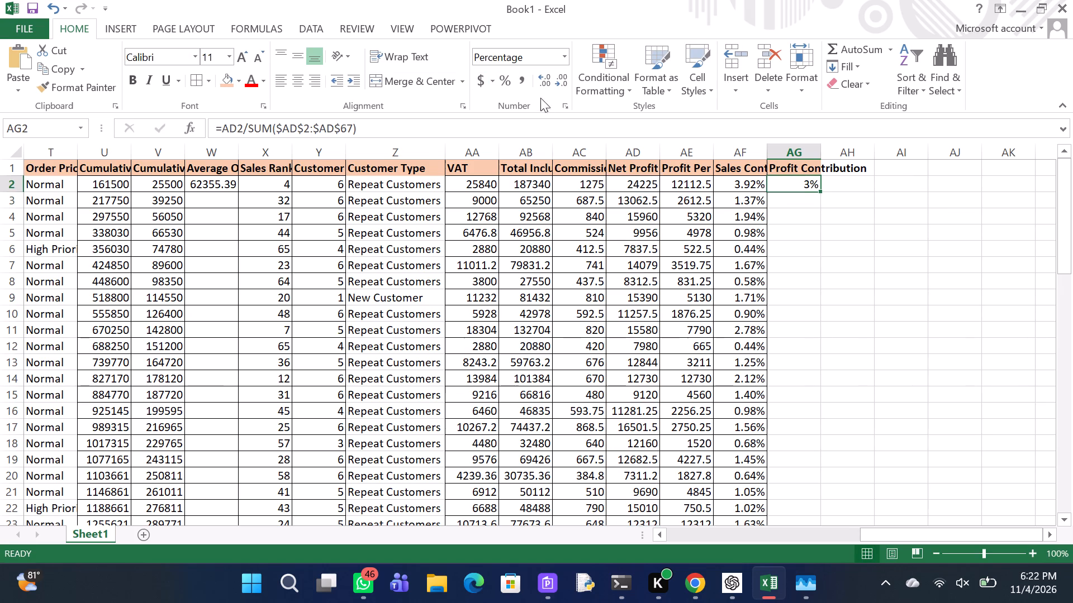
click(545, 72)
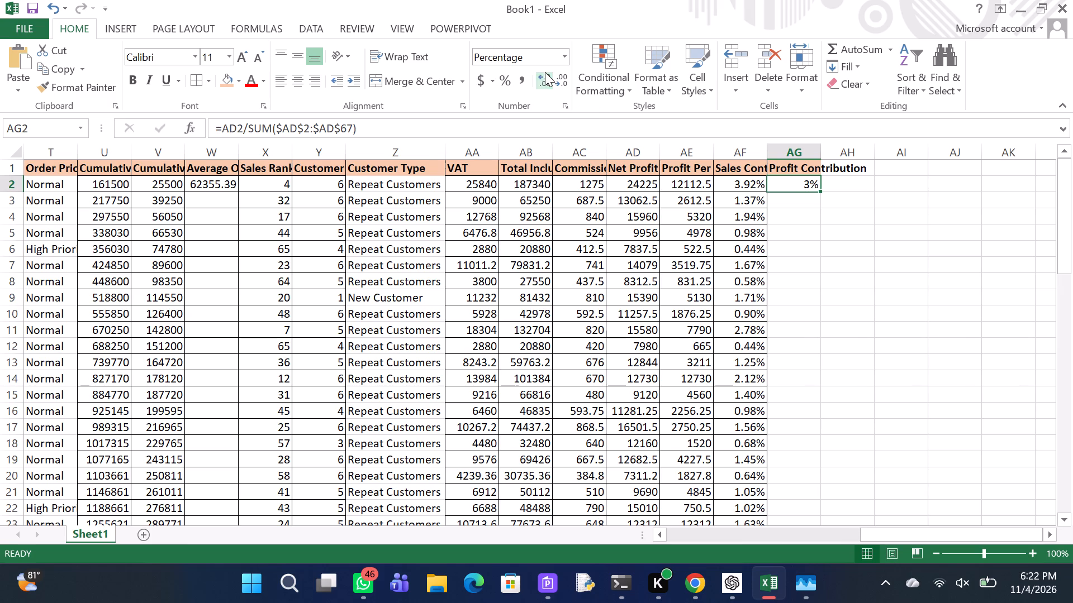
click(545, 72)
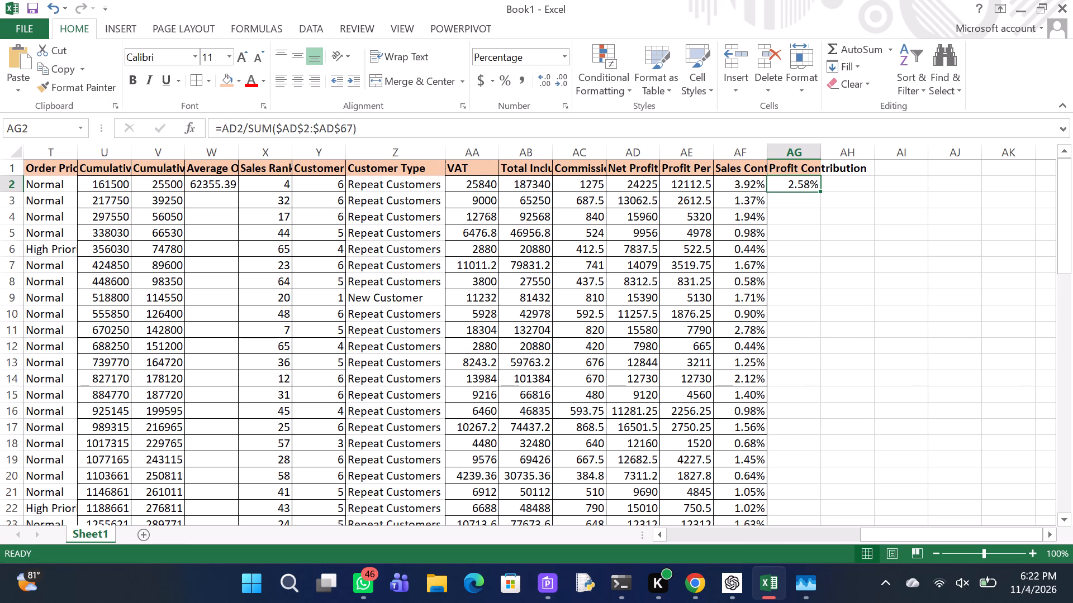
Fill the Profit Contribution formula from AG2 down through all order rows and apply borders to the filled cells.
double_click(820, 192)
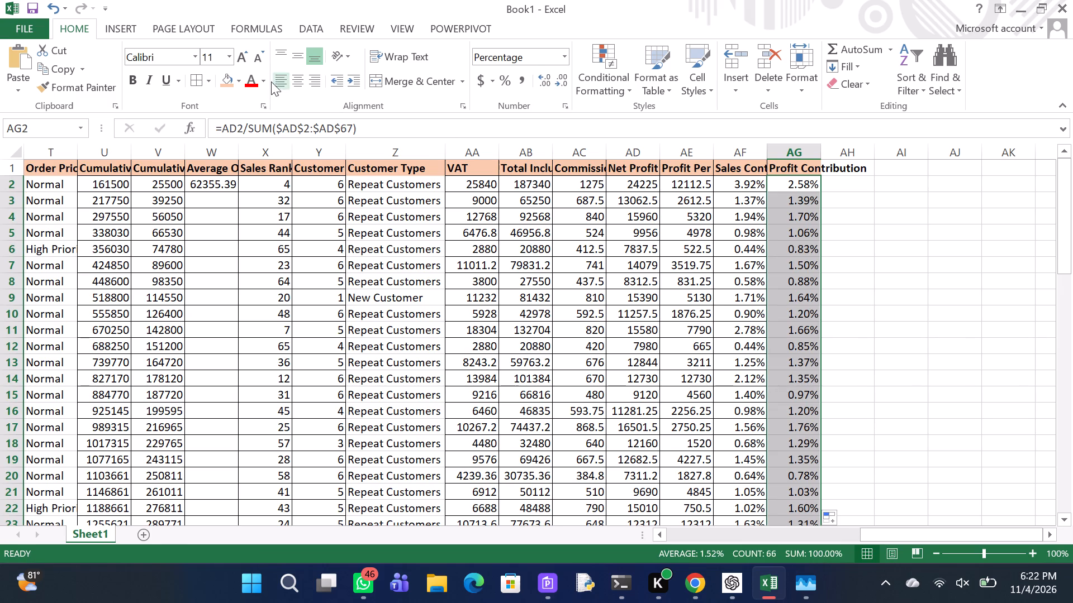
click(189, 76)
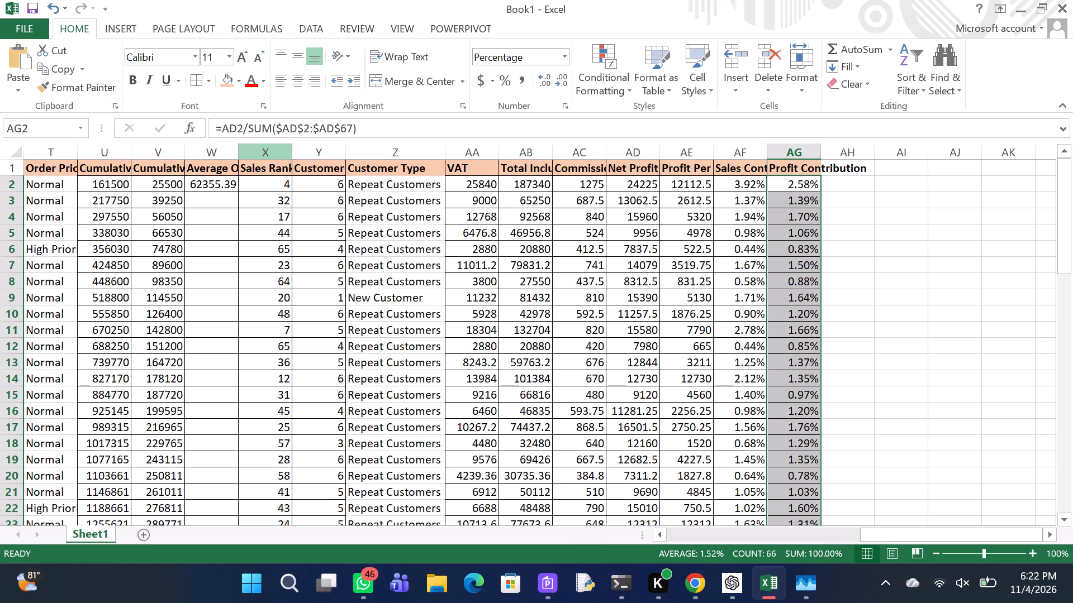
Lower the display brightness to about a quarter in the system quick settings and return to the workbook.
click(936, 588)
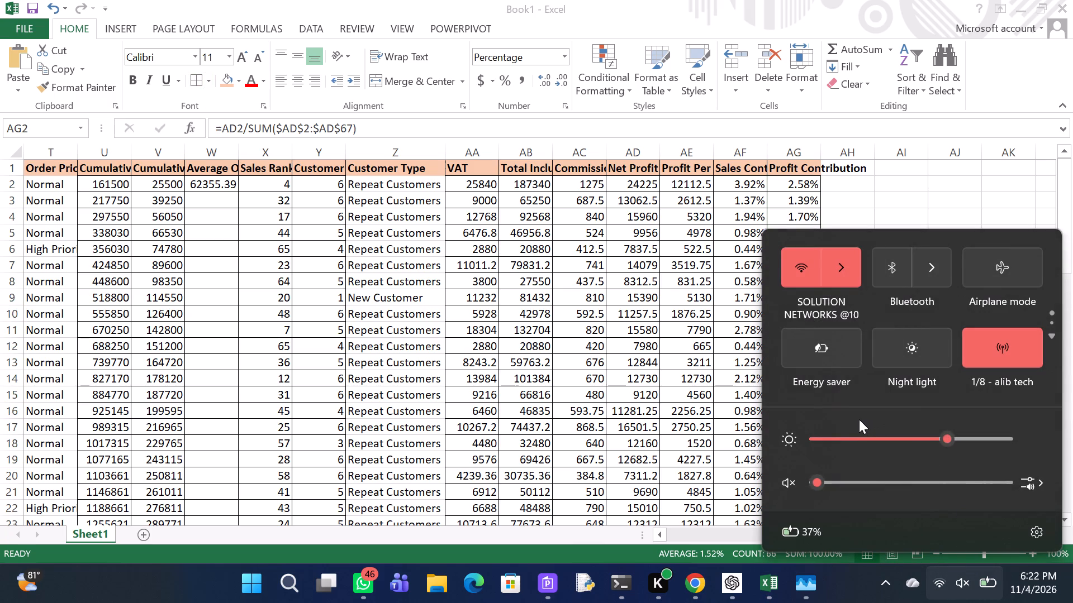
click(859, 431)
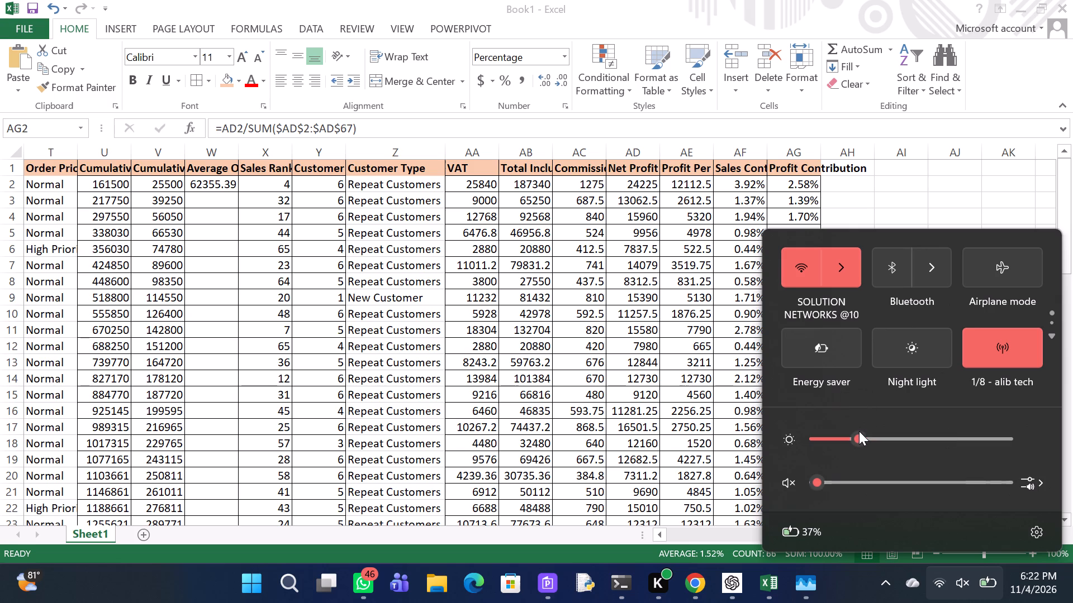
click(964, 181)
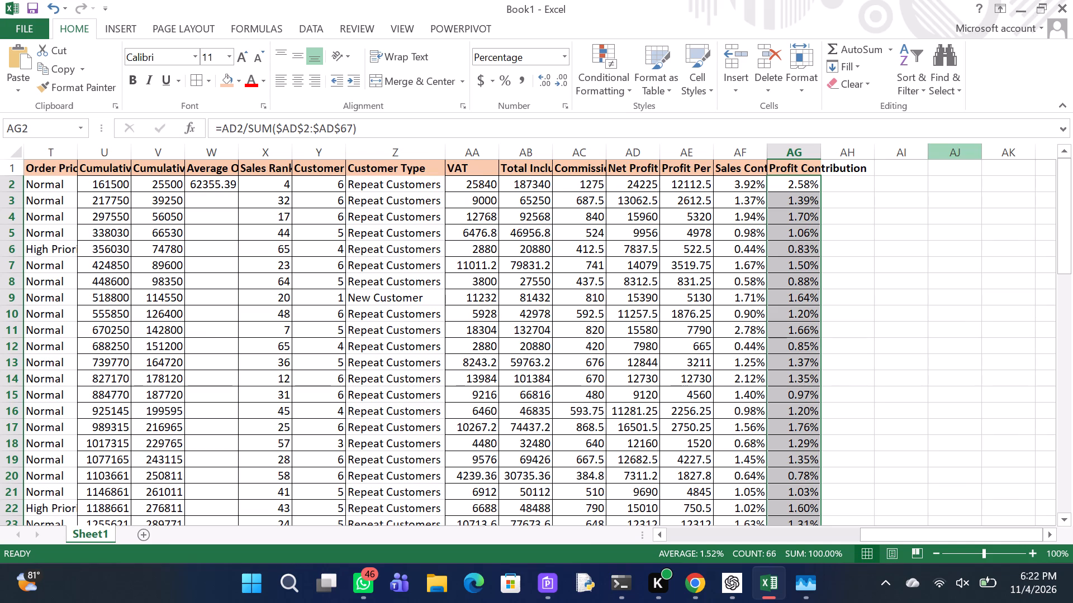
Add the column header "Sales Change" in cell AH1.
click(851, 169)
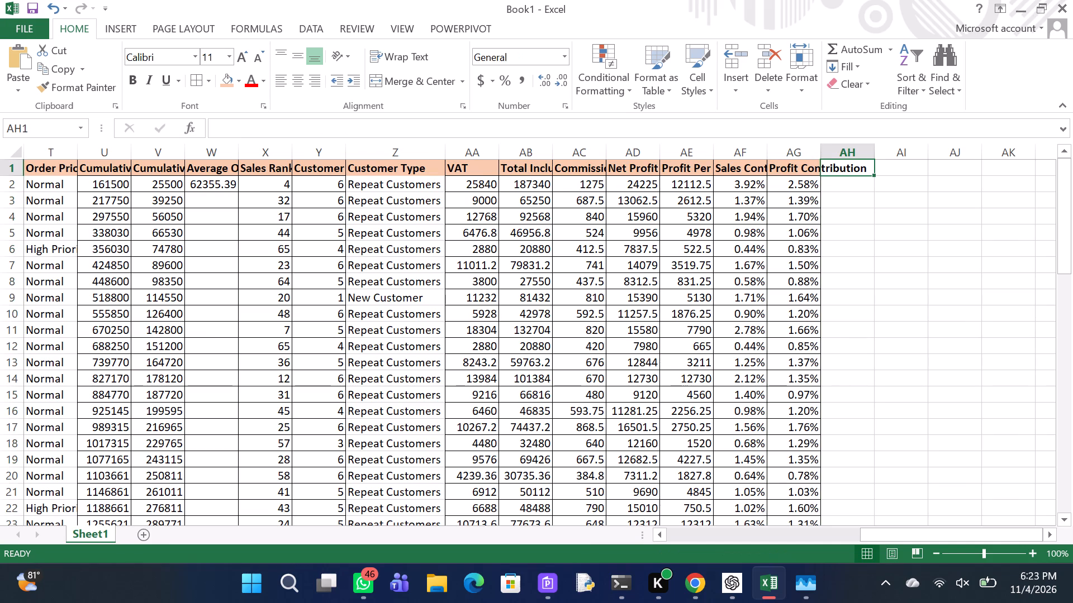
key(s)
text(ales)
key(space)
key(c)
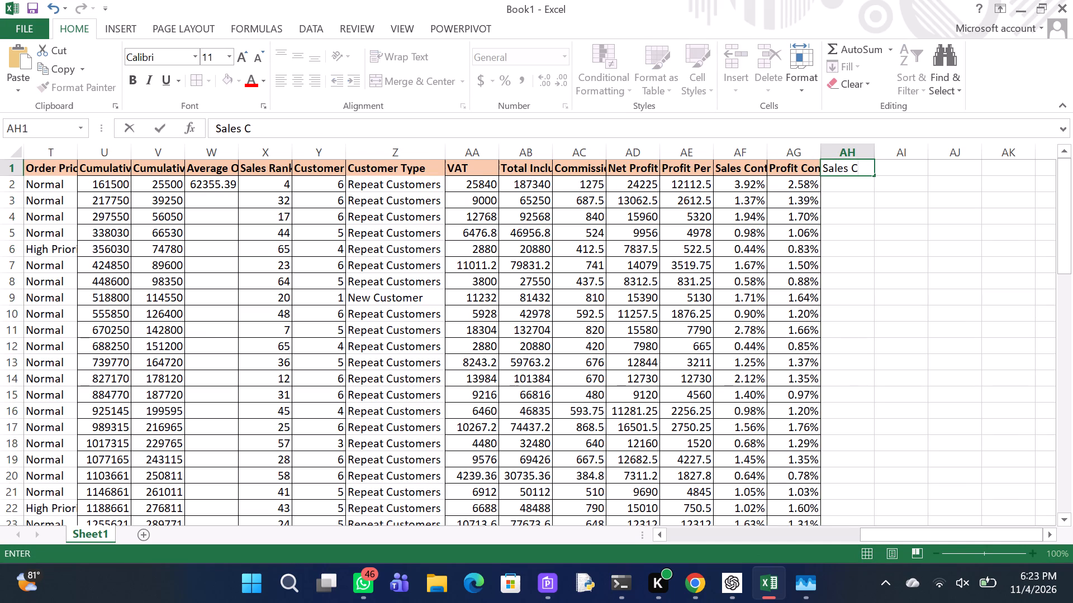
text(hange)
key(Return)
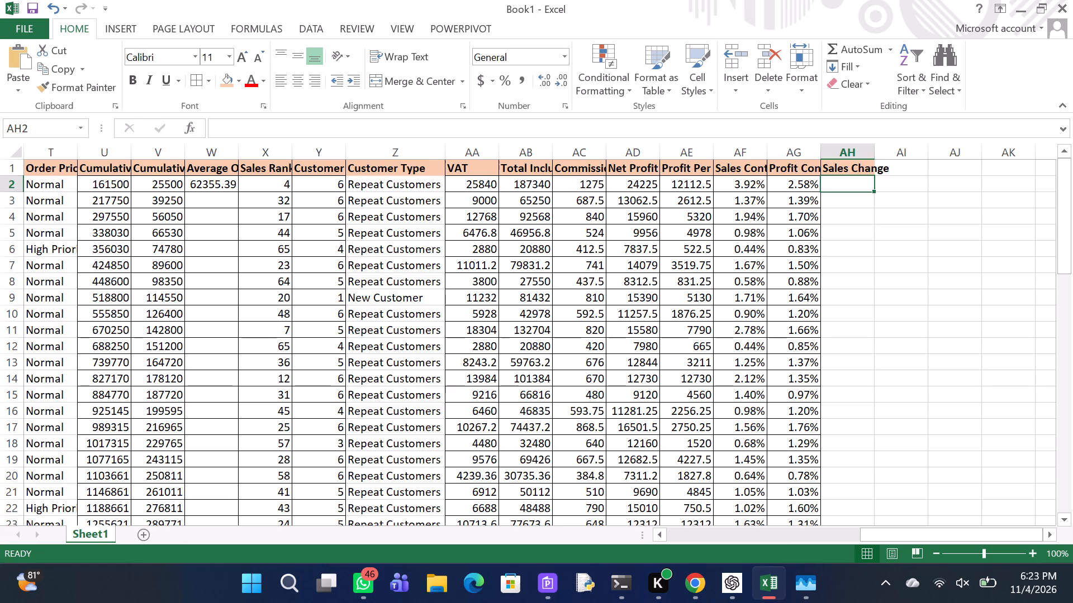
Enter the Sales Change formula =IFERROR((K3-K2)*K2,0) in cell AH2, accepting the suggested multiplication correction.
key(equal)
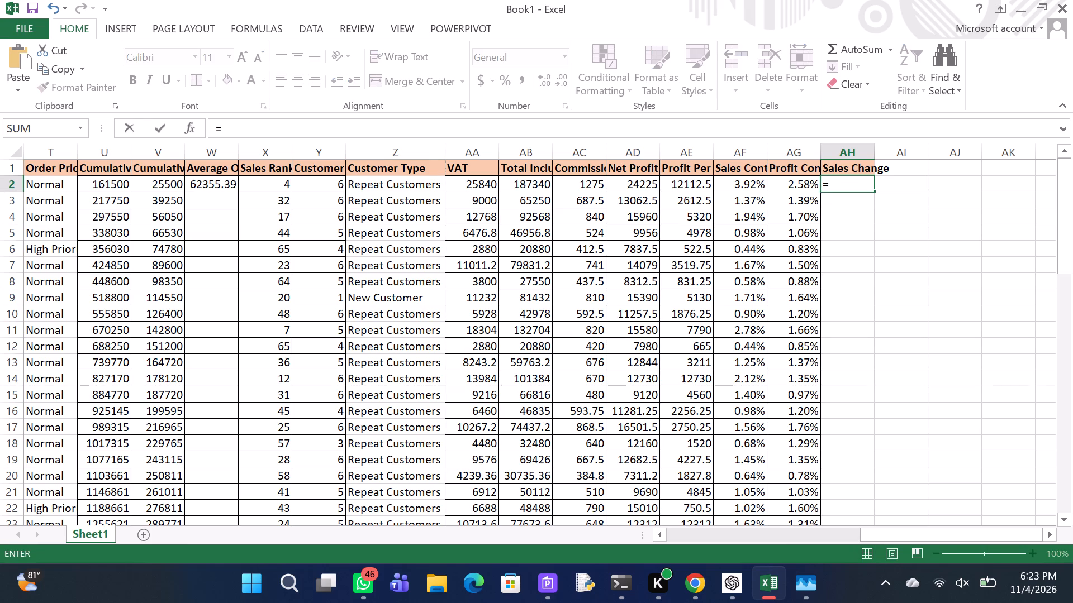
text(IFERROR)
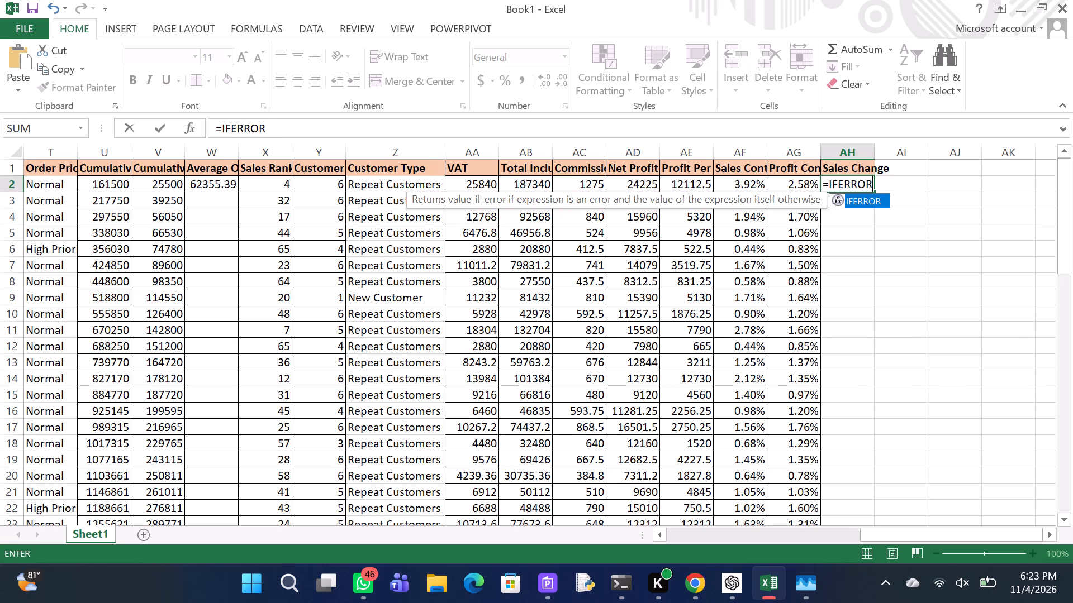
text((K)
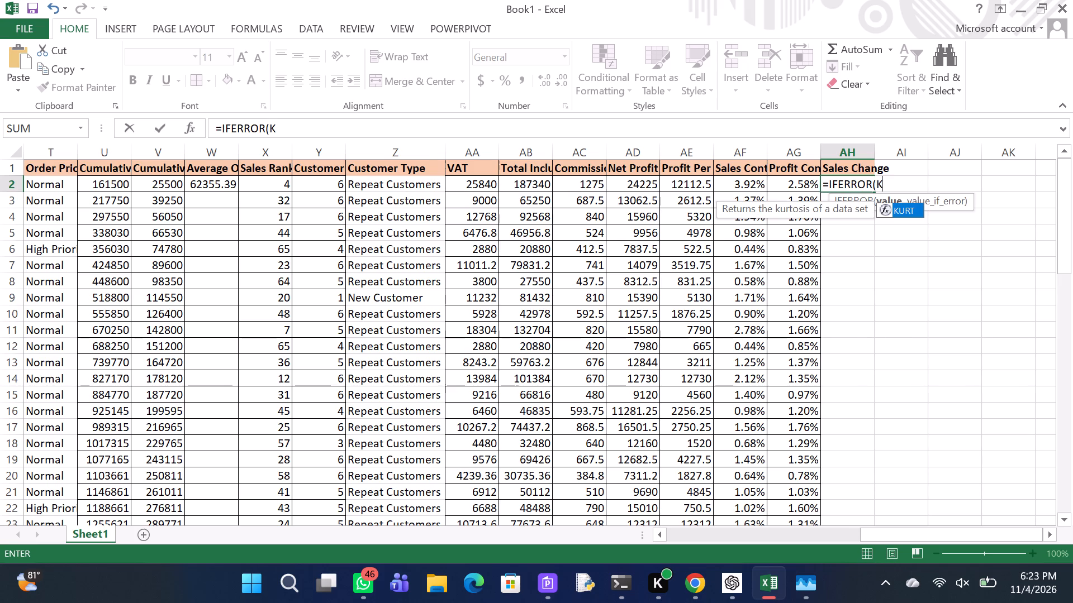
key(3)
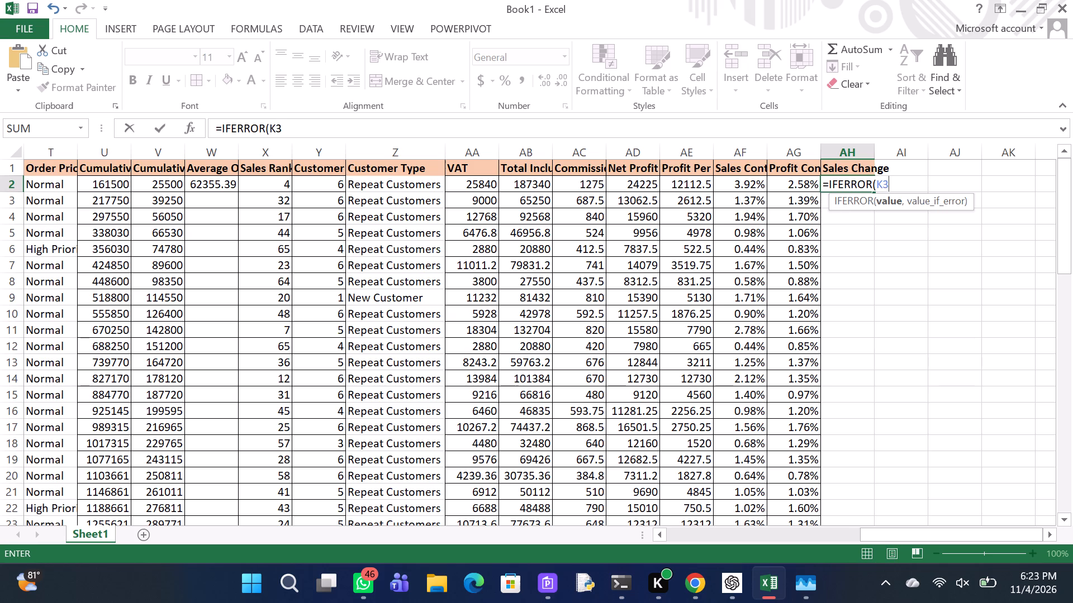
key(Return)
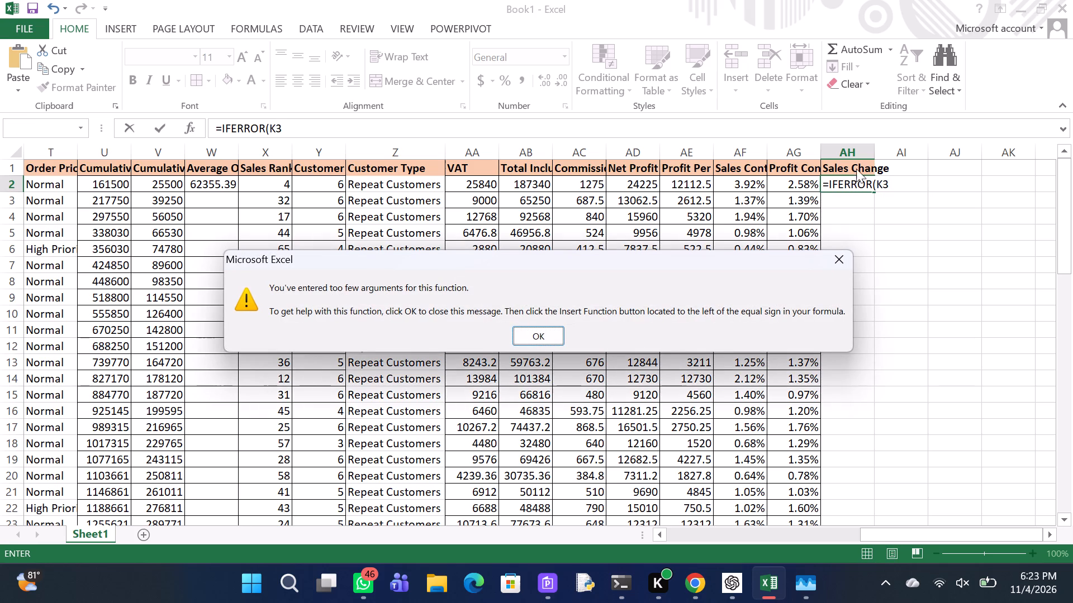
click(844, 255)
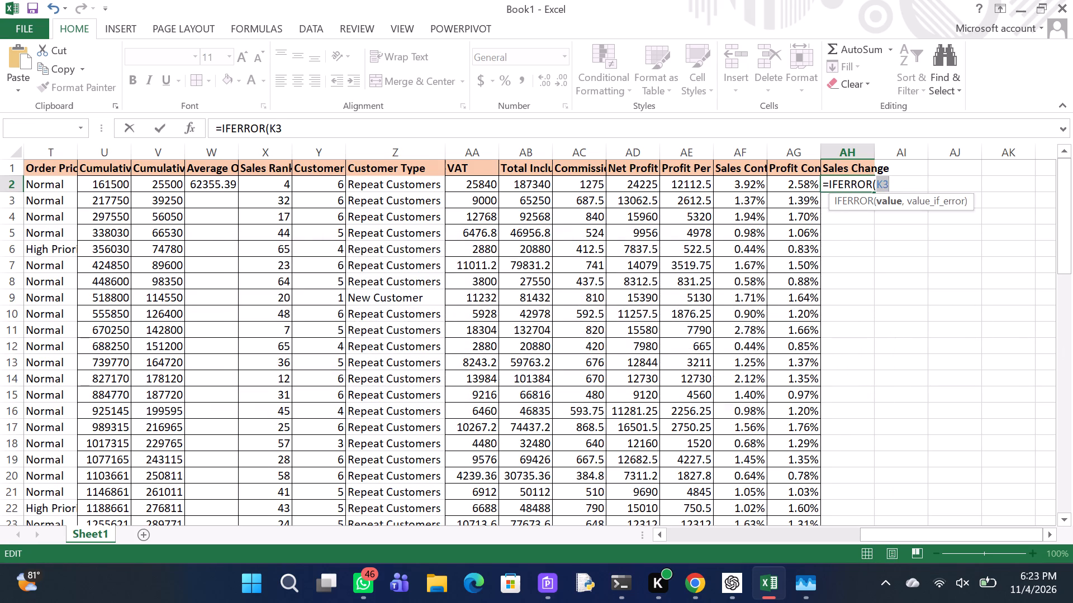
click(291, 131)
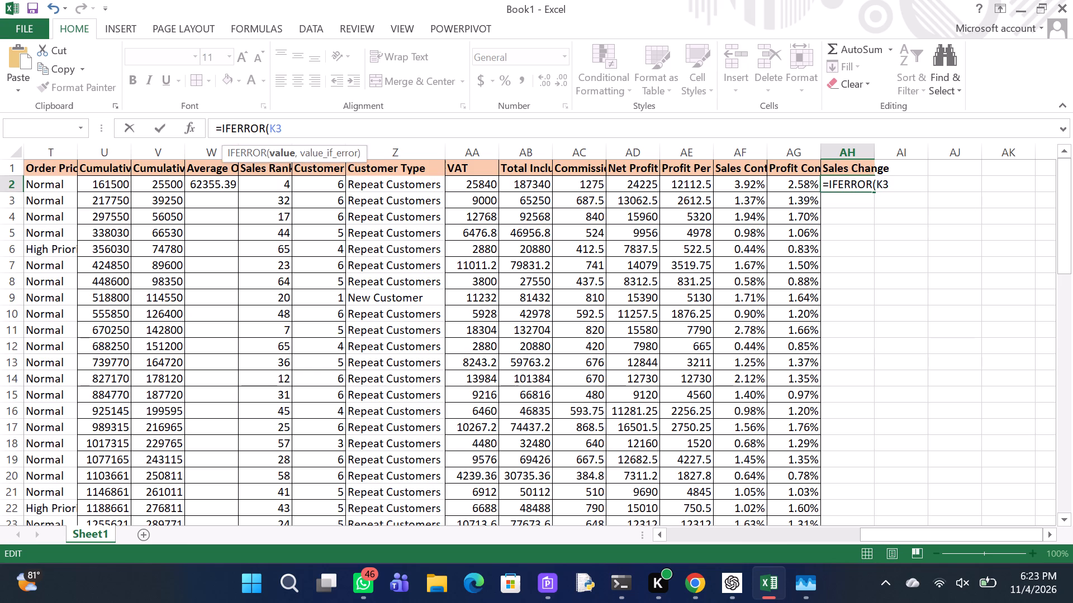
key(BackSpace)
key(BackSpace)
text((K)
key(3)
key(minus)
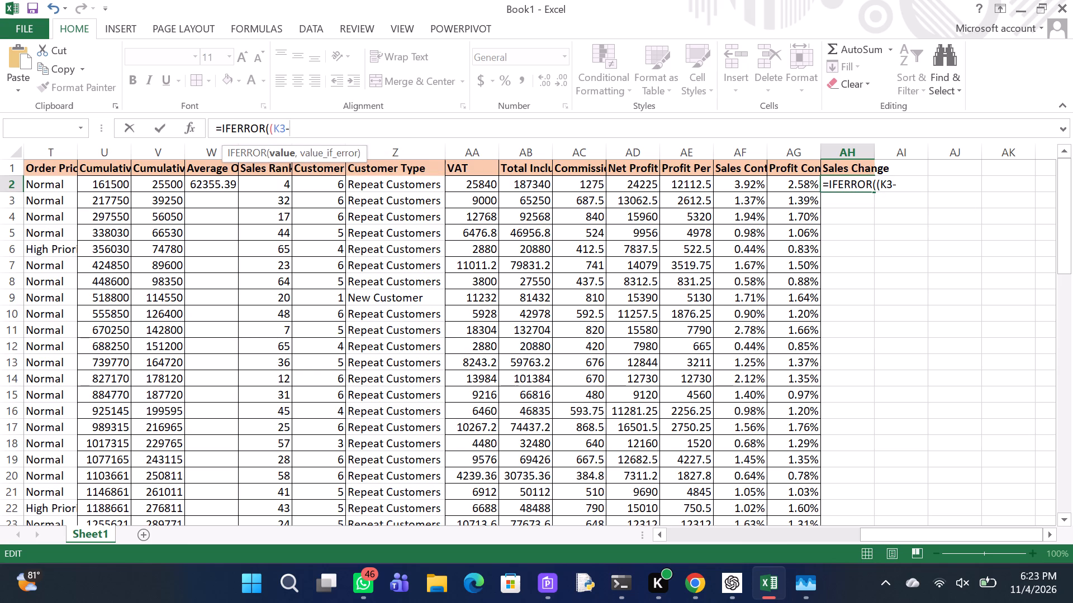
key(k)
key(2)
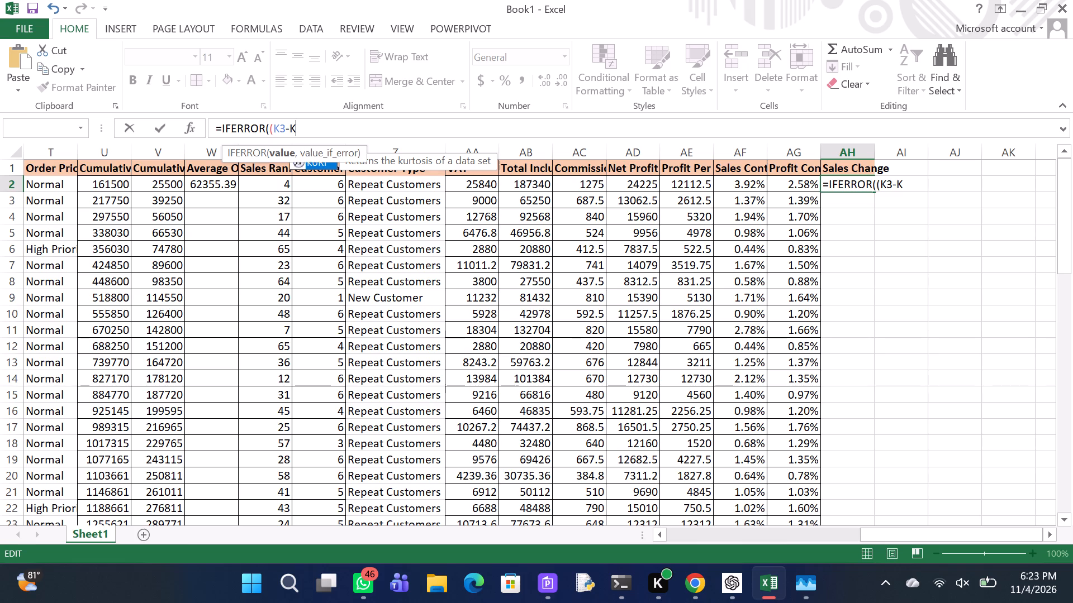
text()K)
key(2)
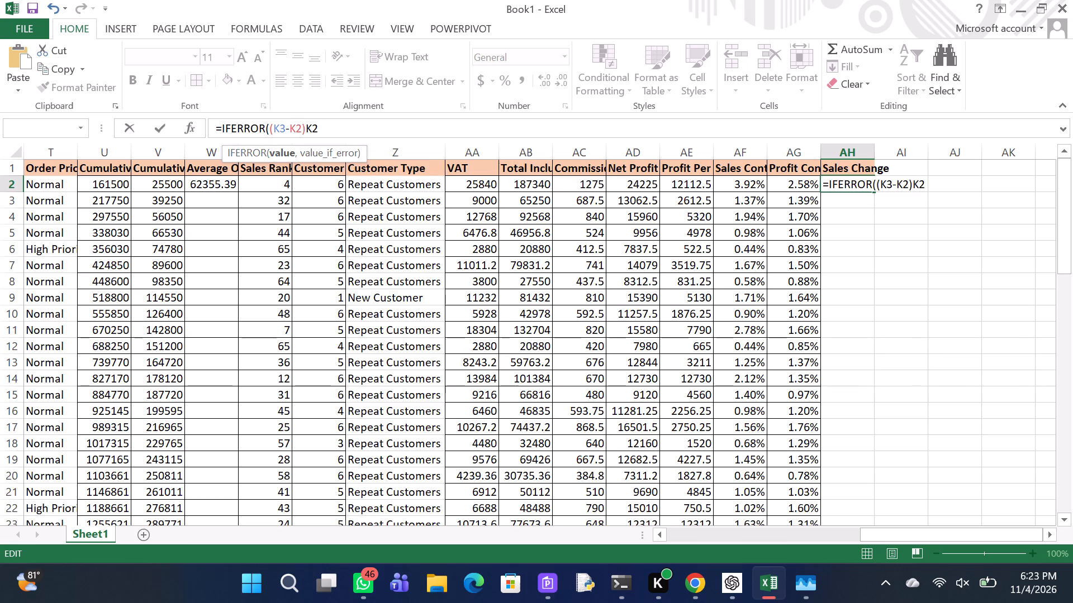
key(comma)
key(0)
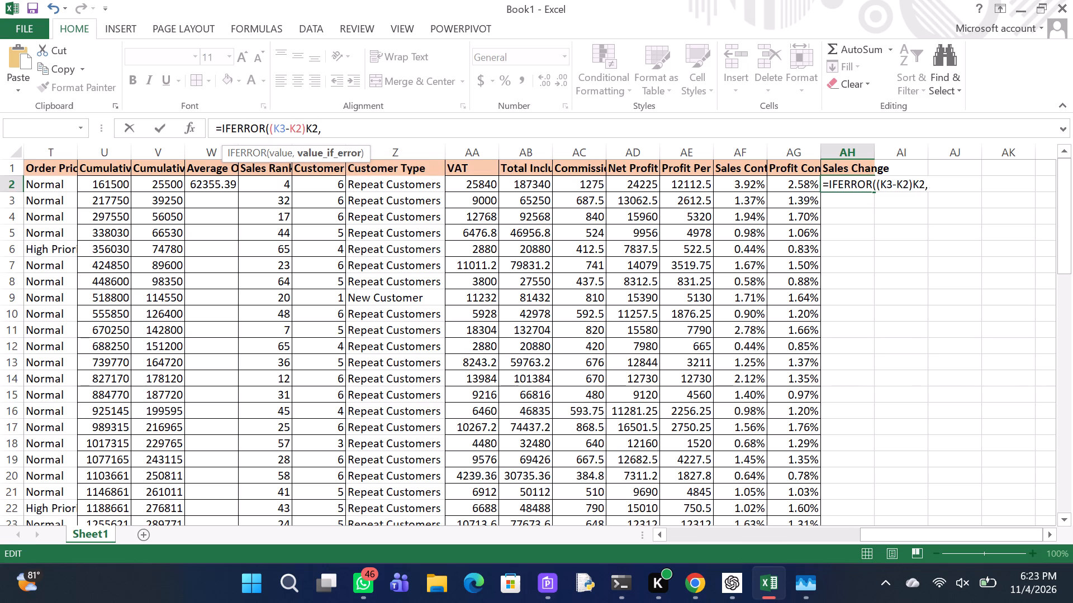
key(shift+parenright)
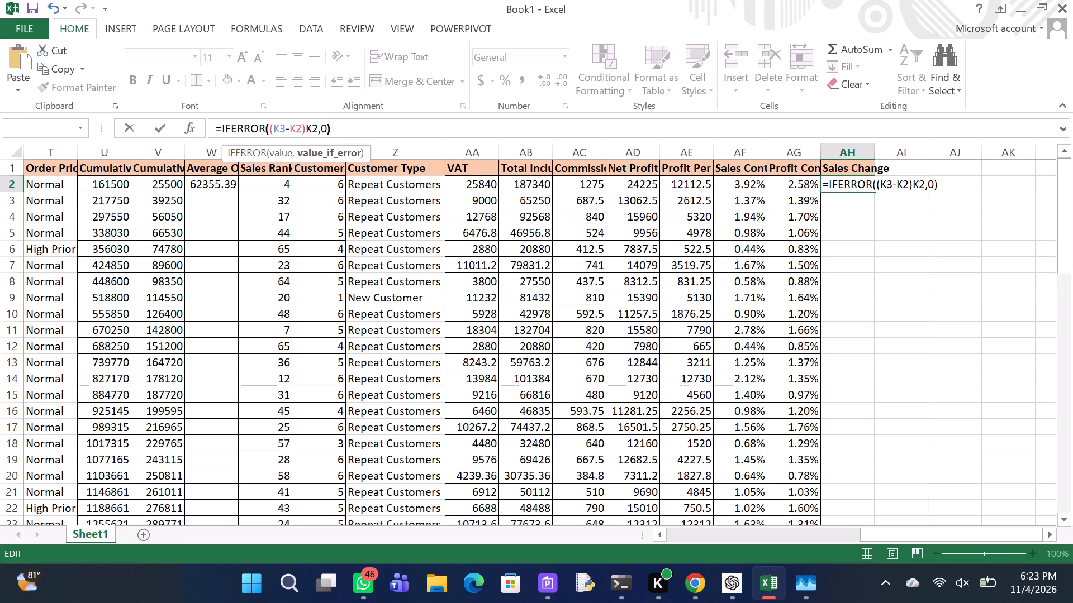
key(Return)
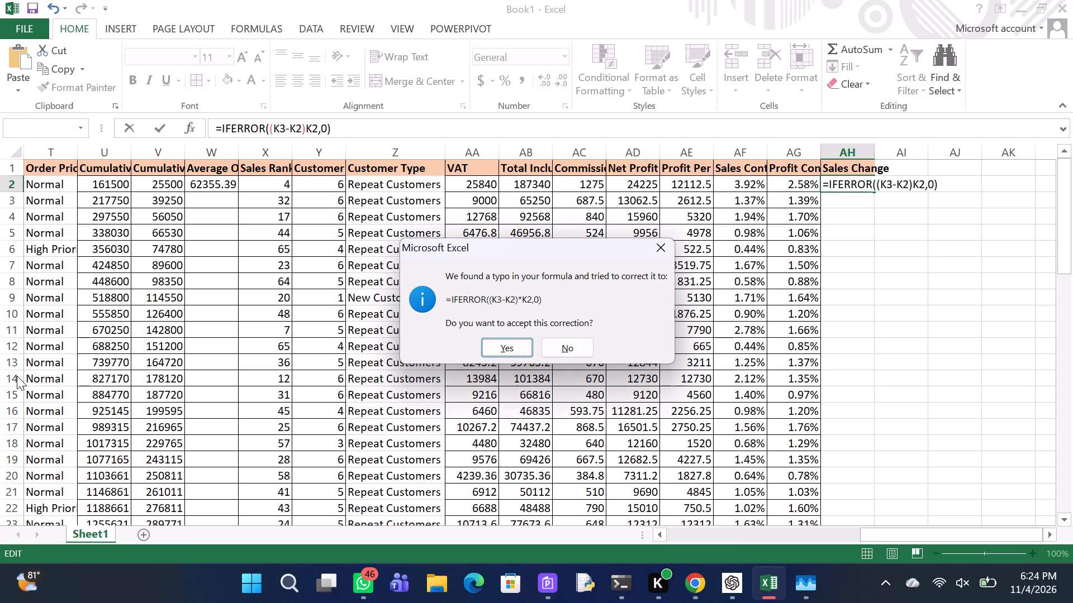
click(510, 342)
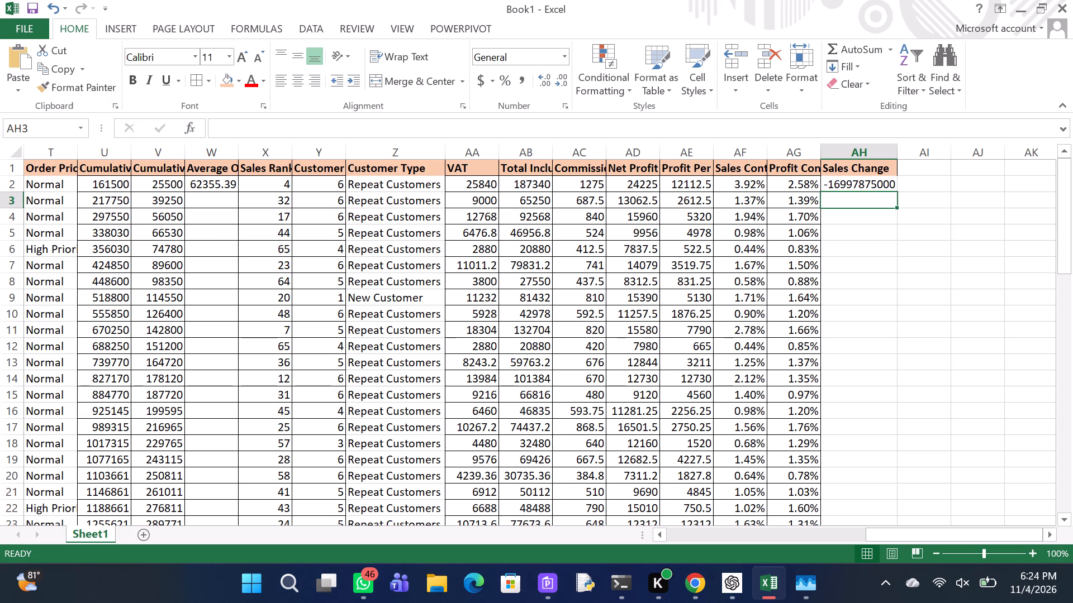
Widen column AH slightly.
click(842, 181)
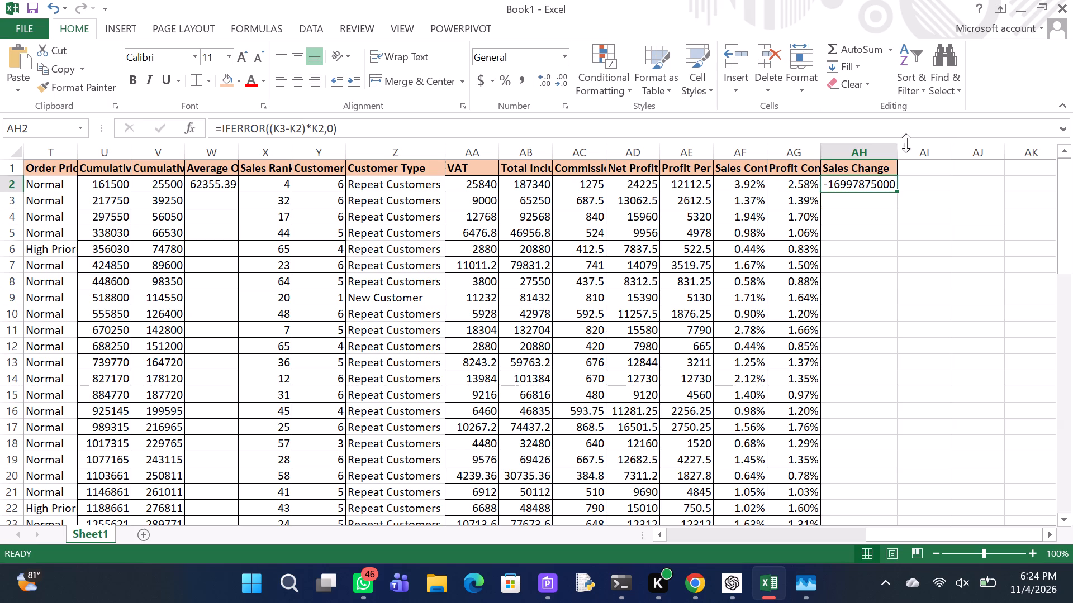
drag(897, 150, 905, 150)
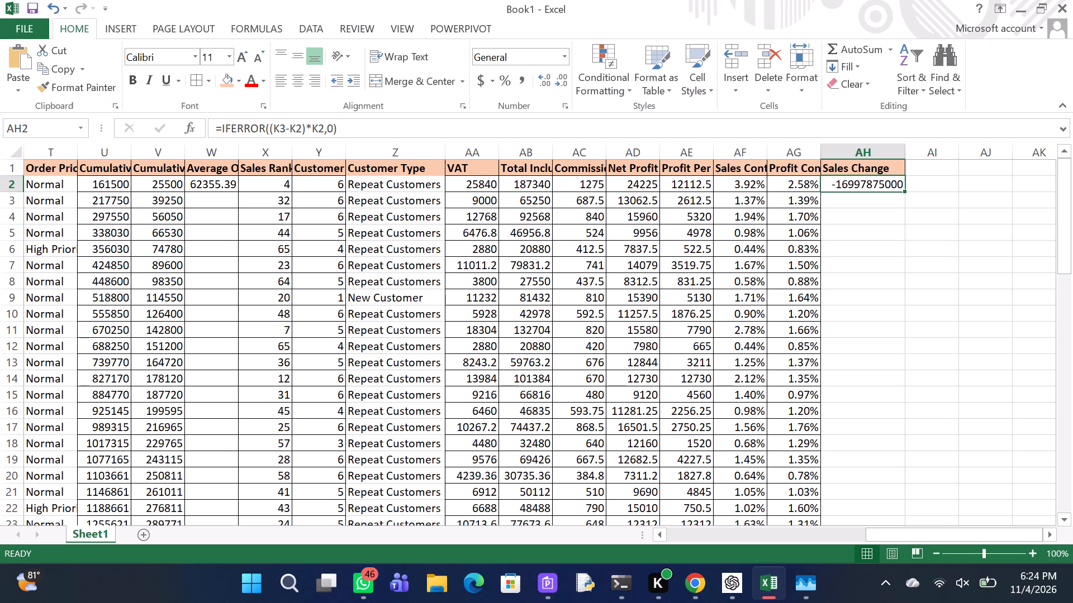
Correct the Sales Change formula in AH2 to divide by K2, as =IFERROR((K3-K2)/K2,0).
click(875, 182)
click(309, 126)
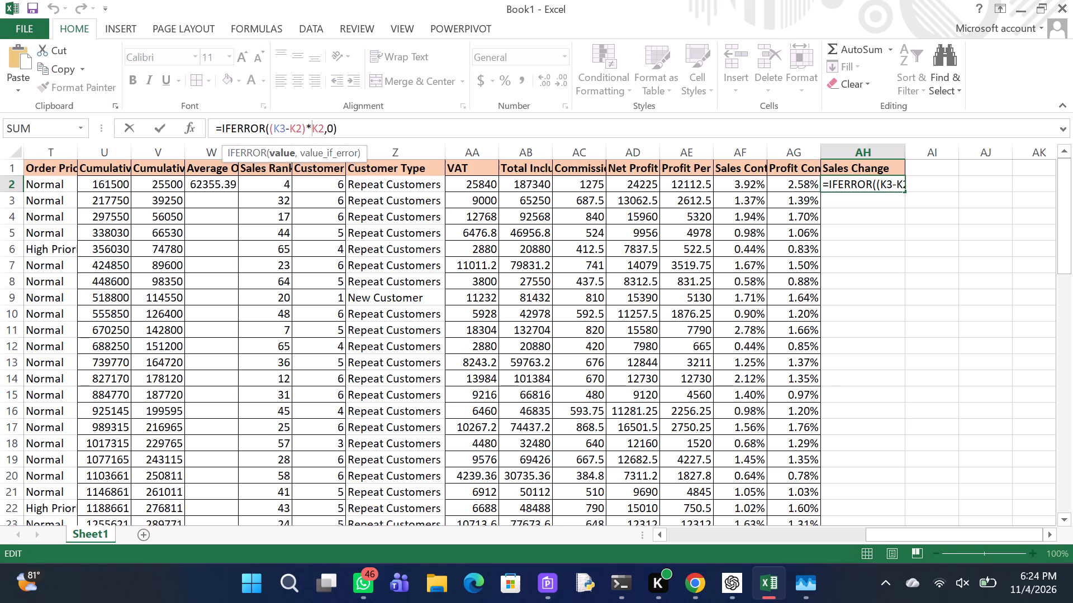
key(BackSpace)
key(slash)
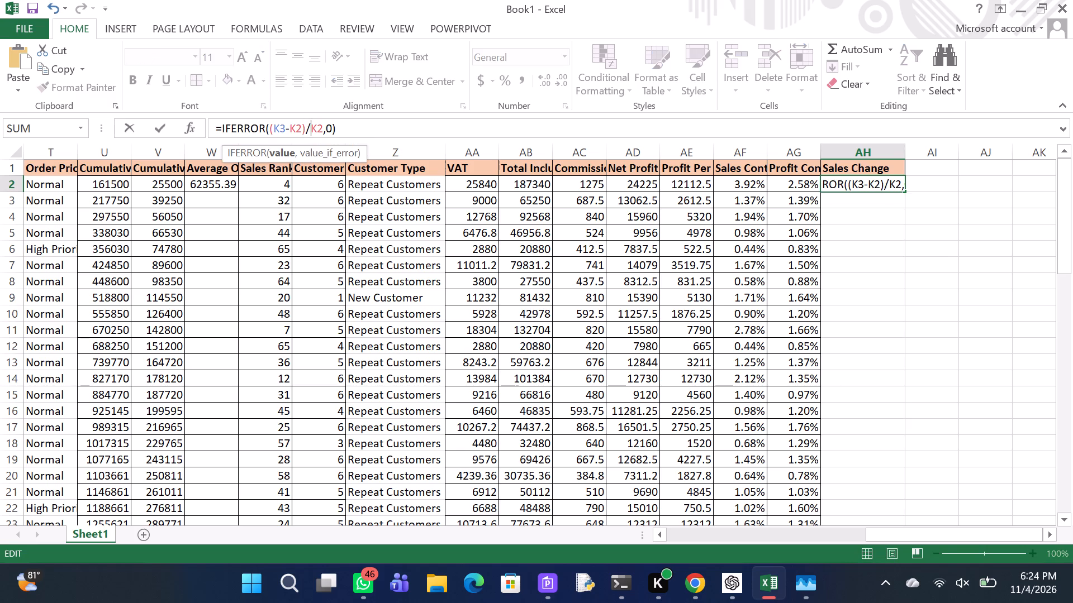
key(Return)
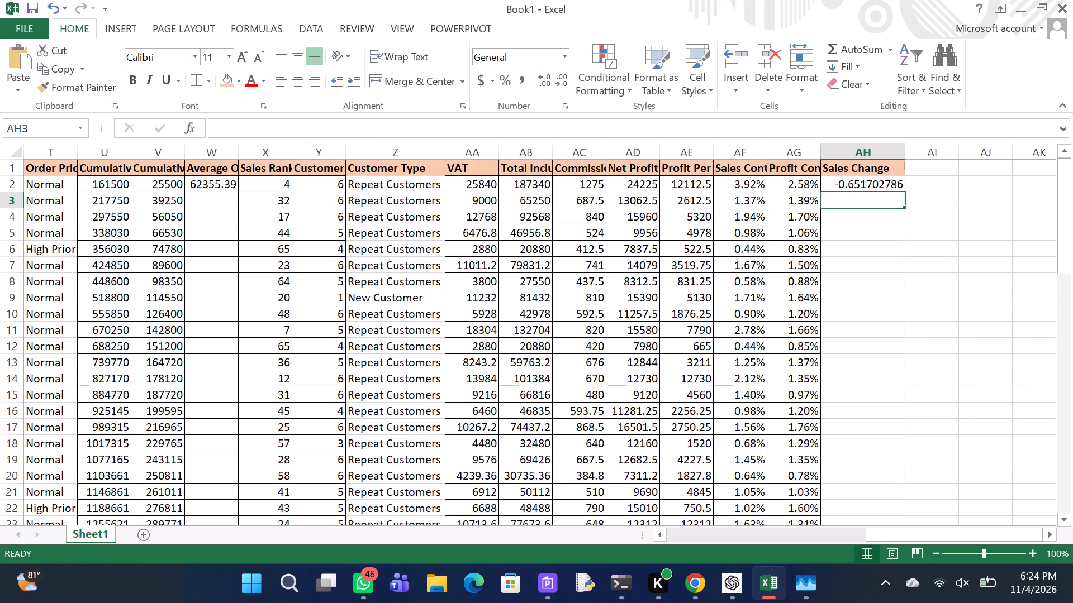
Format the Sales Change value in AH2 as a percentage with two decimal places.
click(881, 181)
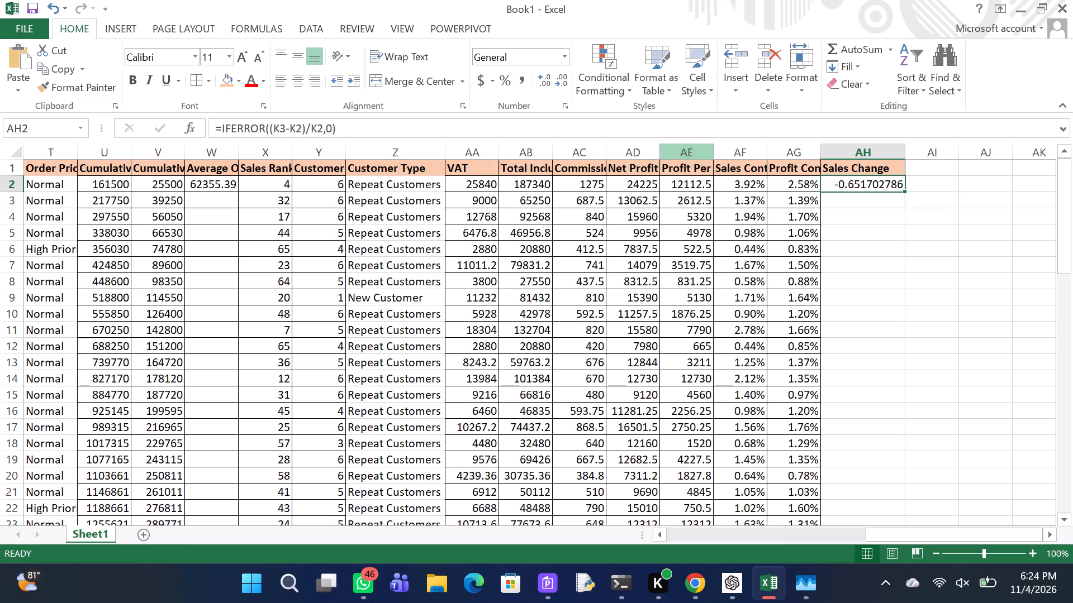
click(504, 87)
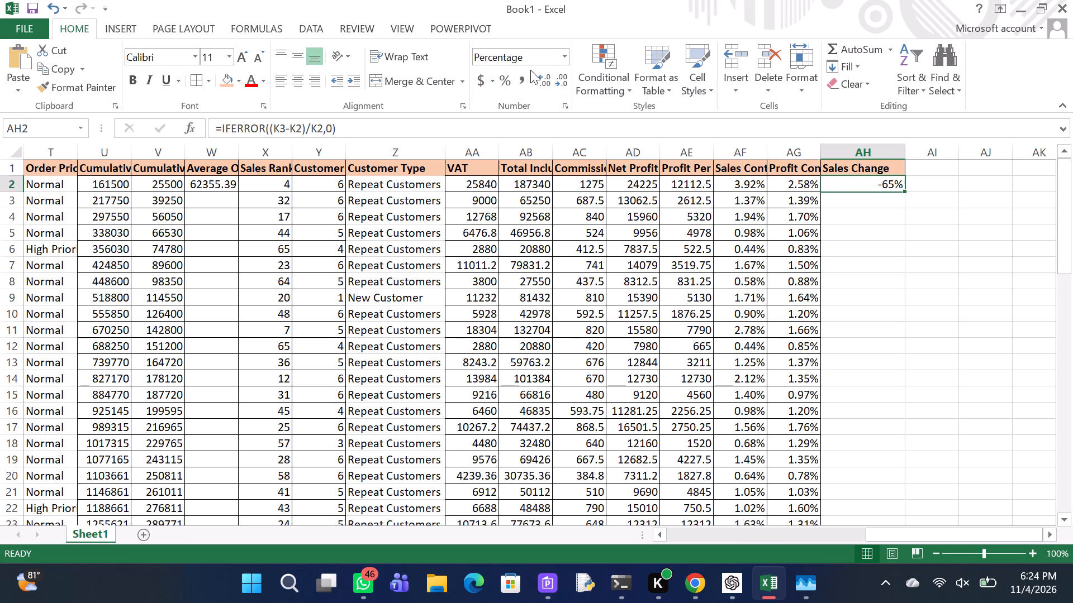
click(538, 76)
click(538, 76)
Fill the Sales Change formula from AH2 down through all order rows and apply borders to the filled cells.
double_click(903, 193)
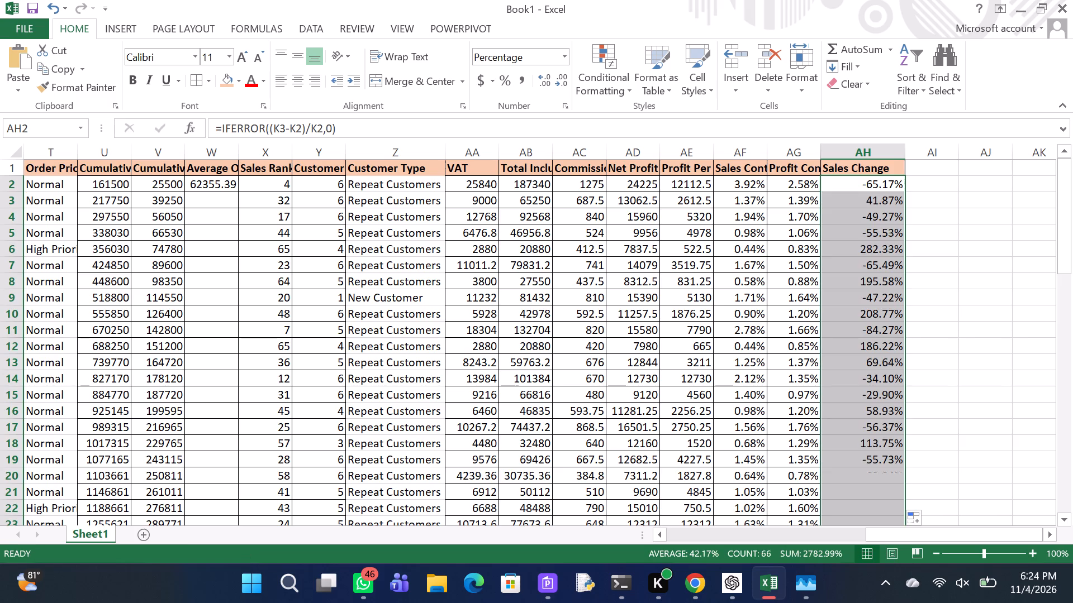
click(190, 79)
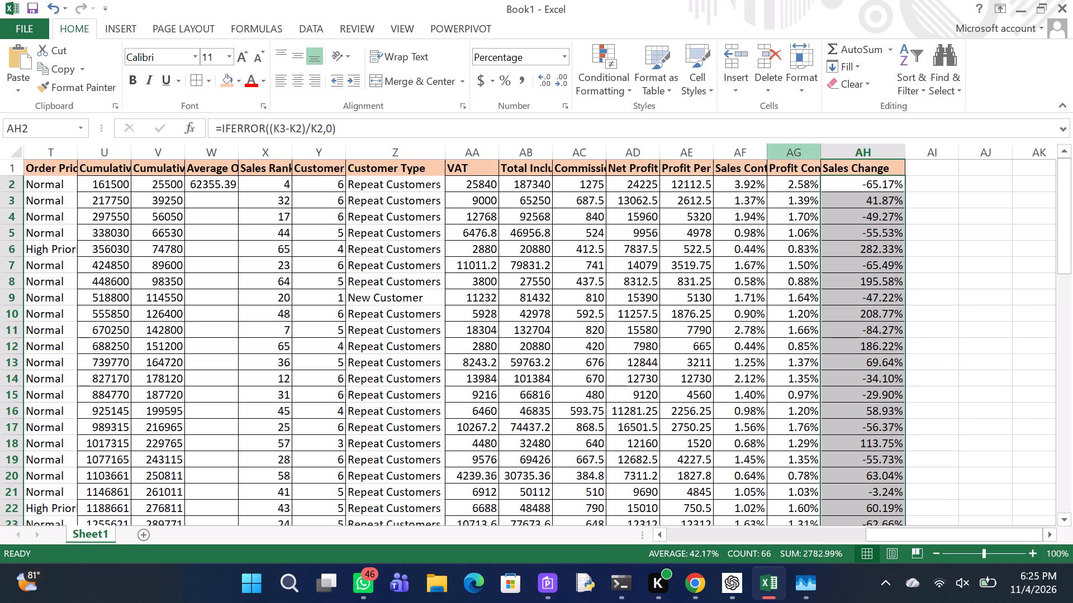
Add the column header "Maximum Sales" in cell AI1.
click(932, 167)
key(m)
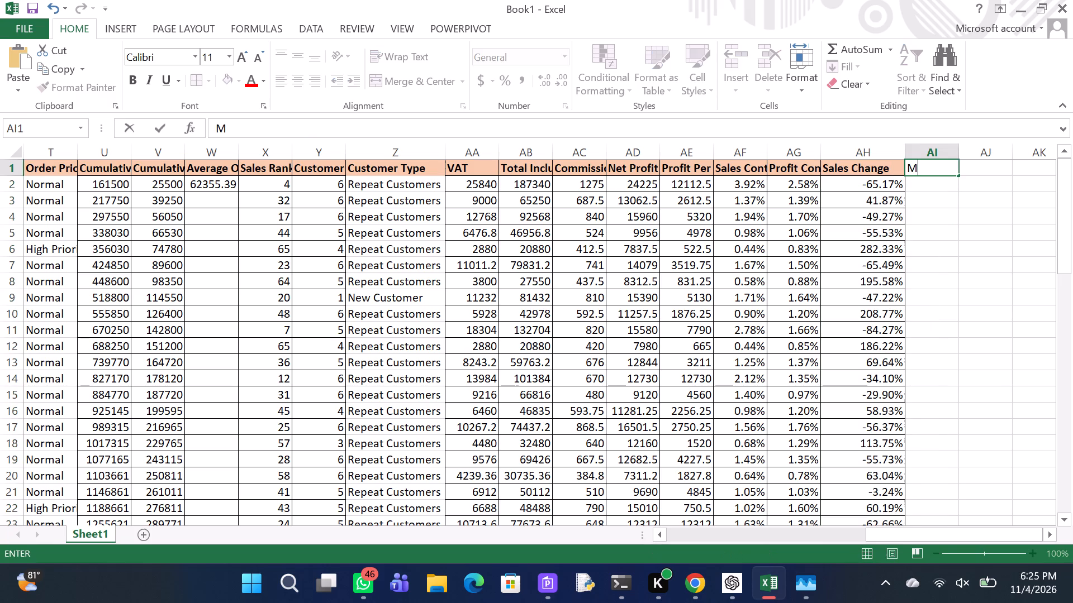
text(ax)
text(imum)
key(space)
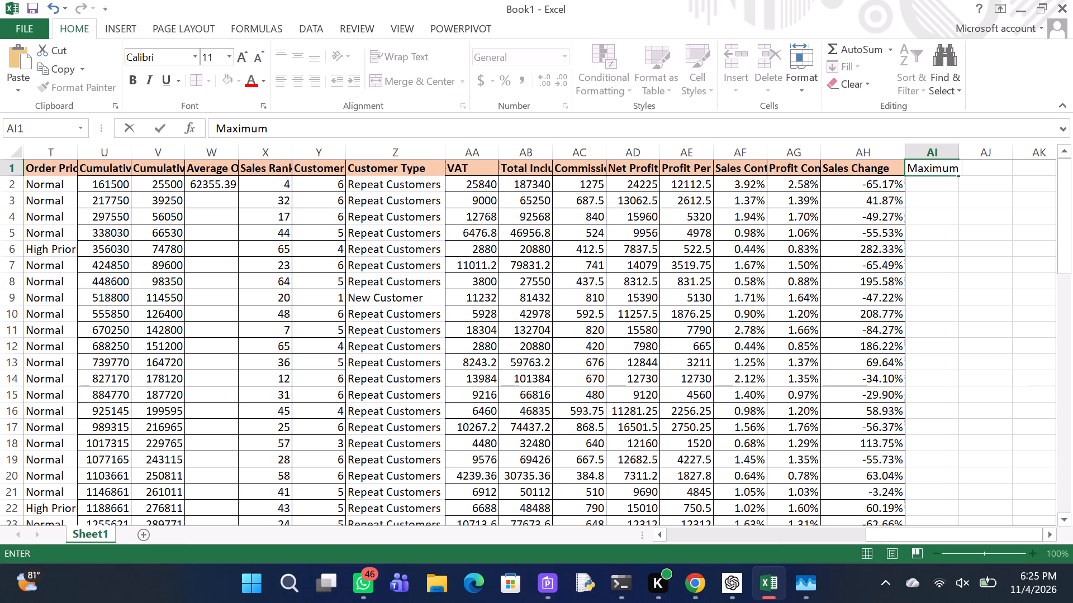
key(s)
text(ale)
key(s)
key(Return)
Enter the Maximum Sales formula =MAX($K$2:$K$67) in cell AI2.
key(equal)
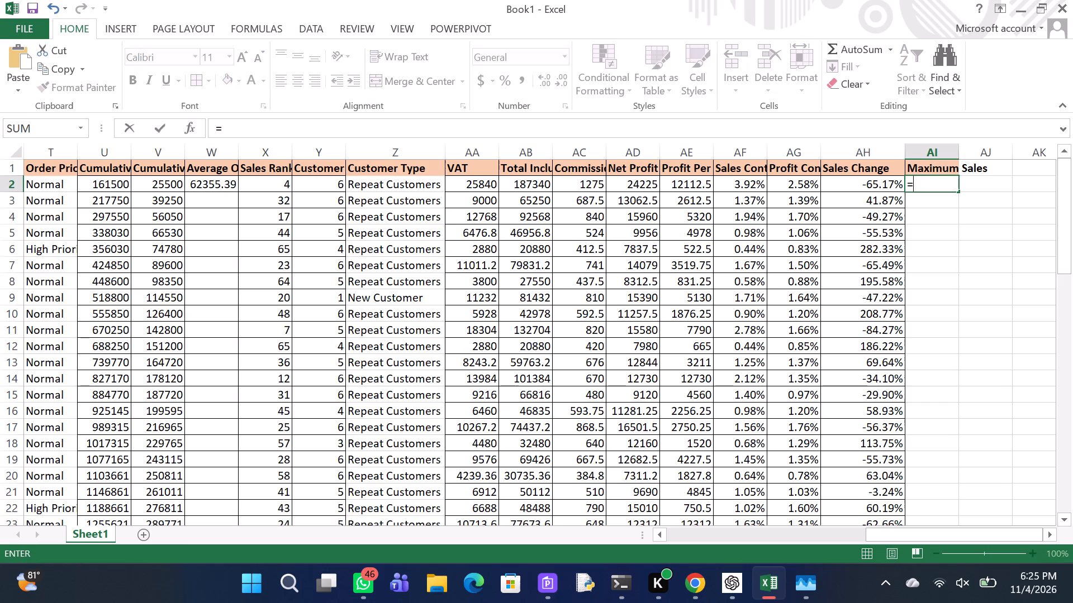
text(MAX)
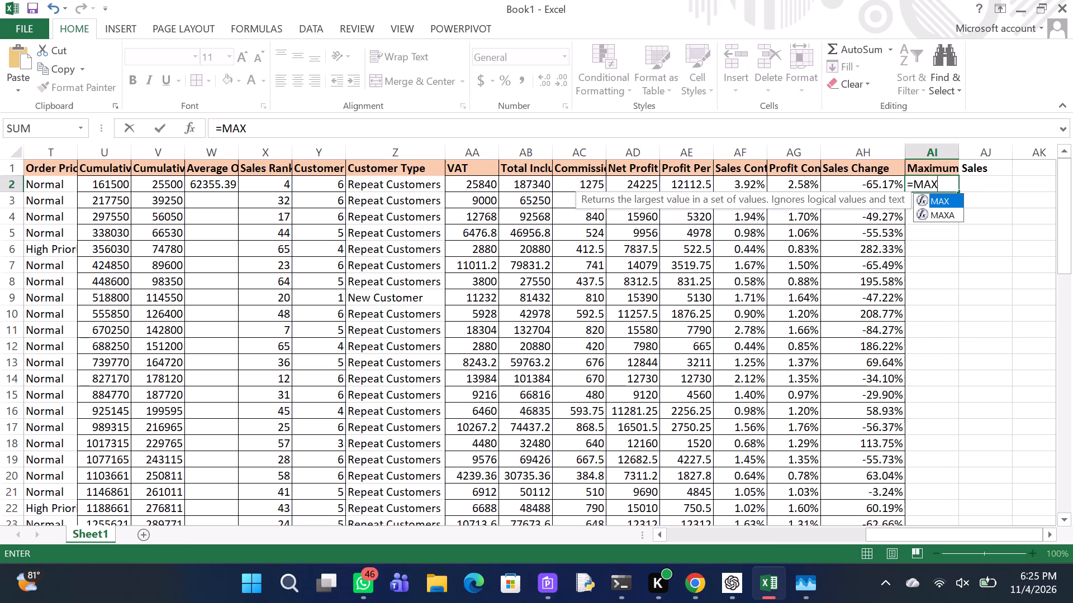
key(shift+parenleft)
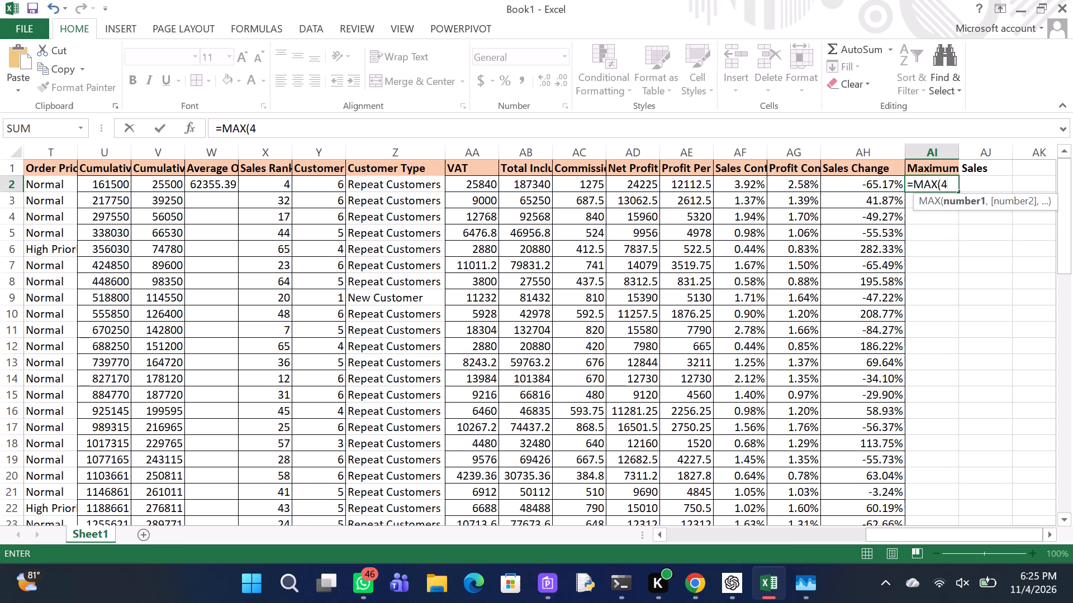
key(BackSpace)
key(shift+dollar)
key(k)
text($2)
key(shift+colon)
key(shift+dollar)
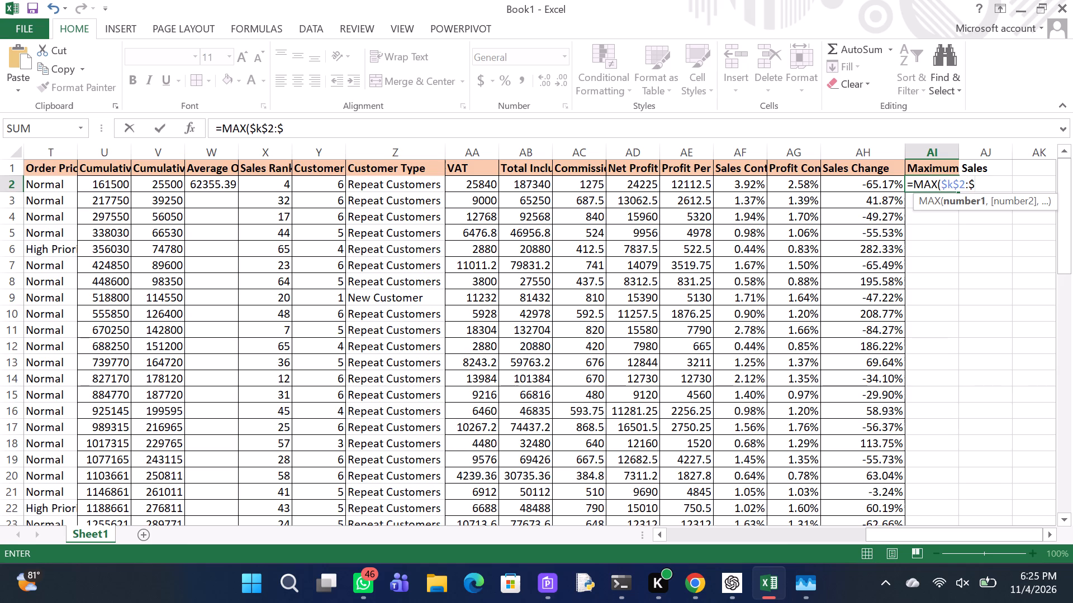
key(k)
key(shift+dollar)
text(67)
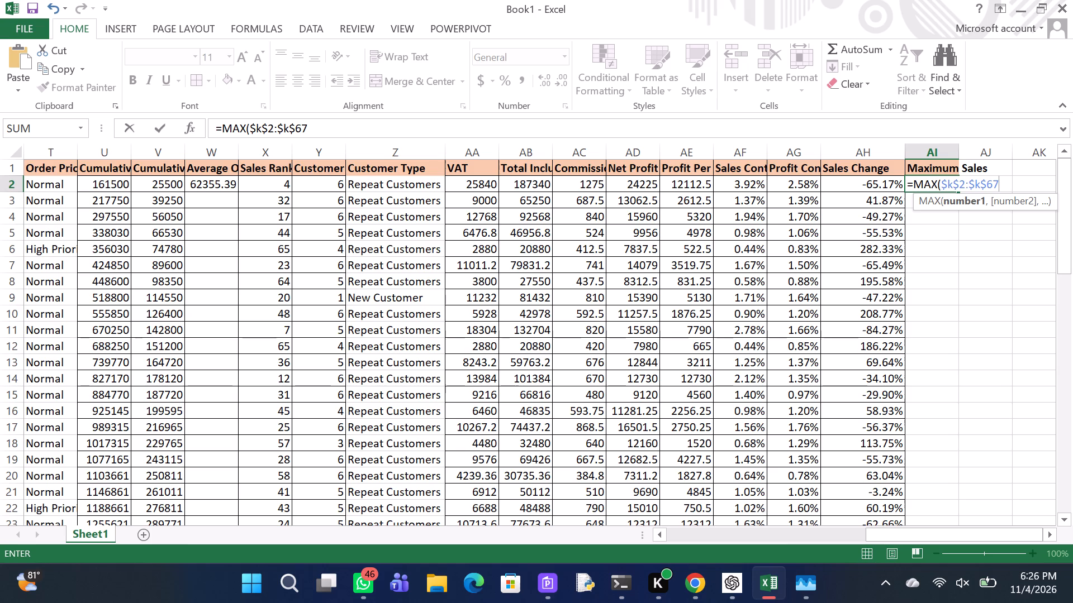
key(shift+parenright)
key(Return)
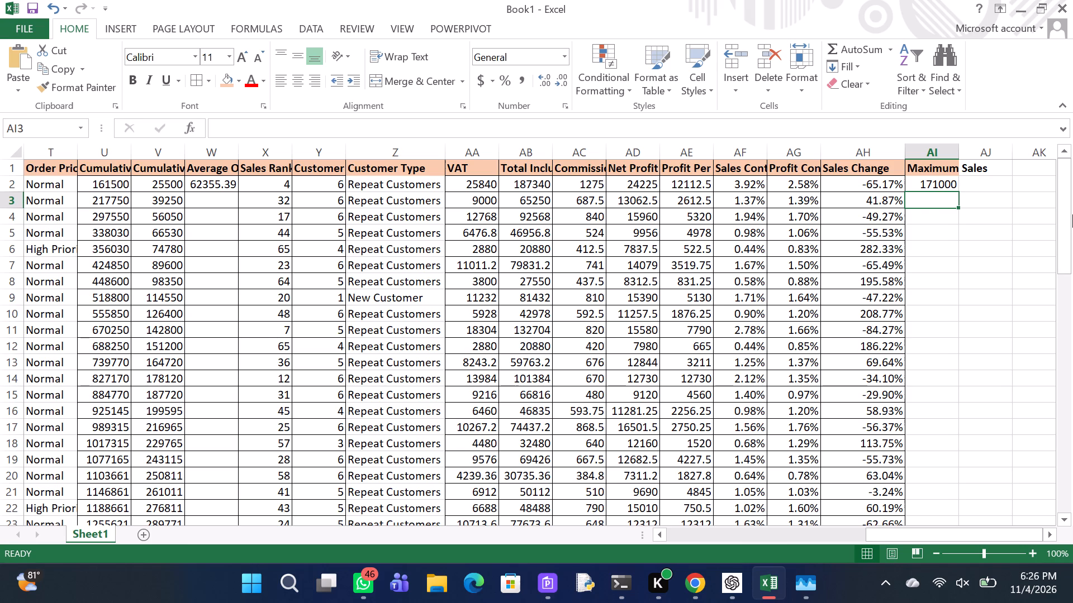
Add the column header "Minimum Sales" in cell AJ1.
click(989, 167)
key(m)
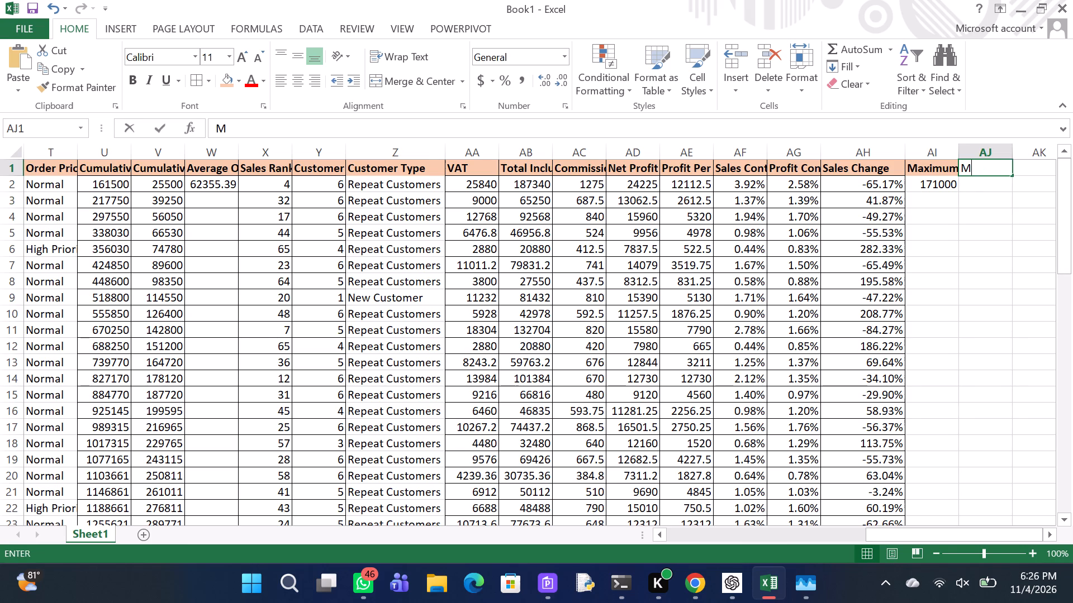
text(inimu)
key(space)
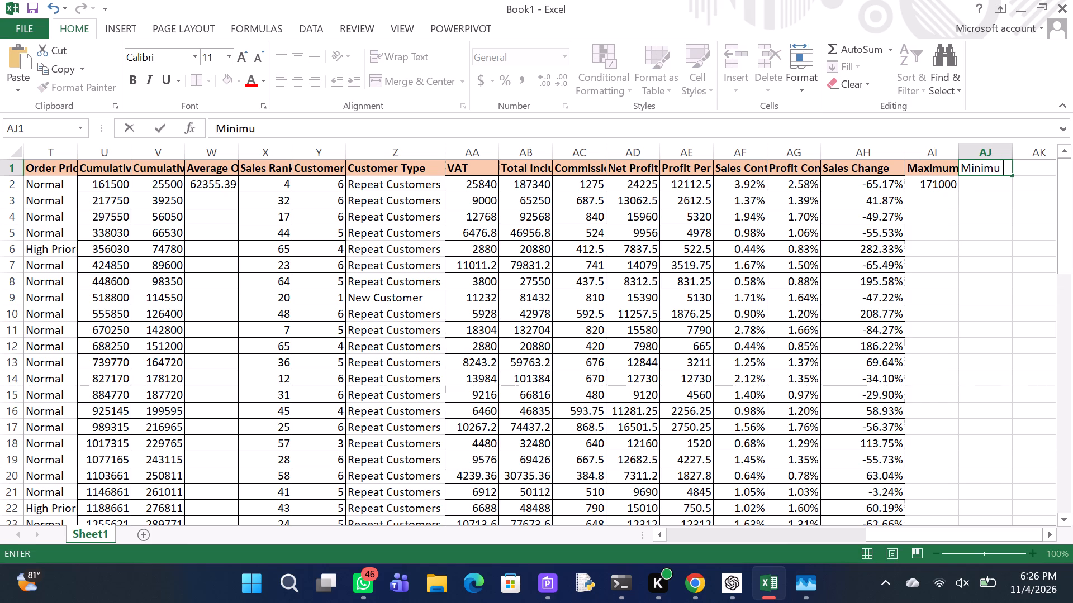
key(s)
key(a)
key(BackSpace)
key(BackSpace)
key(BackSpace)
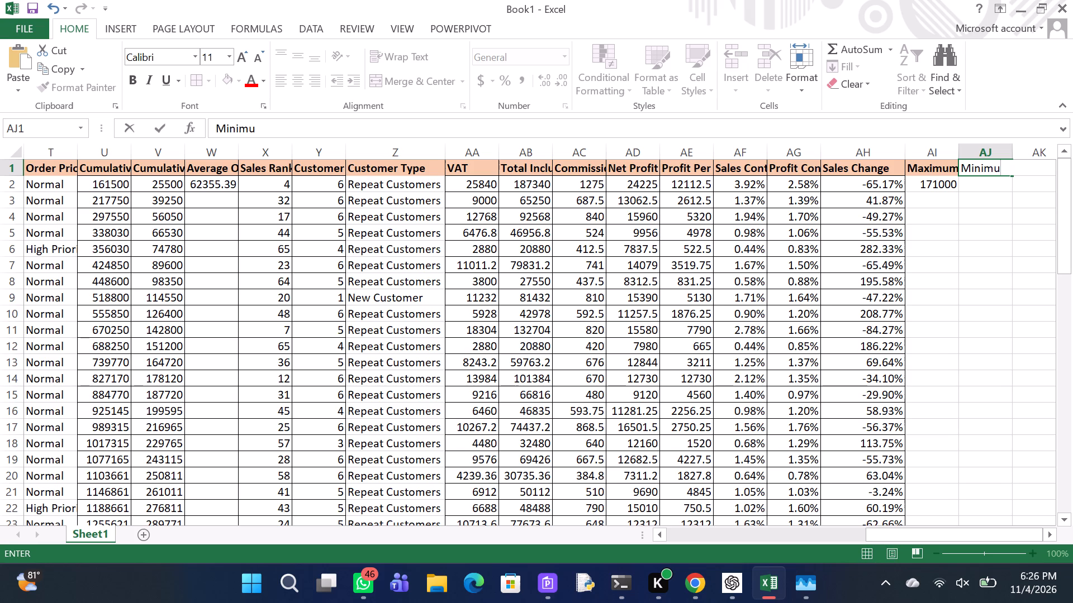
key(m)
key(space)
key(s)
text(ales)
key(Return)
Enter the Minimum Sales formula =MIN($K$2:$K$67) in cell AJ2.
key(equal)
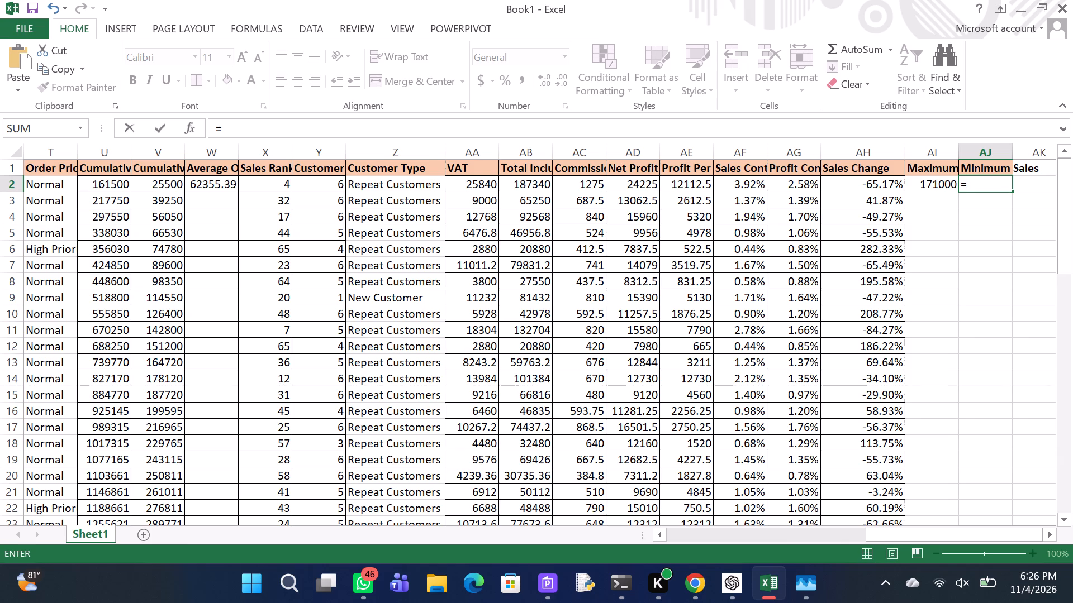
key(m)
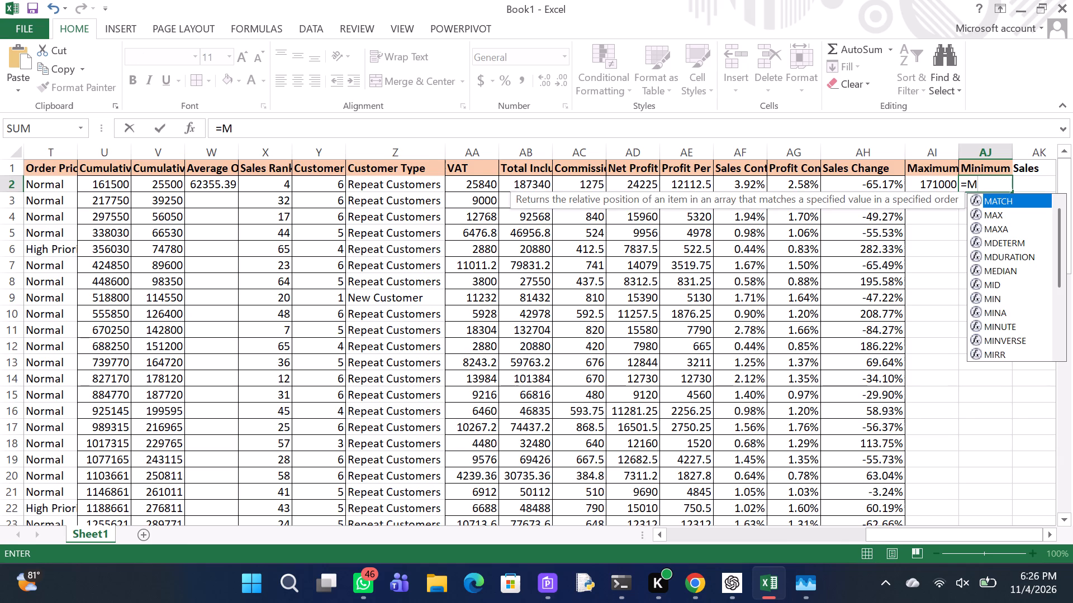
text(IN)
key(shift+parenleft)
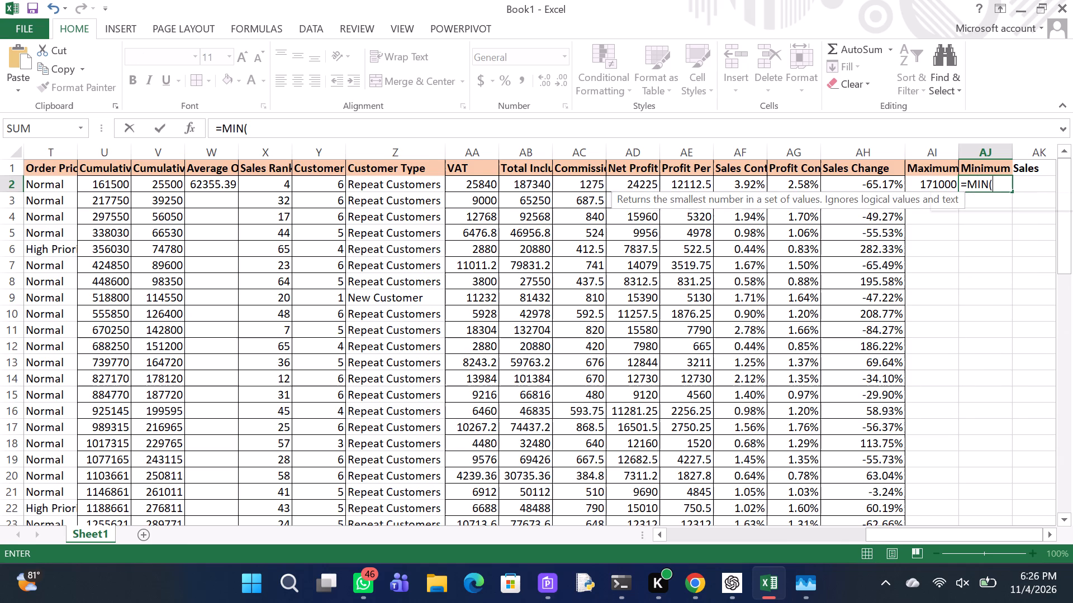
key(shift+dollar)
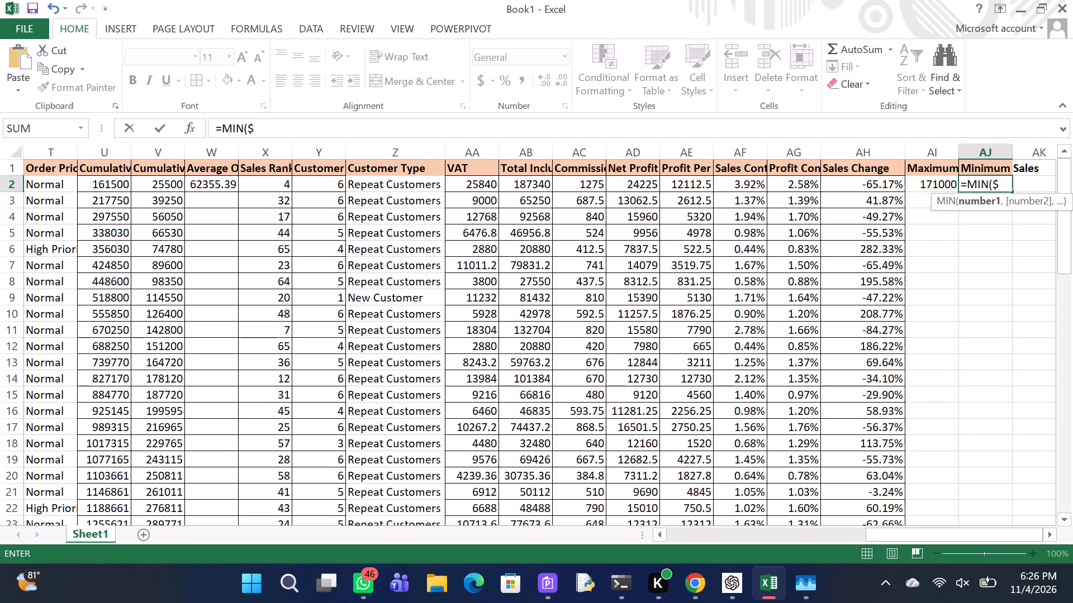
key(k)
text($2)
key(shift+colon)
key(shift+dollar)
key(k)
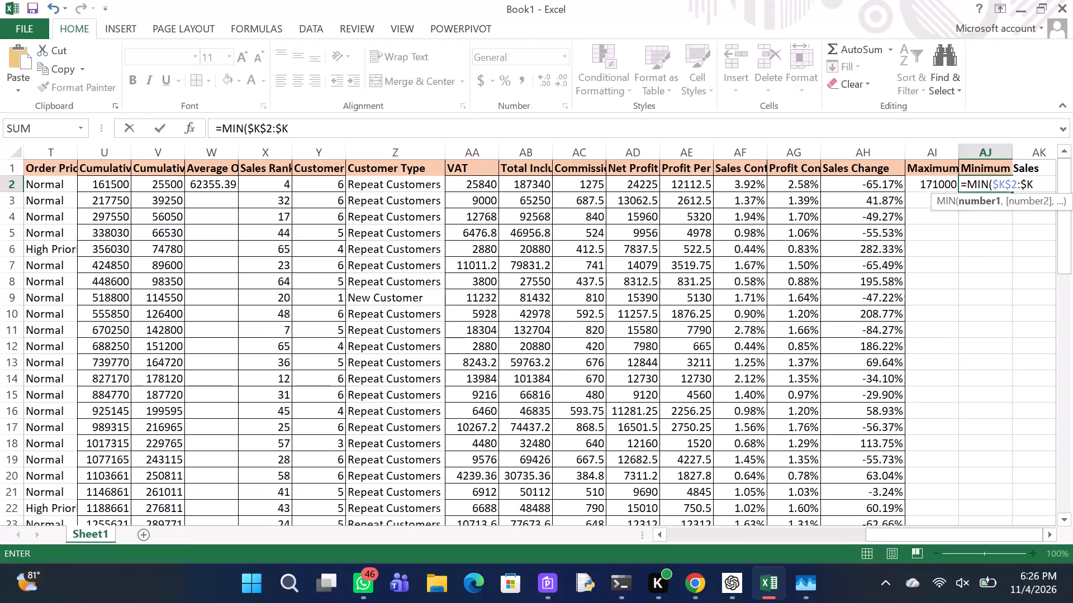
text($67)
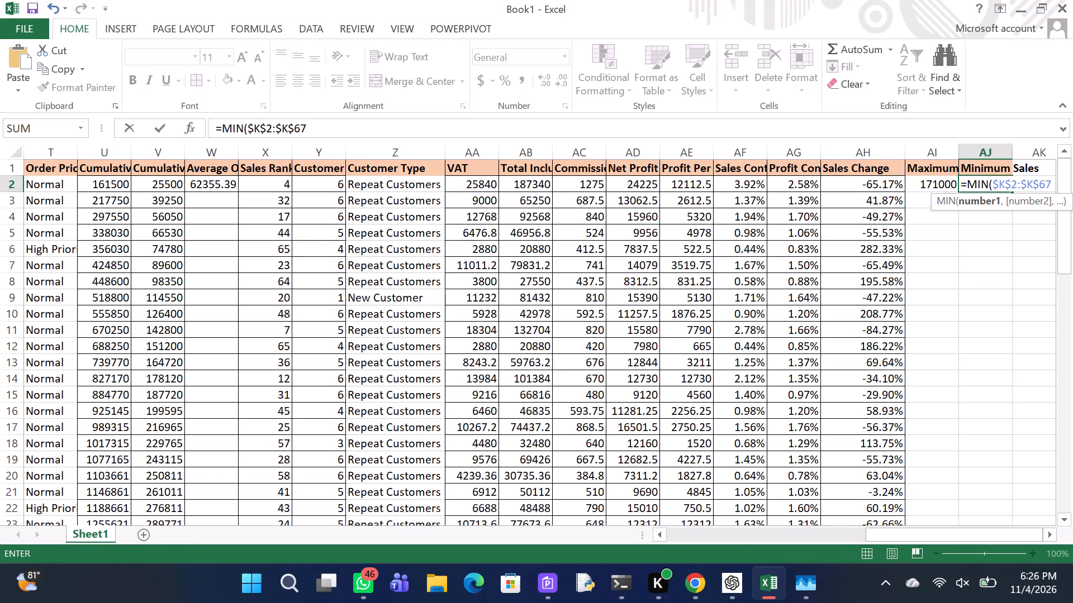
key(shift+parenright)
key(Return)
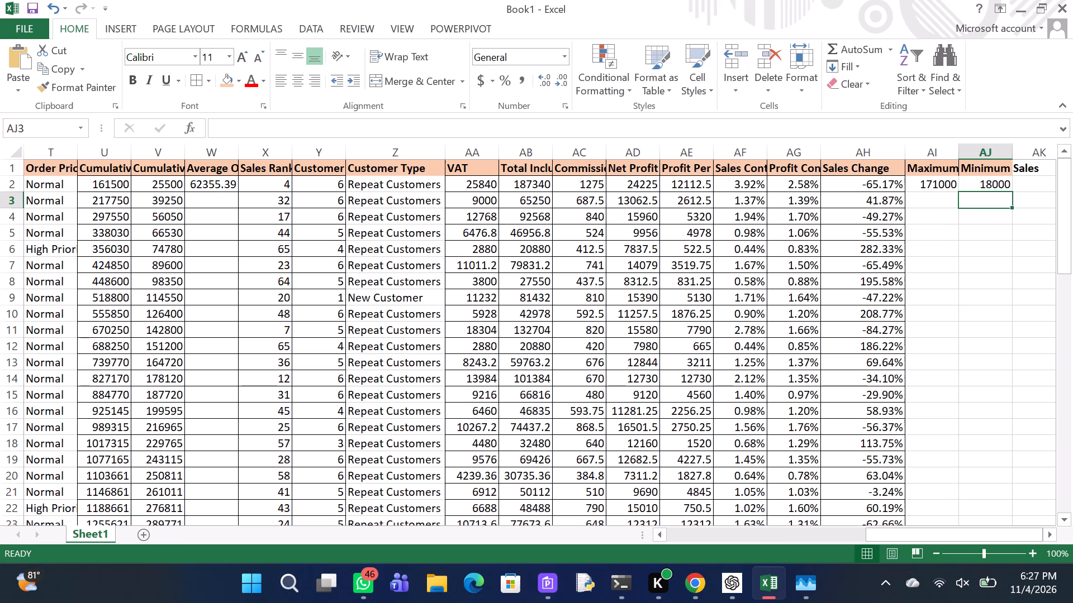
Add the column header "Medium Sales" in cell AK1.
click(1036, 164)
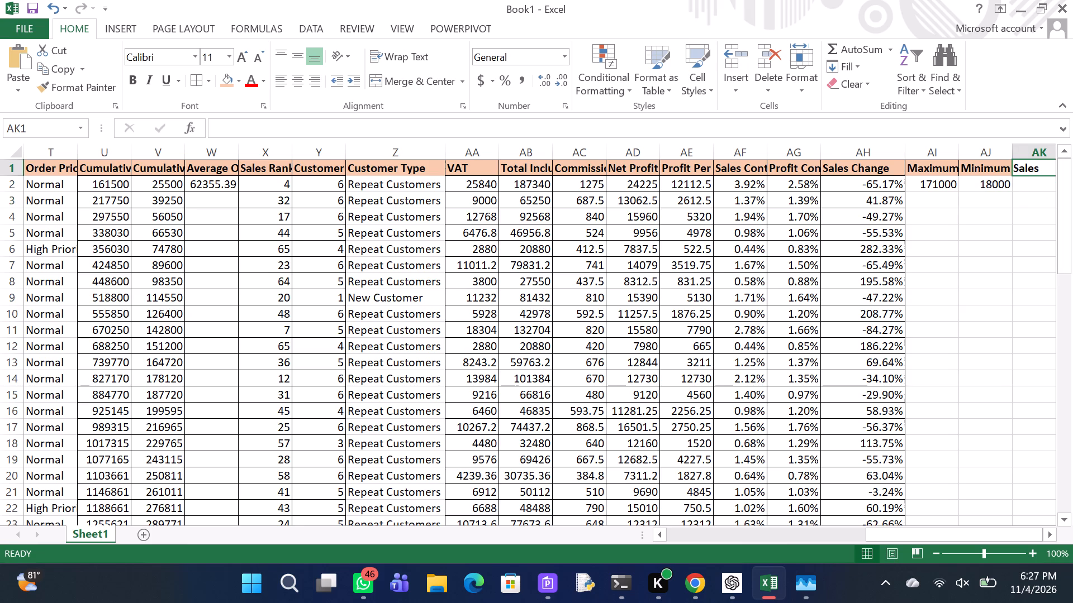
key(m)
key(e)
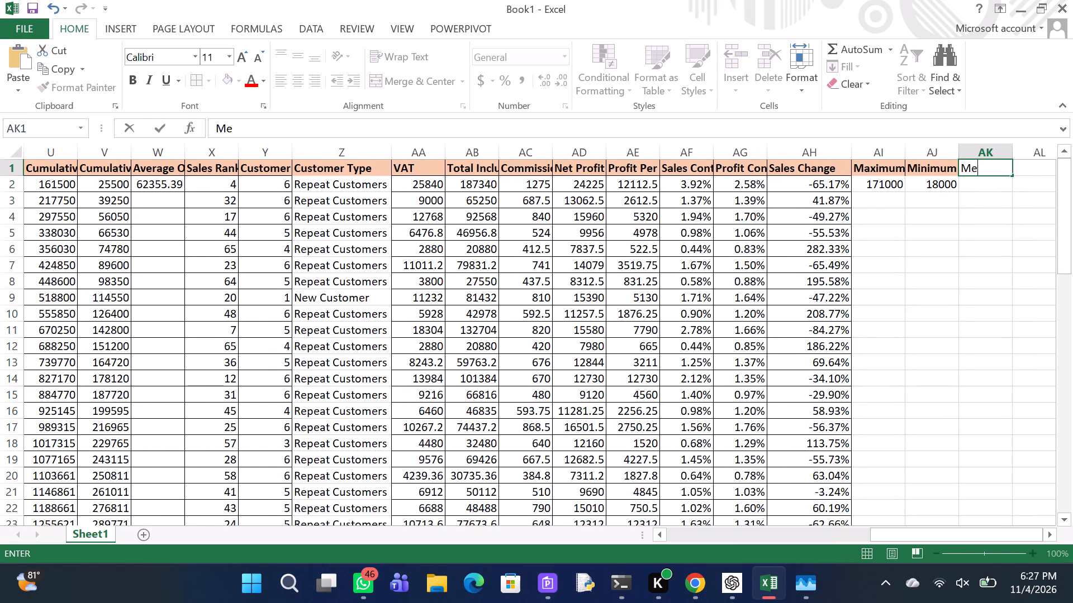
key(d)
text(ium)
key(space)
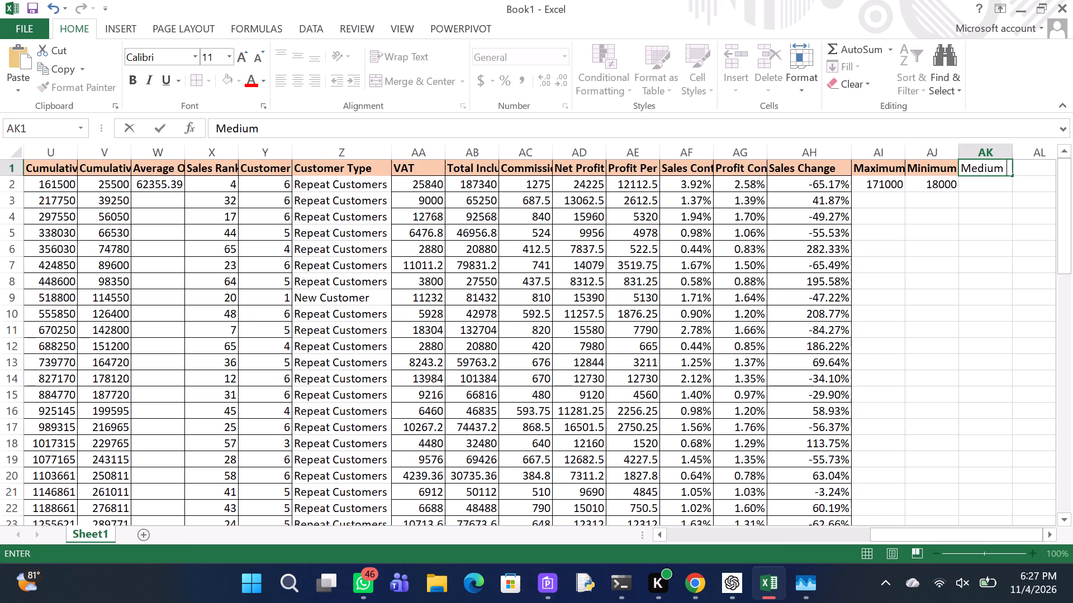
key(s)
text(ale)
key(s)
key(Return)
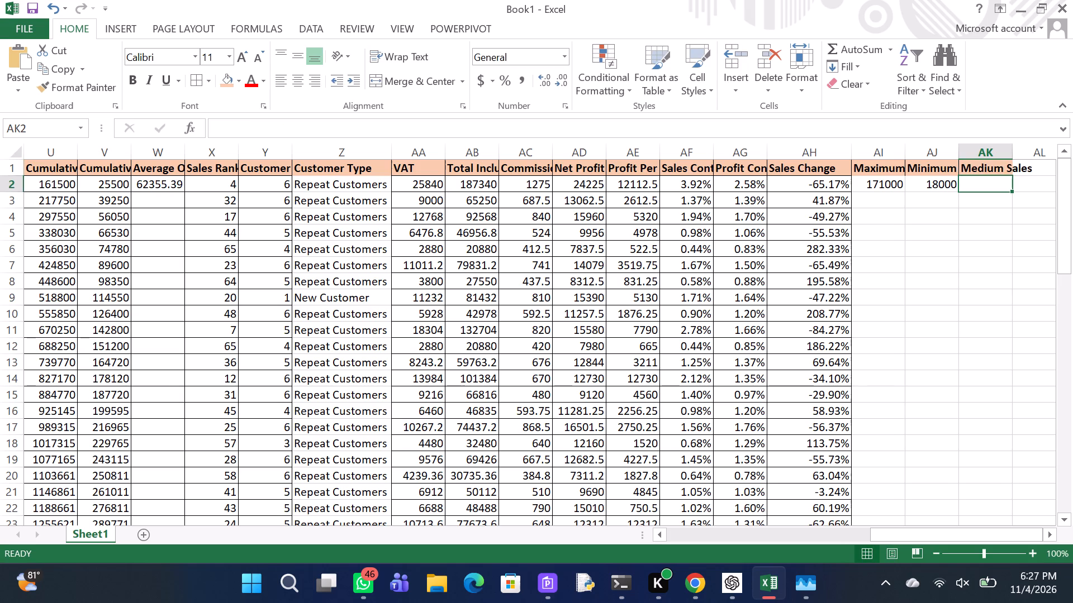
Enter the Medium Sales formula =MEDIAN($K$2:$K$67) in cell AK2.
key(equal)
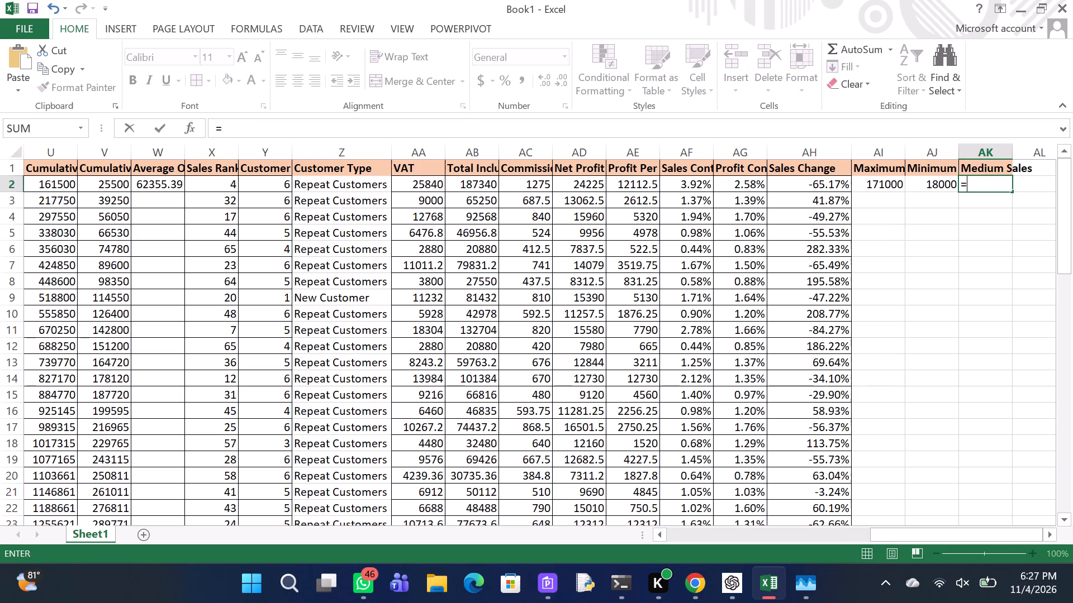
text(MEDIAN)
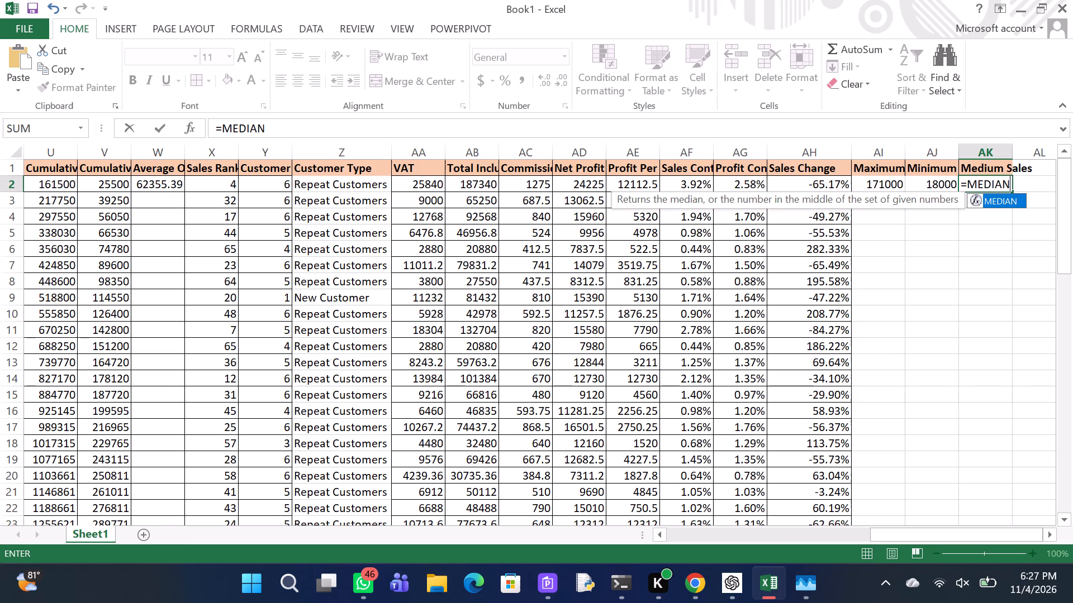
key(shift+parenleft)
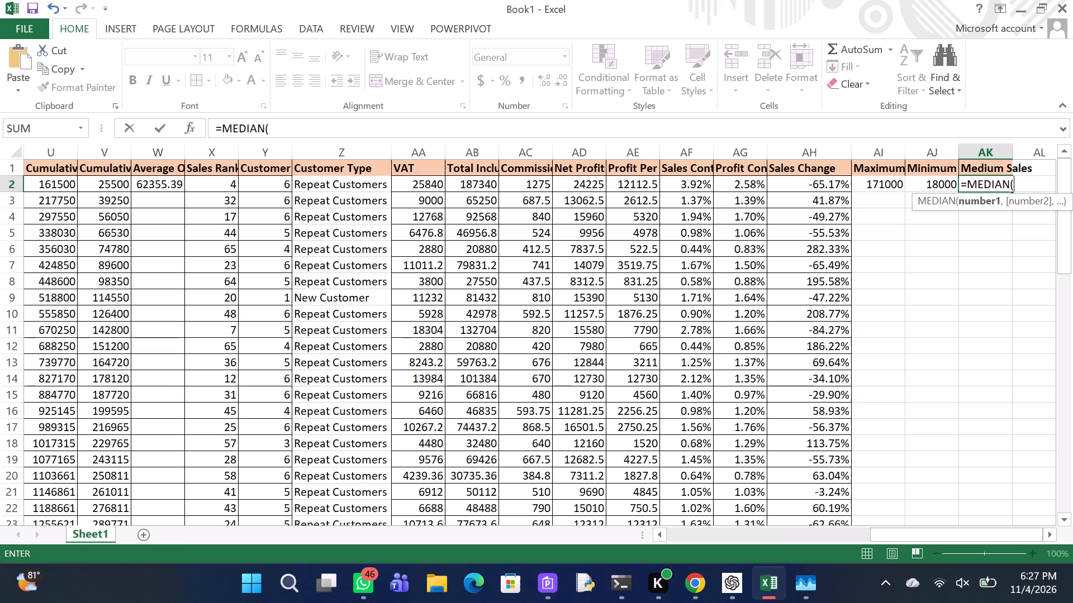
key(shift+dollar)
key(k)
text($2)
key(shift+colon)
key(shift+dollar)
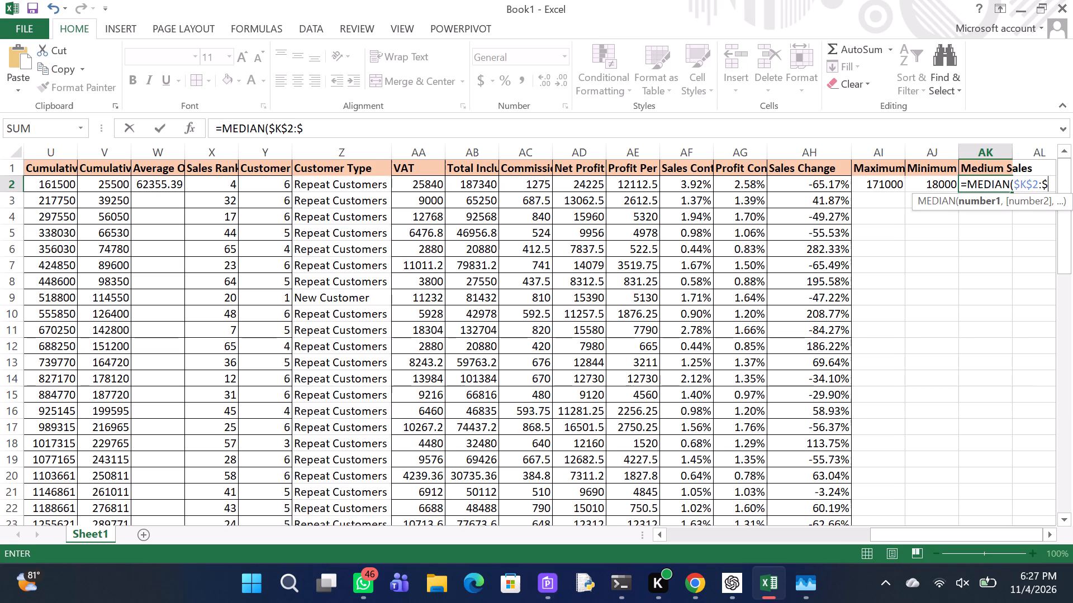
key(k)
key(shift+dollar)
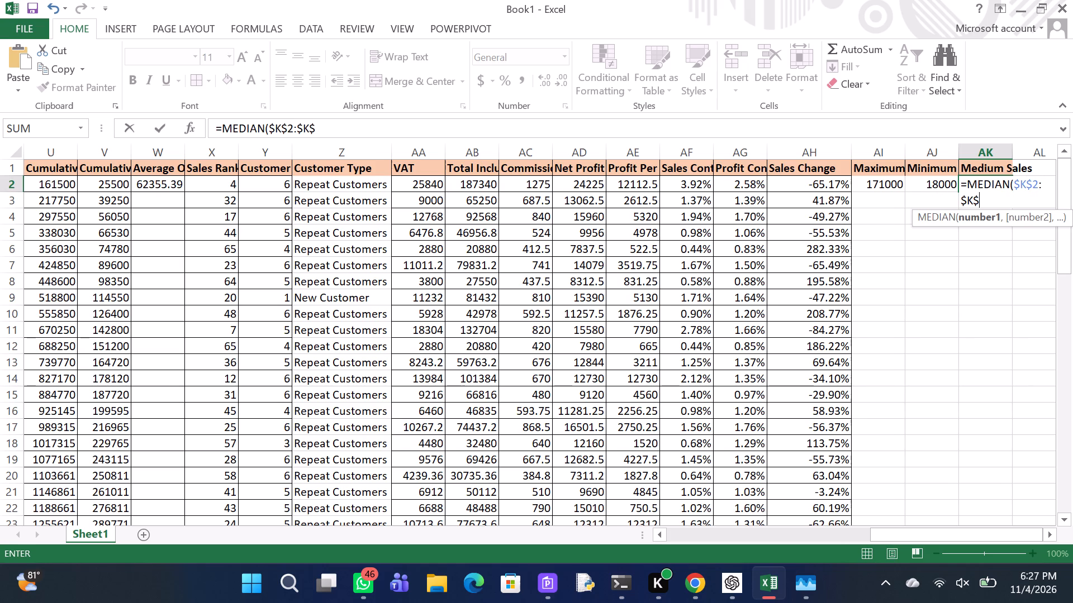
text(67)
key(shift+parenright)
key(Return)
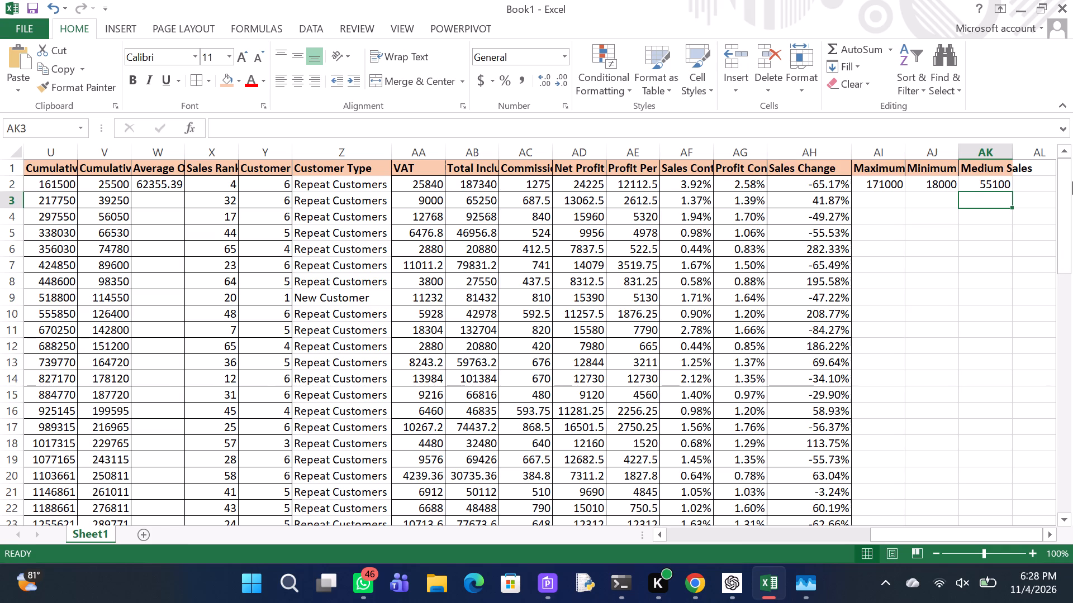
Add the column header "Sales Standard Deviation" in cell AL1.
scroll(1072, 181, left, 2)
scroll(1072, 238, left, 3)
scroll(971, 270, left, 1)
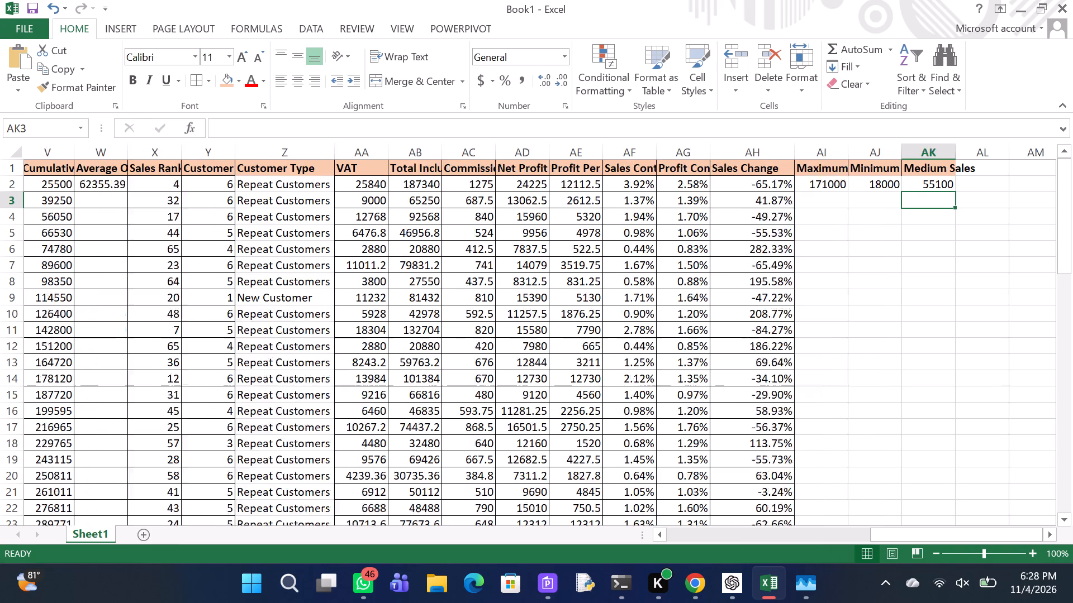
scroll(971, 270, left, 1)
scroll(965, 267, down, 1)
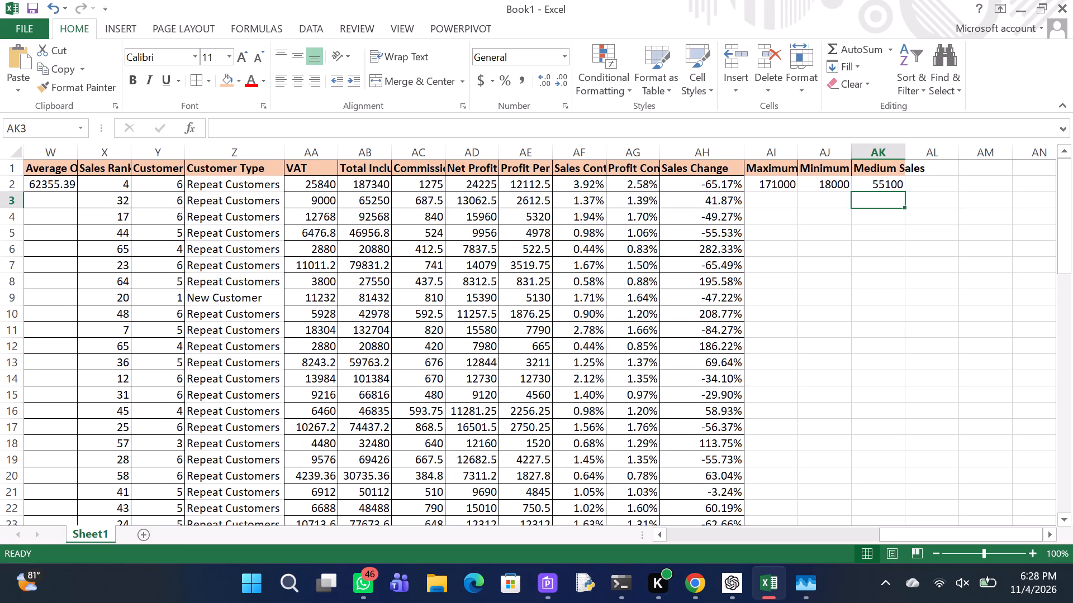
click(947, 169)
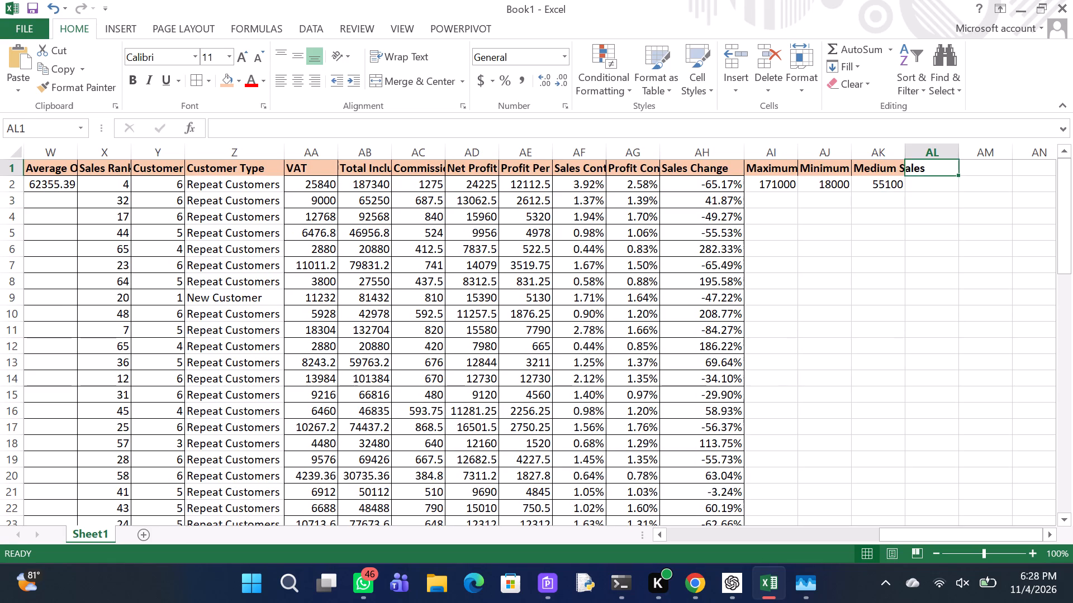
key(s)
text(ales)
key(space)
key(s)
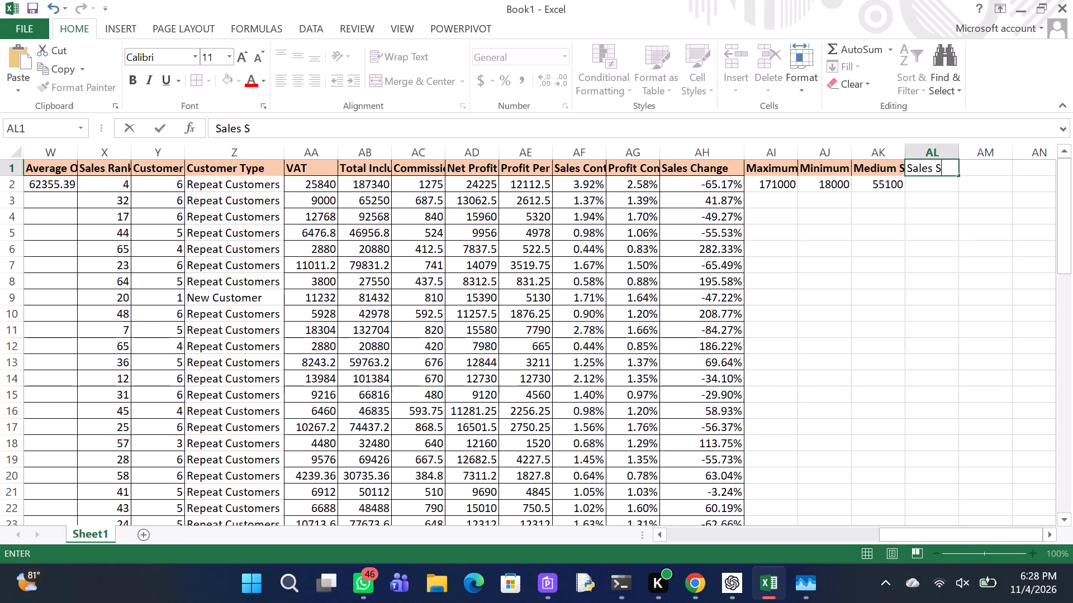
text(tanda)
text(rd)
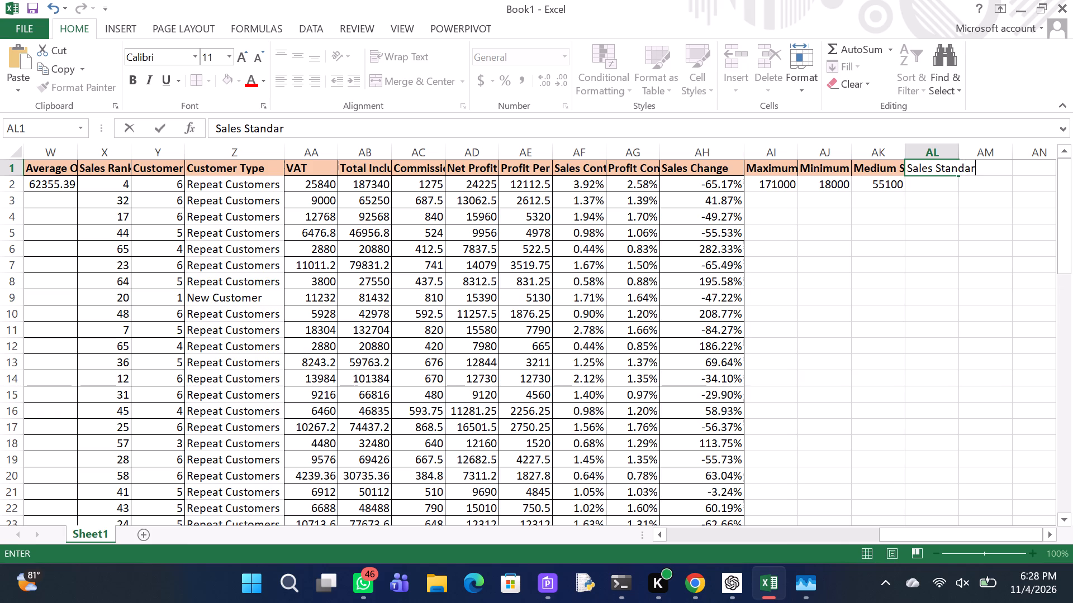
key(space)
key(d)
text(eviation)
key(Return)
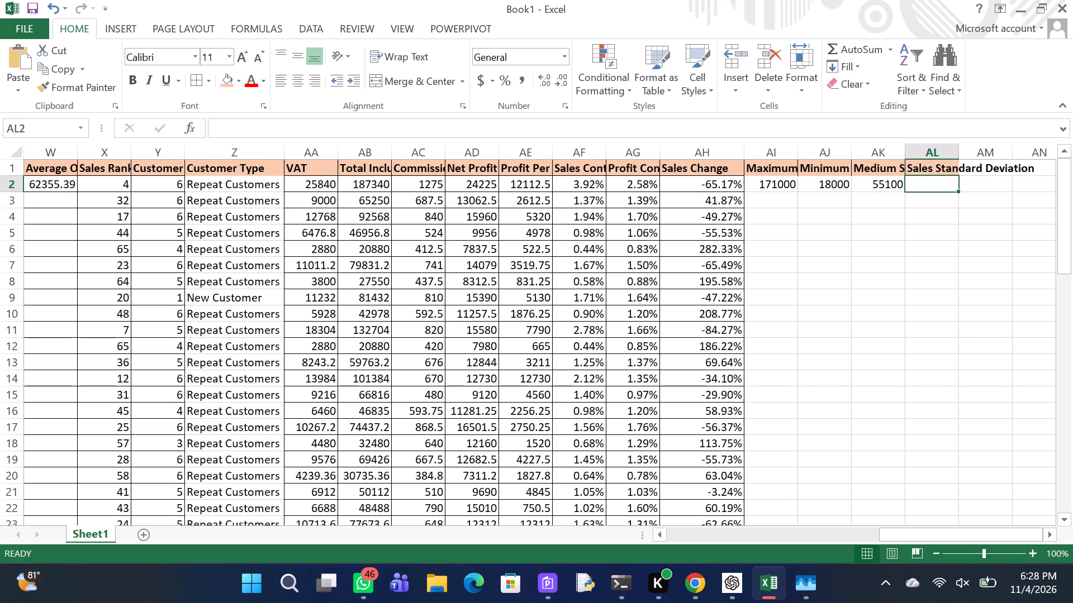
Enter the Sales Standard Deviation formula =STDEV.P($K$2:$K$67) in cell AL2.
key(equal)
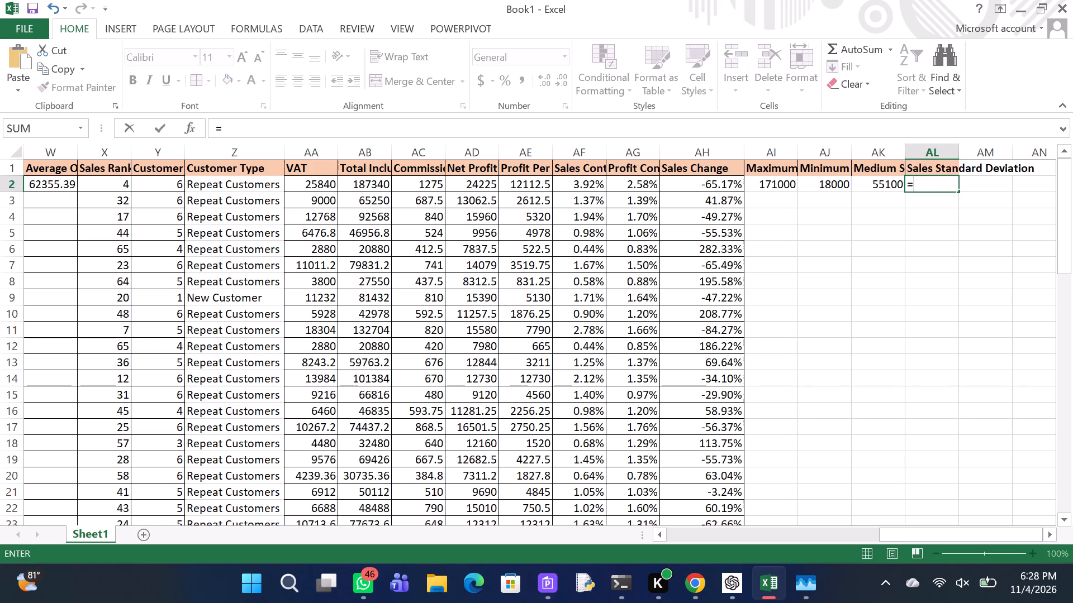
key(s)
text(TDEV)
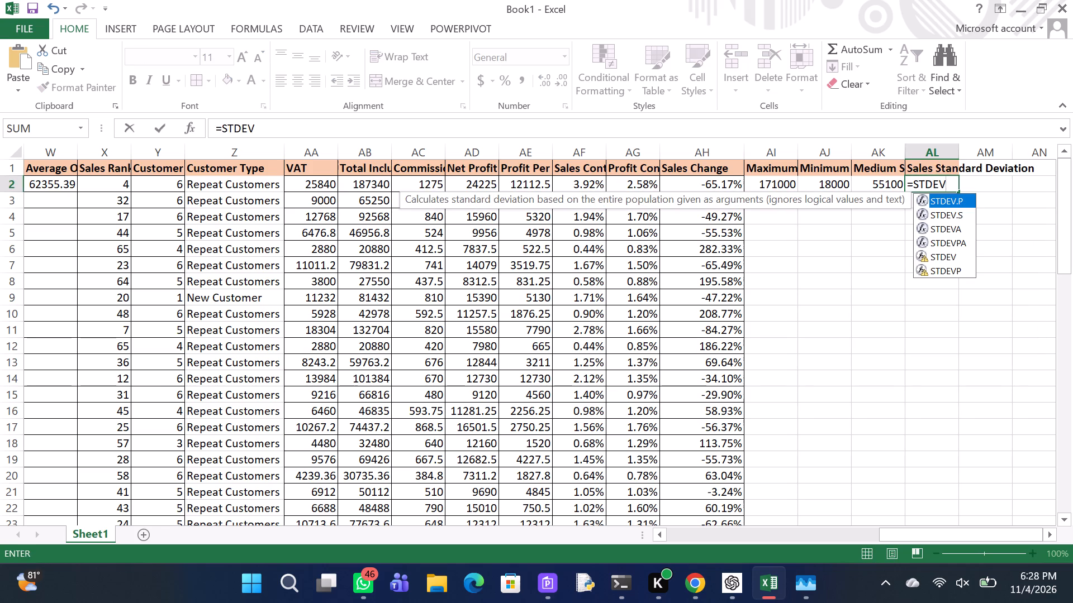
key(period)
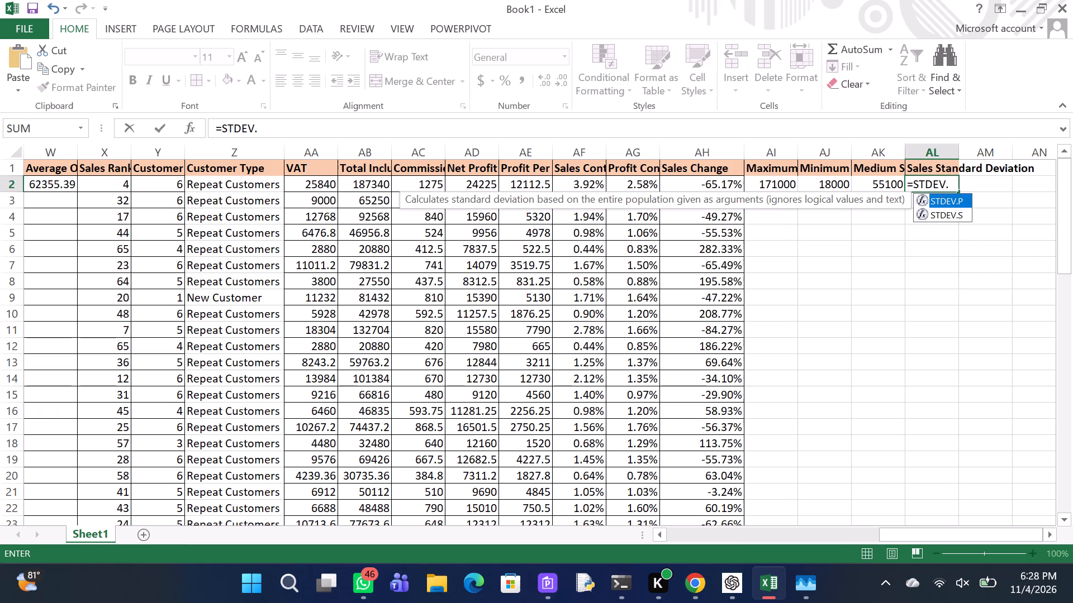
key(p)
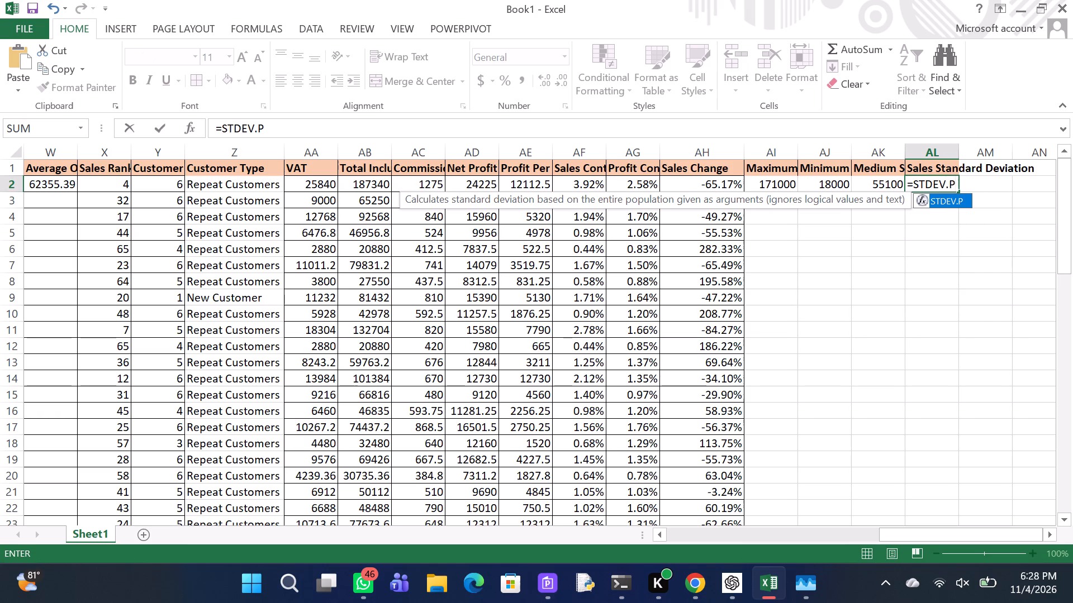
key(shift+parenleft)
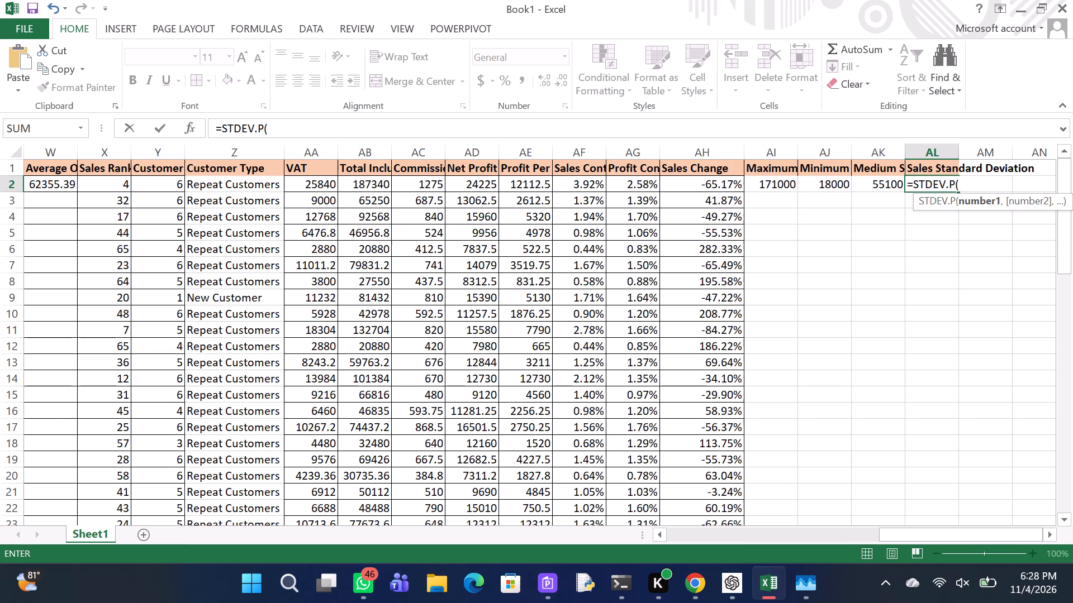
key(shift+dollar)
key(k)
text($2)
key(shift+colon)
key(shift+dollar)
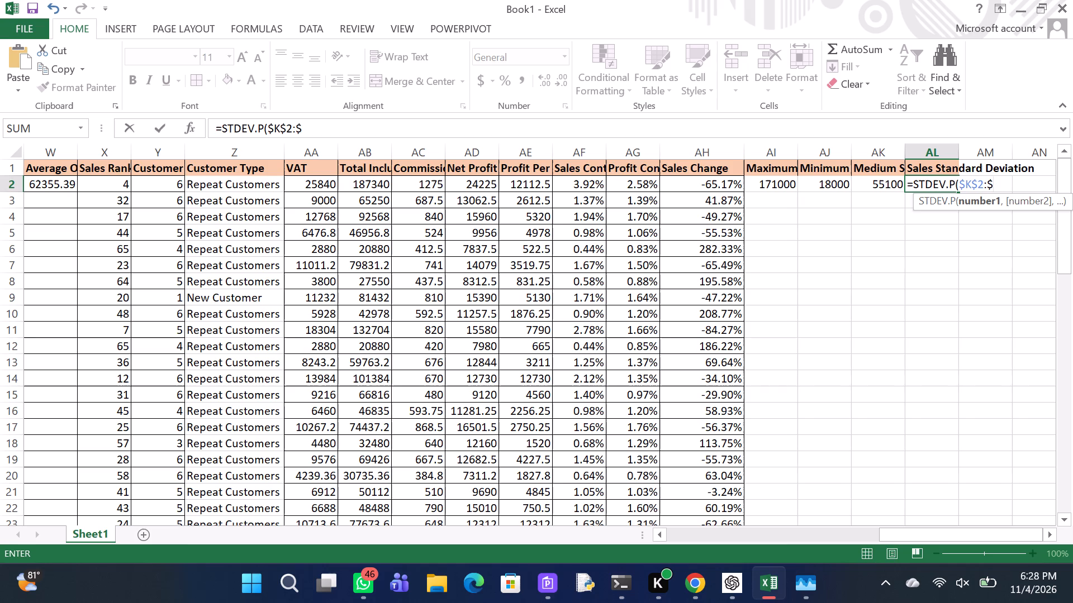
key(k)
key(shift+dollar)
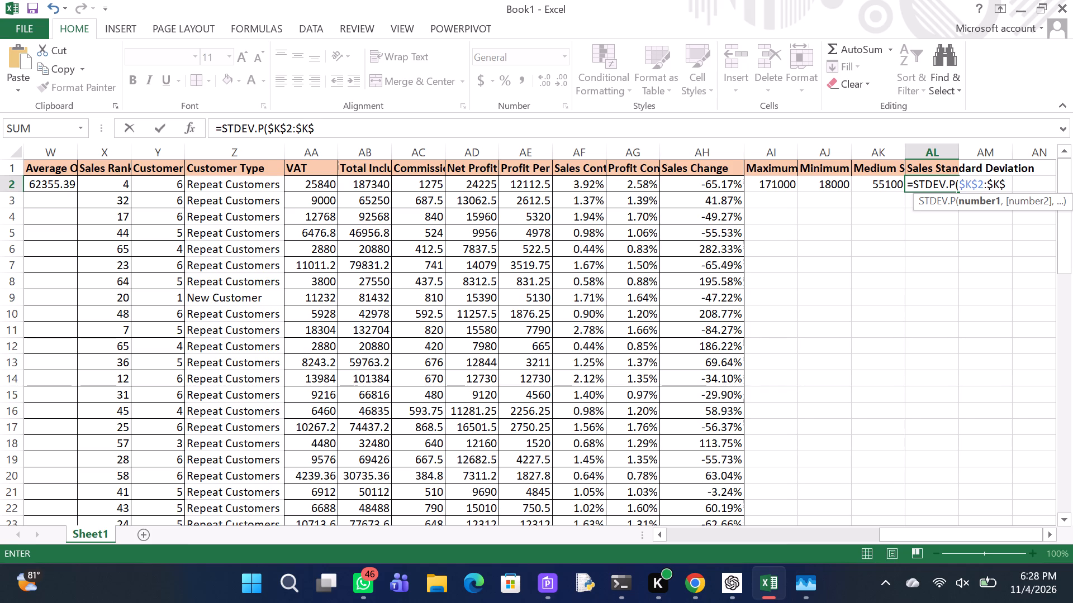
text(67)
key(shift+parenright)
key(Return)
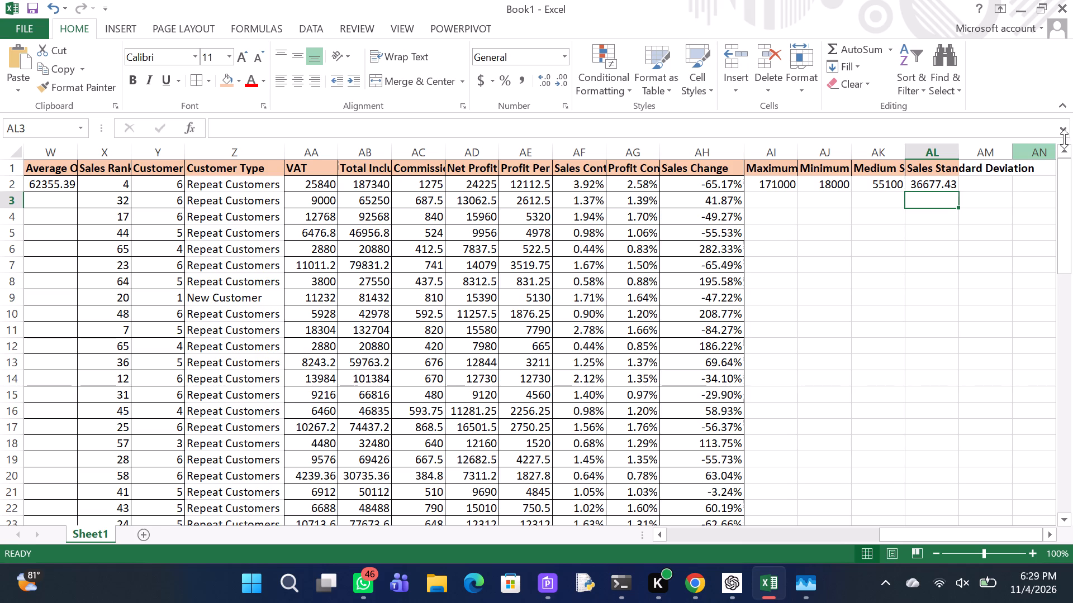
Add the column header "Sales Variance" in cell AM1.
click(990, 169)
key(s)
text(ales)
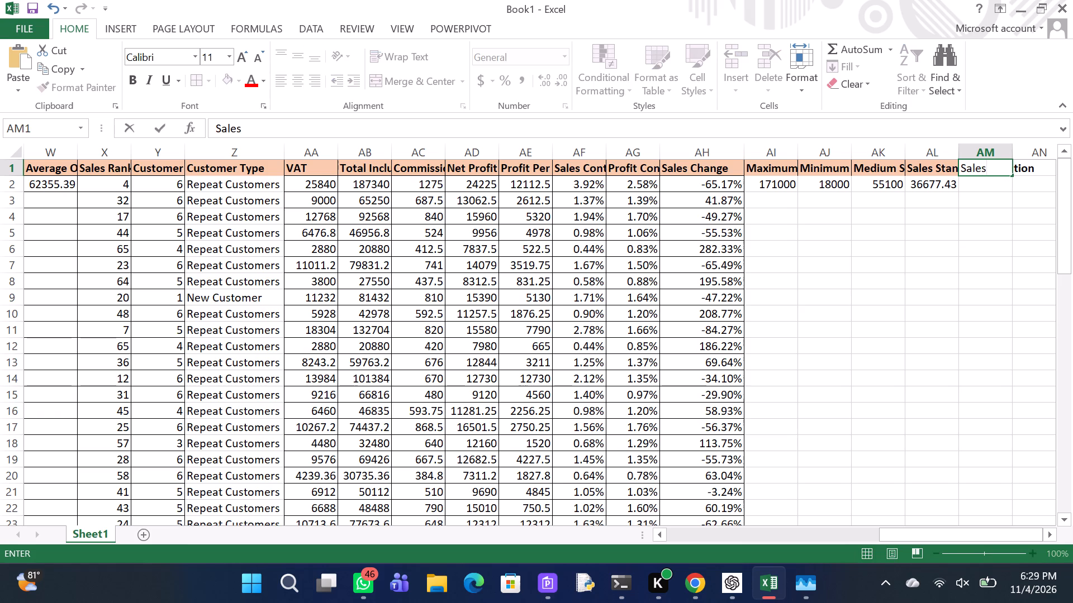
key(space)
key(v)
key(a)
text(riance)
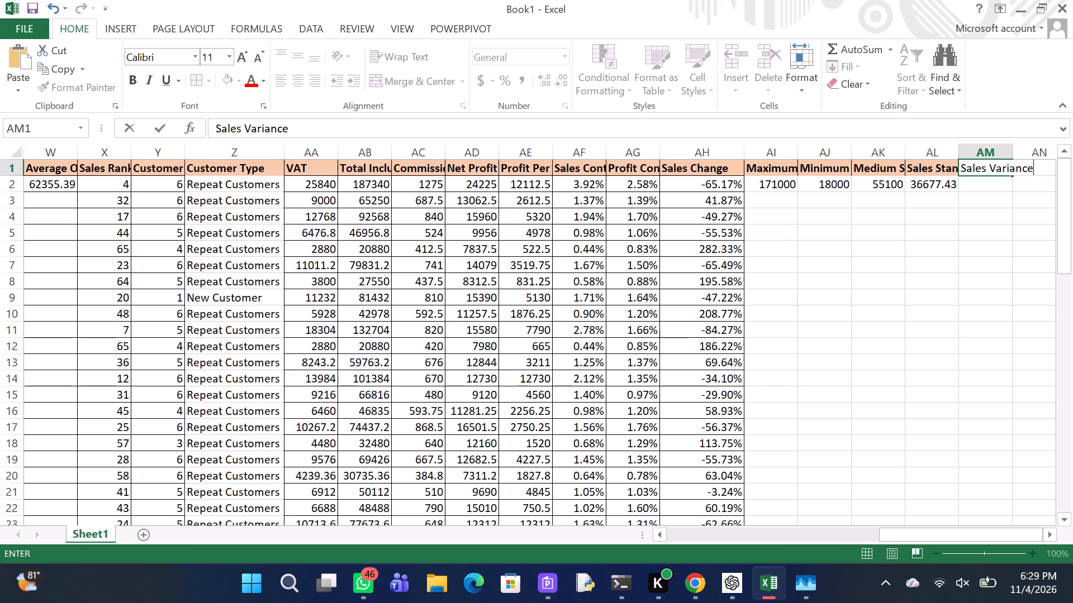
key(Return)
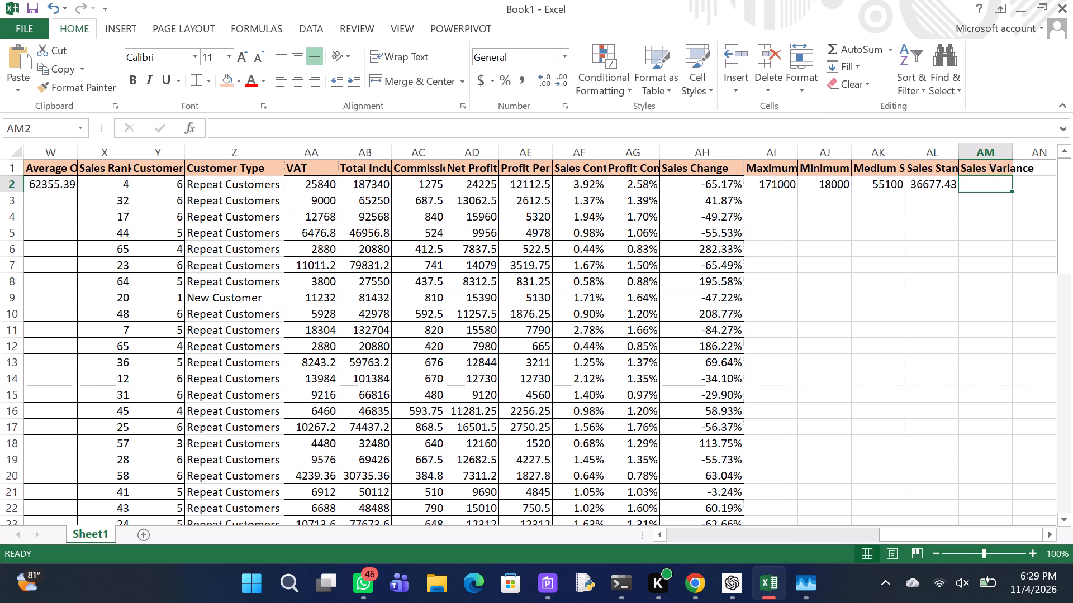
Enter the Sales Variance formula =VAR.P($K$2:$K$67) in cell AM2.
key(equal)
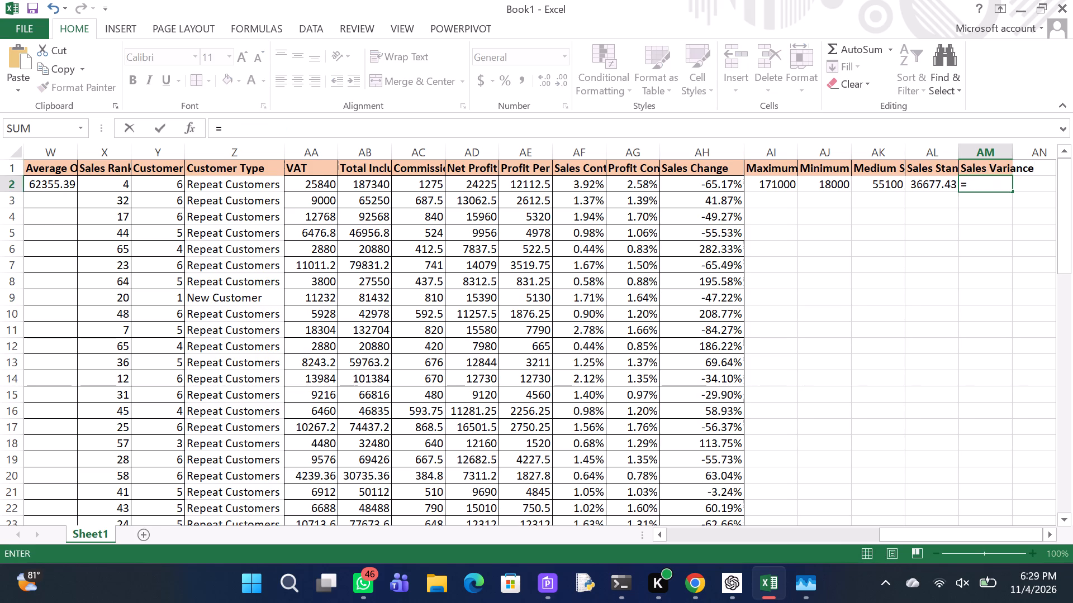
text(VAR)
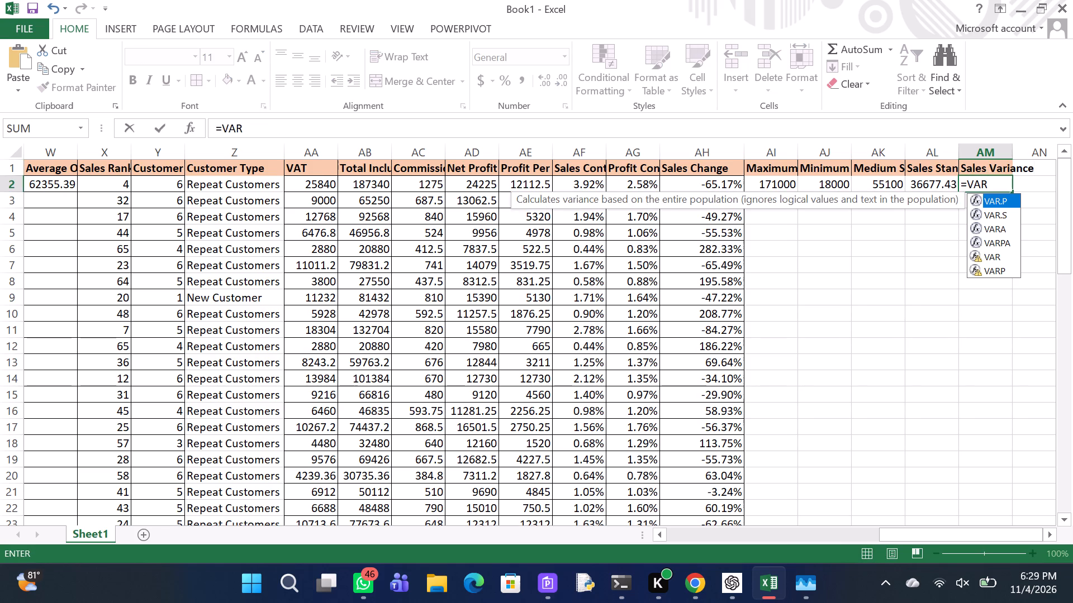
key(period)
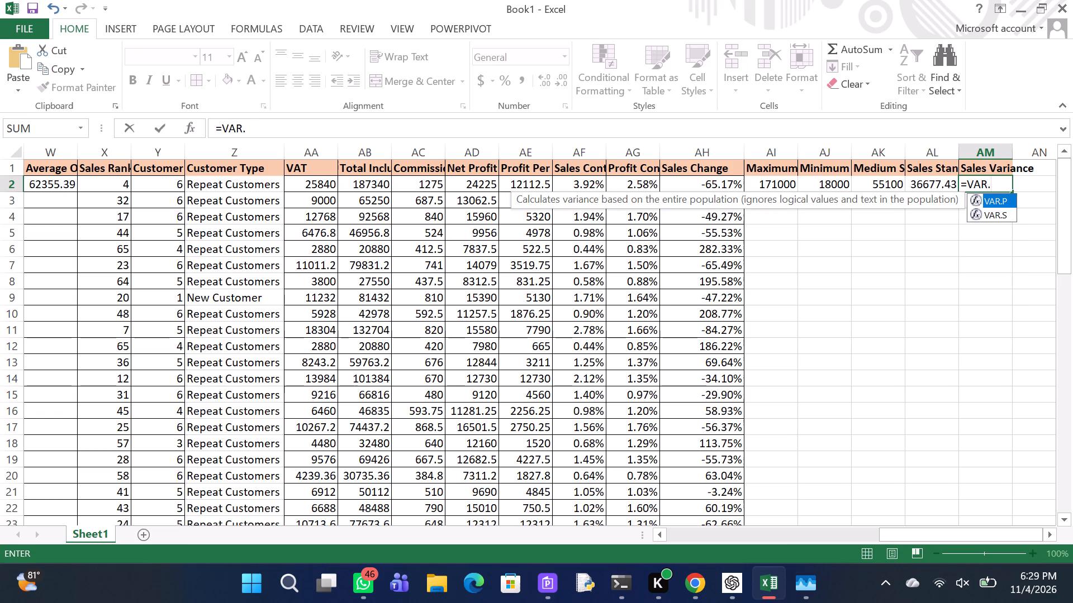
key(p)
key(shift+parenleft)
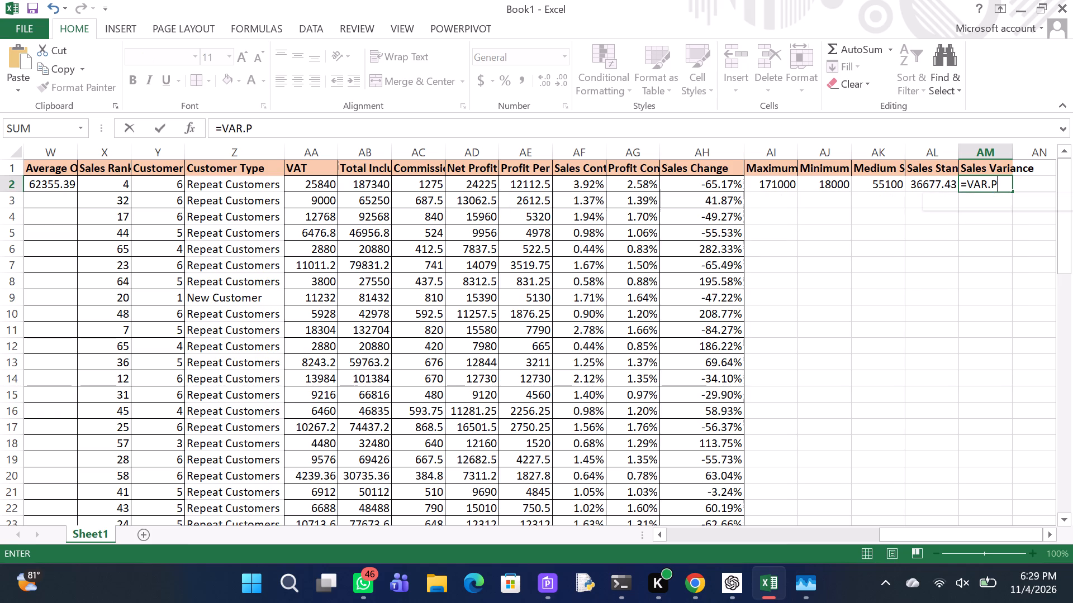
key(shift+dollar)
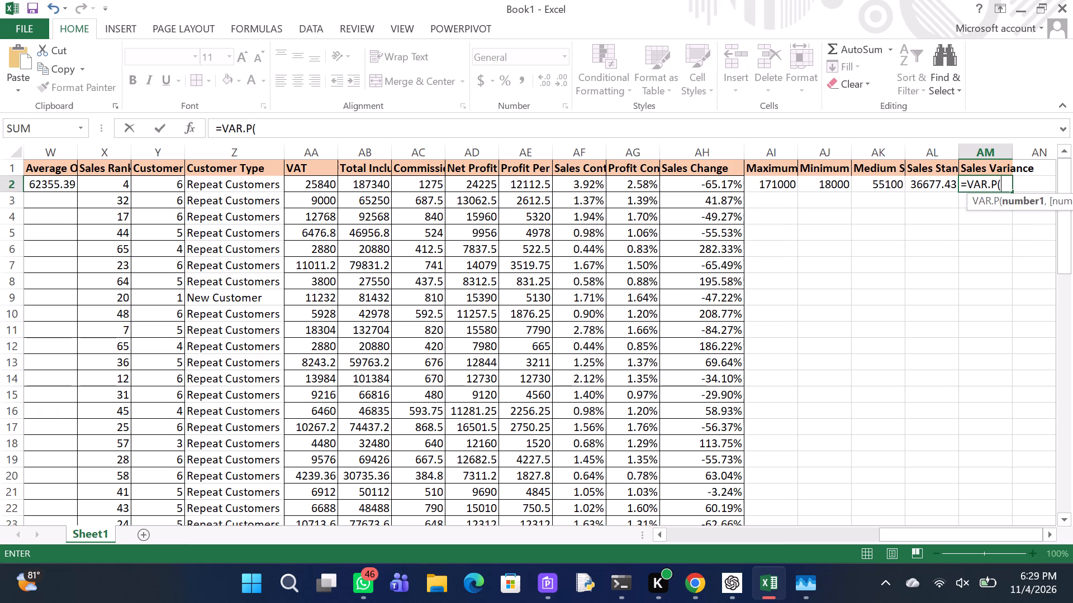
key(k)
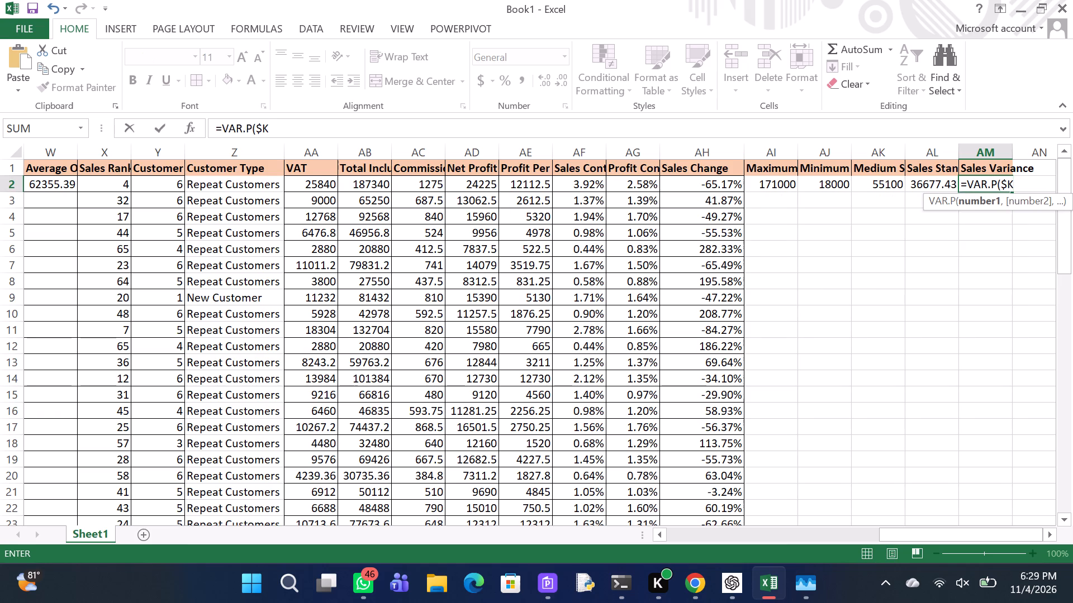
key(shift+dollar)
key(2)
key(shift+colon)
key(shift+dollar)
key(k)
key(shift+dollar)
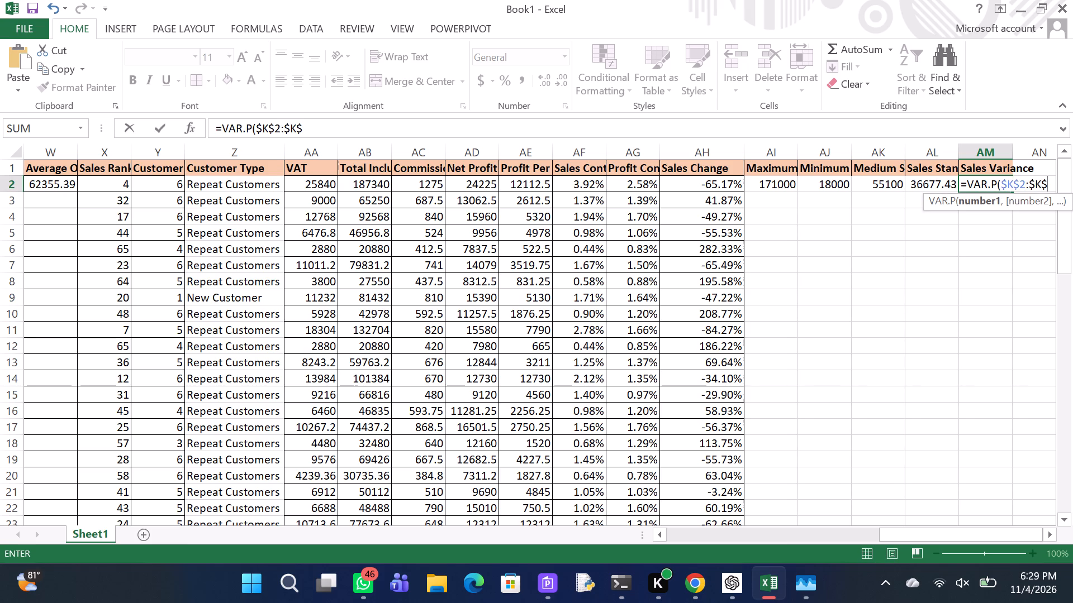
key(6)
key(7)
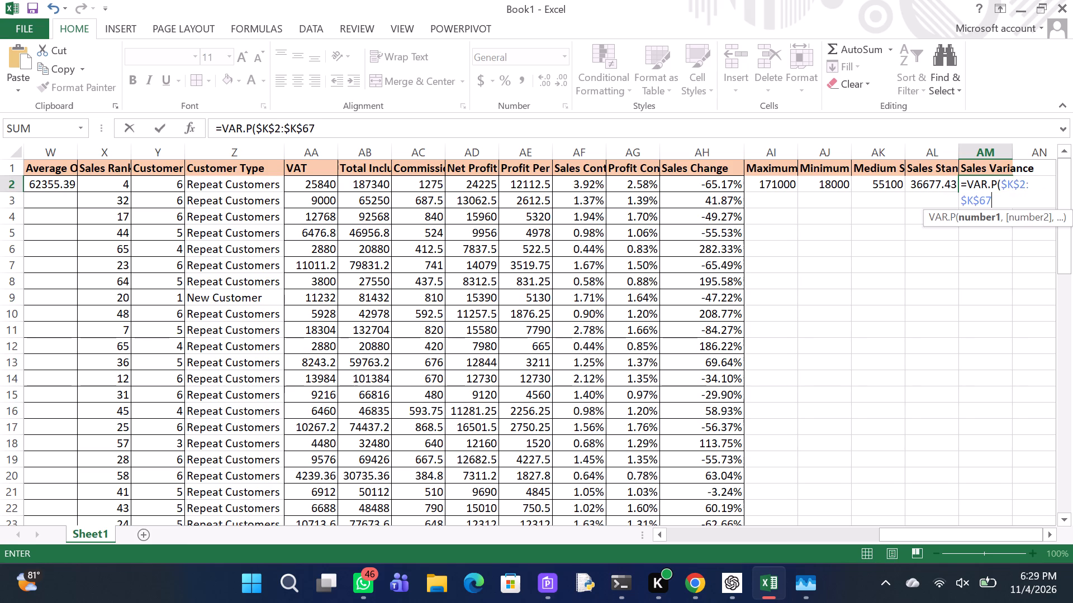
key(shift+parenright)
key(Return)
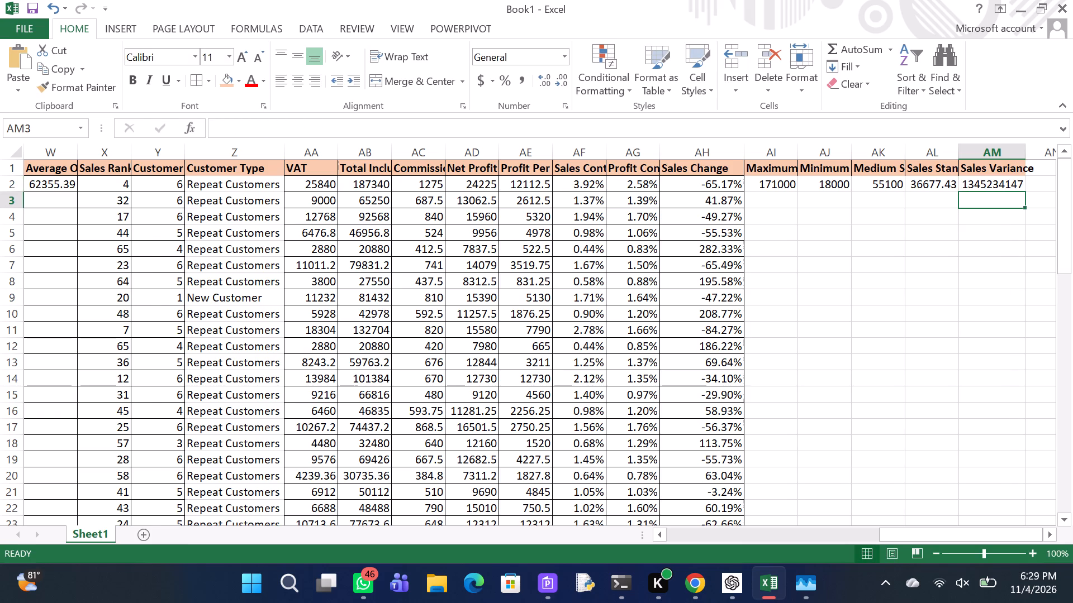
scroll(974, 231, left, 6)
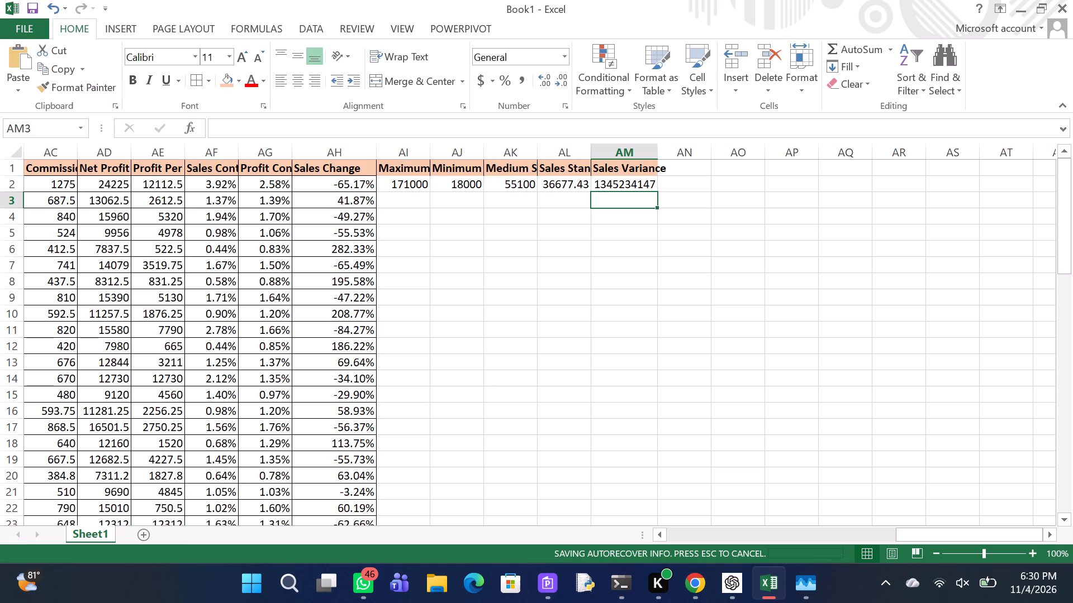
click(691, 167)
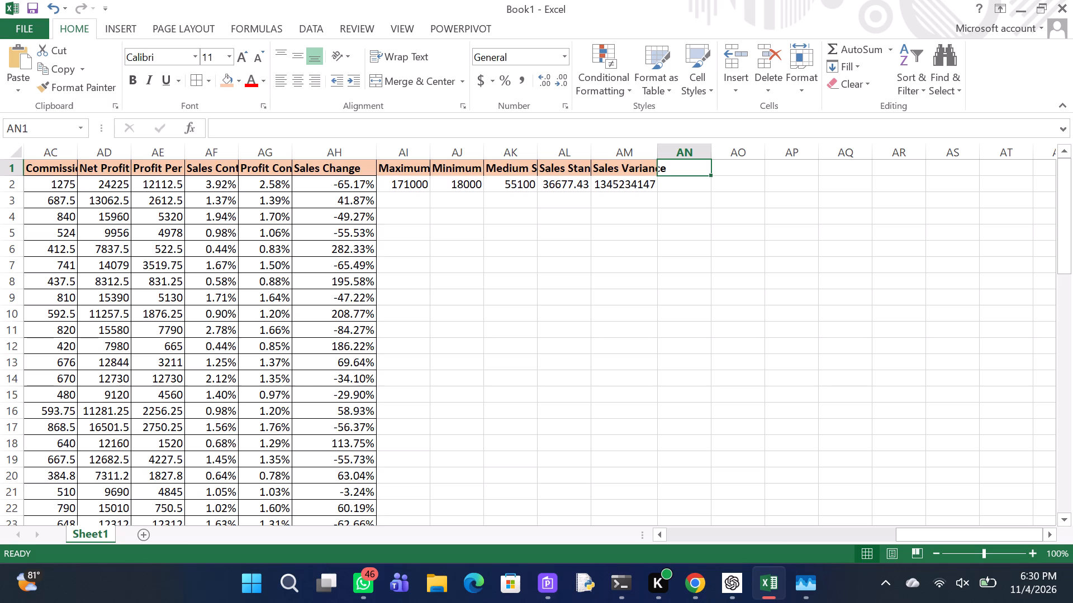
Add a new worksheet after Sheet1.
click(144, 528)
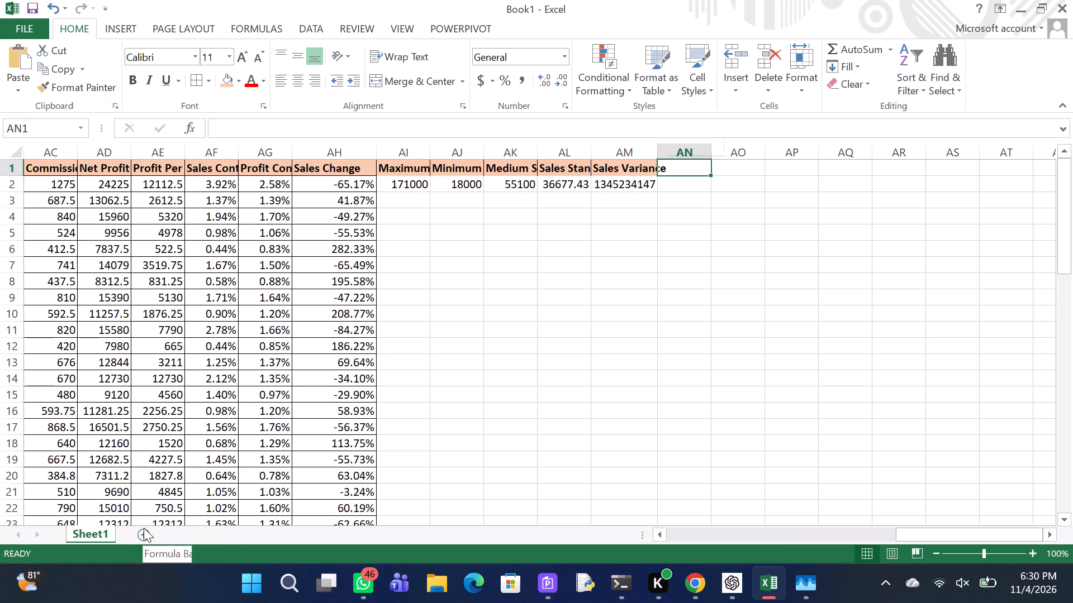
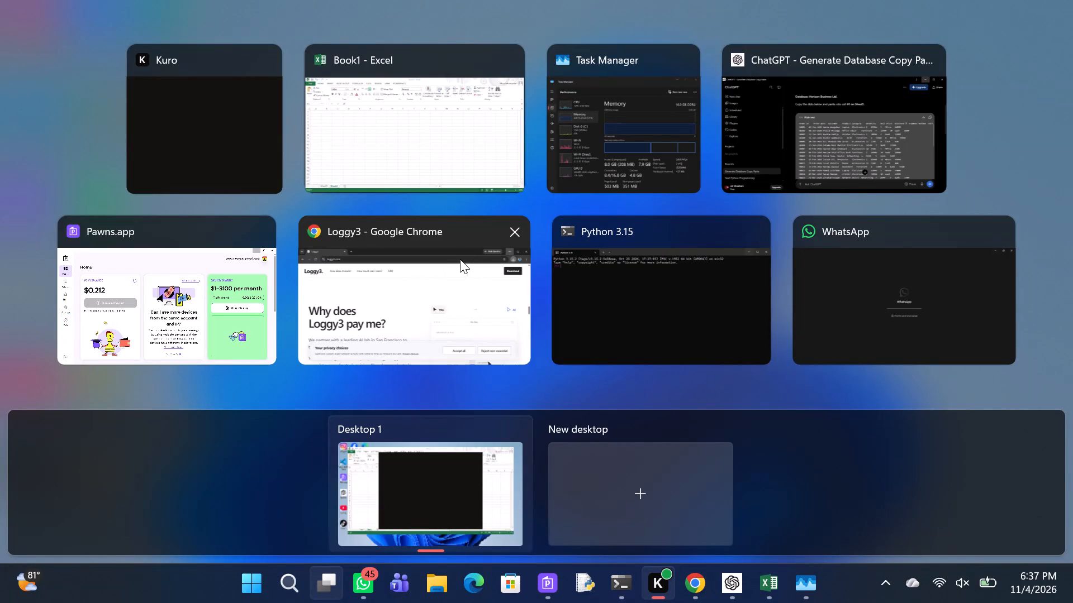
Switch to the Loggy3 page in Google Chrome and bookmark it as Loggy3 in All Bookmarks.
click(460, 259)
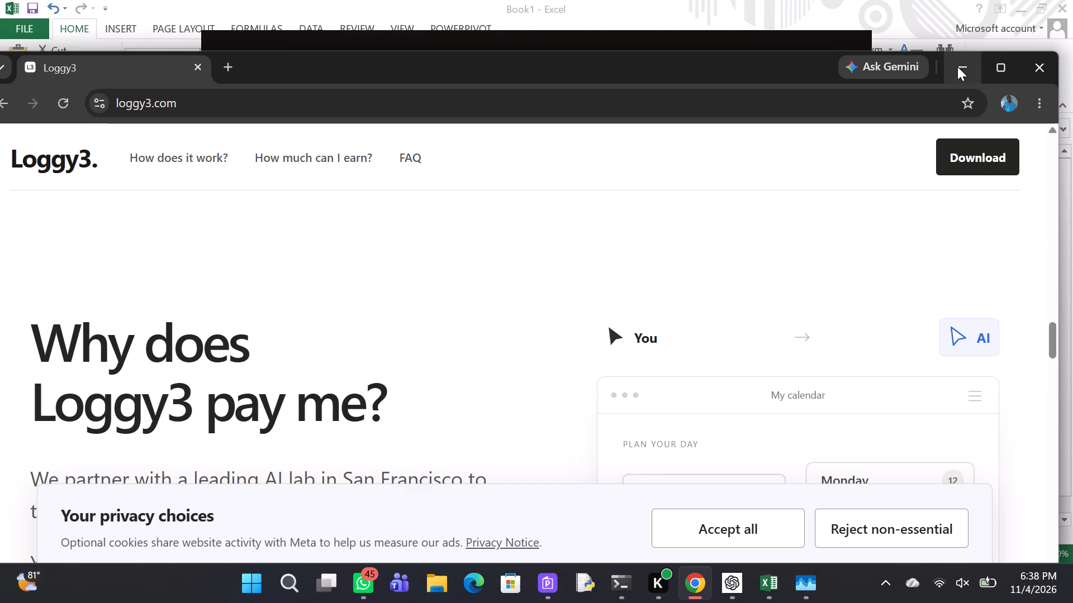
click(968, 103)
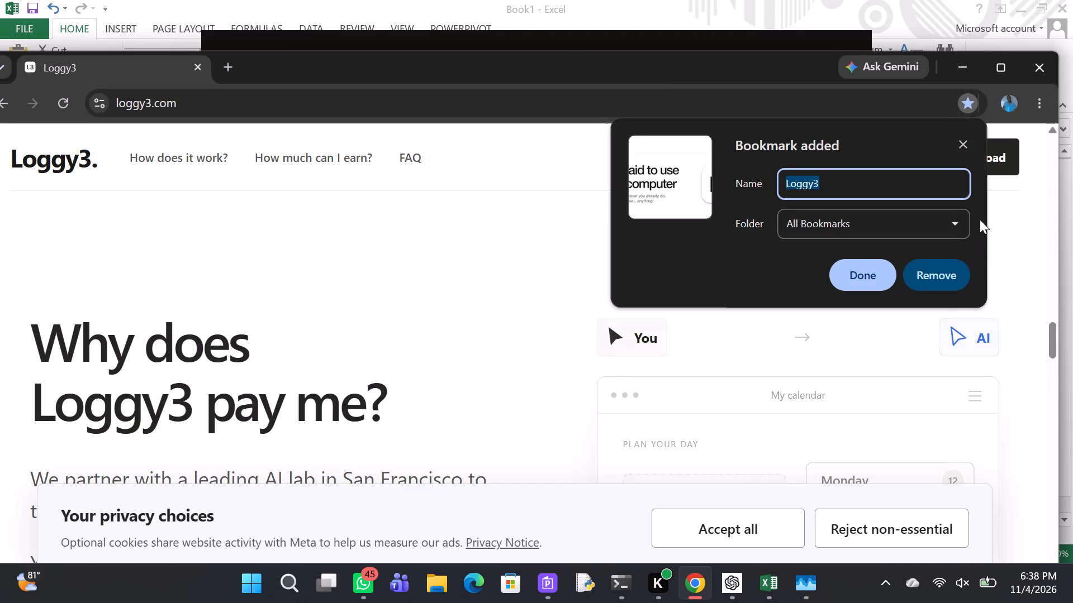
click(1029, 239)
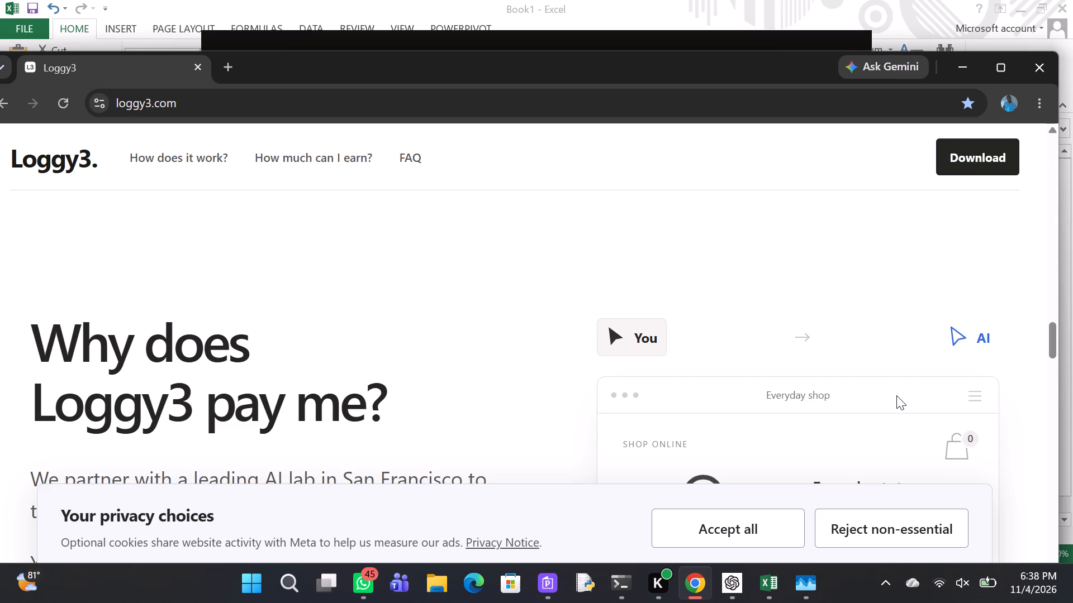
click(930, 198)
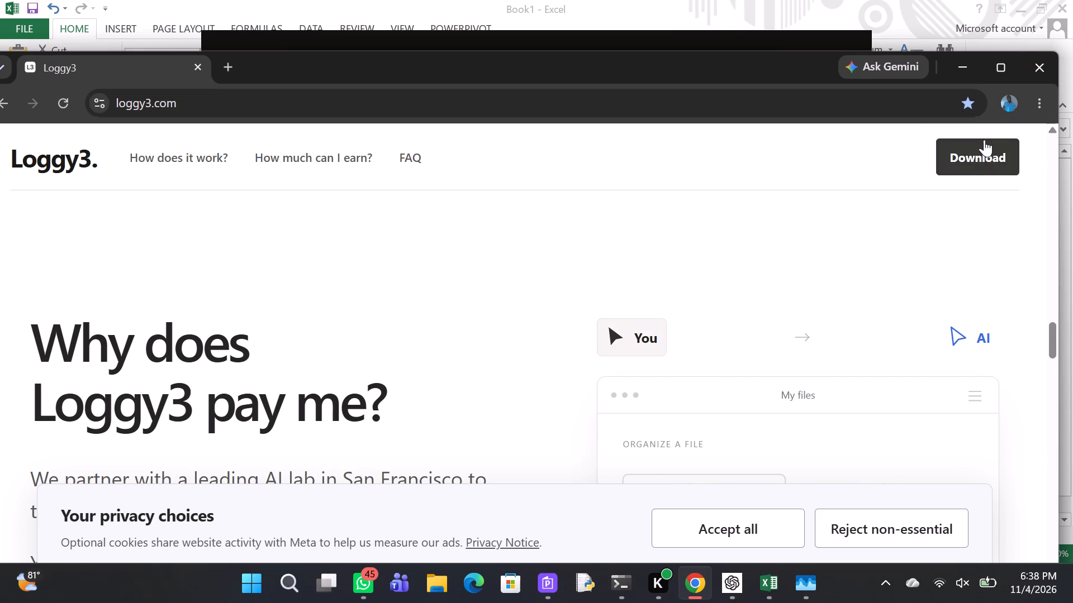
click(973, 108)
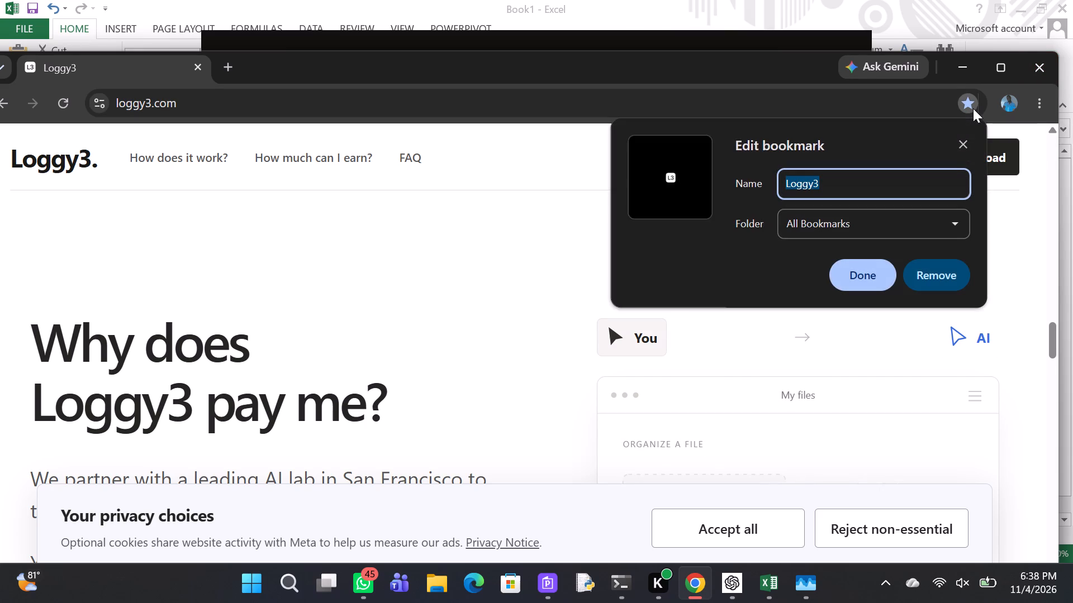
click(1036, 282)
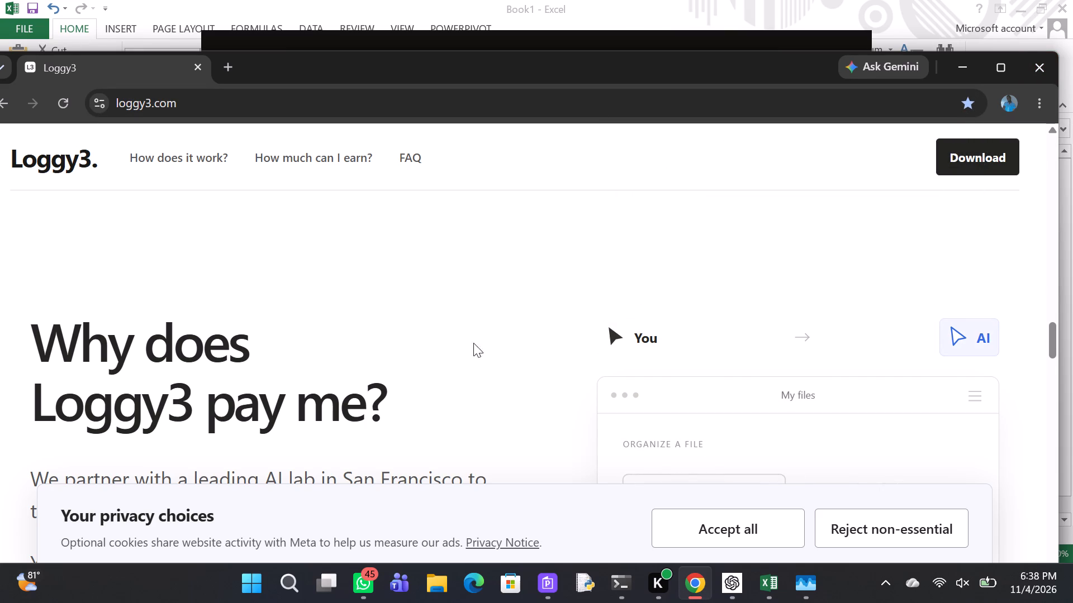
Switch to File Explorer and launch the "latest (1)" application from the Downloads folder.
double_click(436, 597)
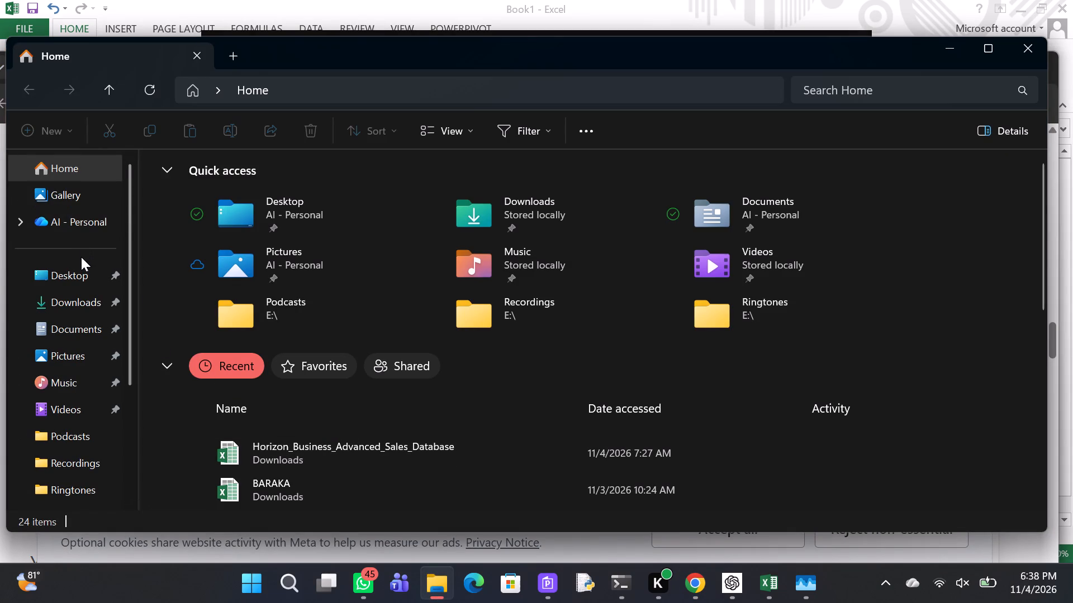
click(76, 293)
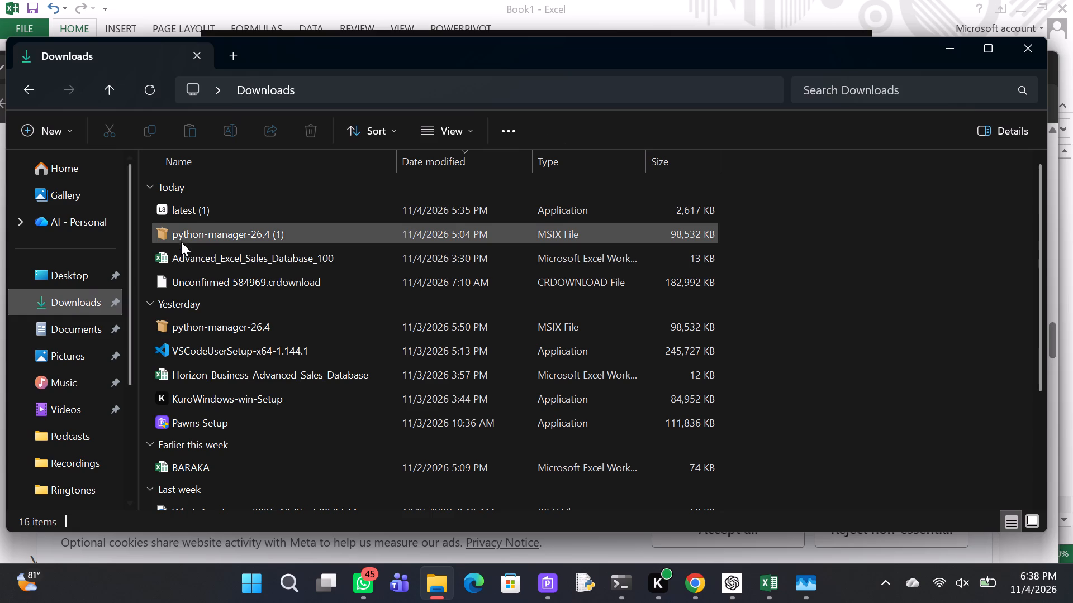
double_click(183, 211)
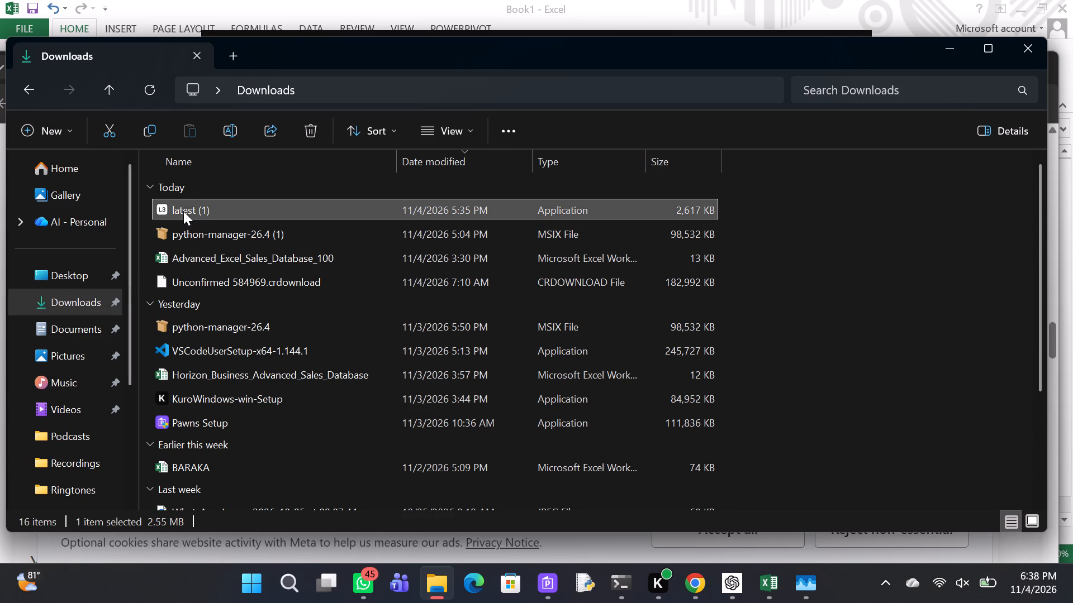
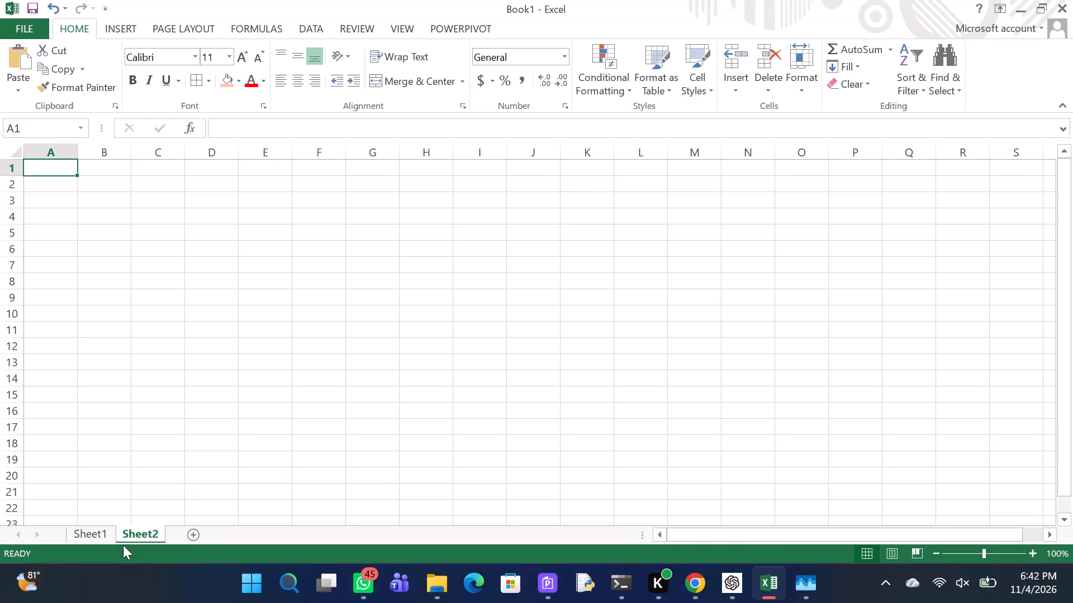
Review the sales order table on Sheet1, checking its rows down to the last order and its calculated columns.
click(97, 529)
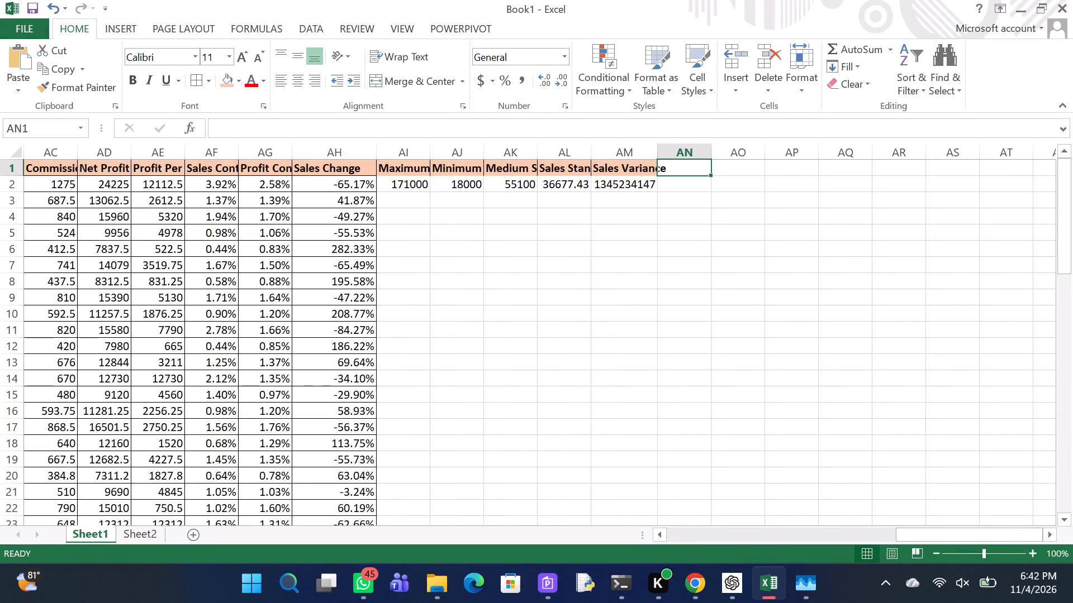
scroll(343, 455, right, 10)
scroll(343, 455, down, 1)
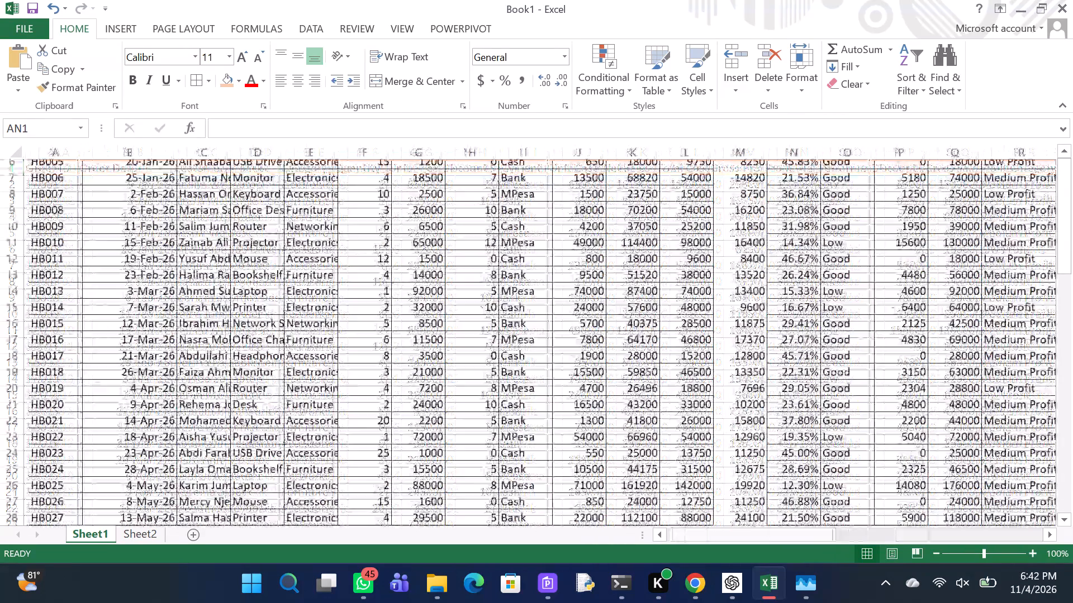
scroll(343, 455, down, 10)
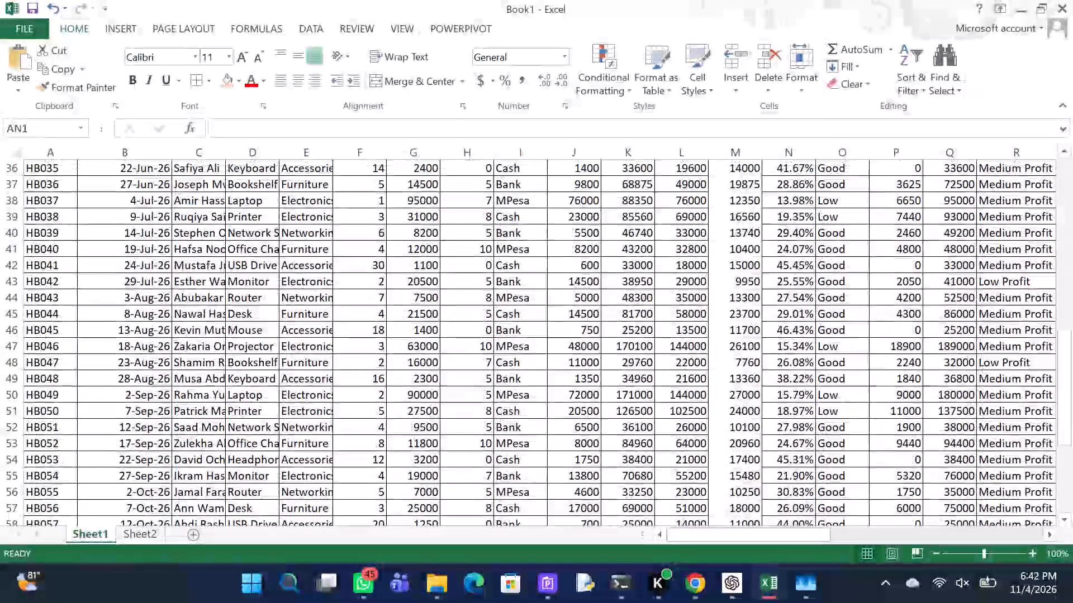
scroll(343, 455, down, 1)
scroll(343, 455, up, 4)
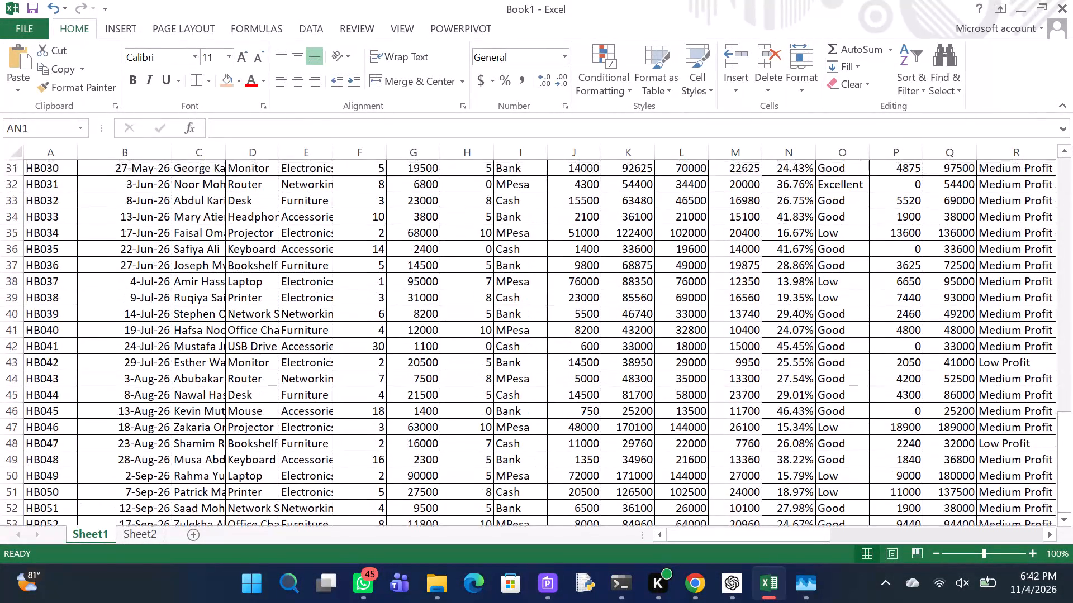
scroll(343, 455, up, 1)
scroll(371, 383, down, 3)
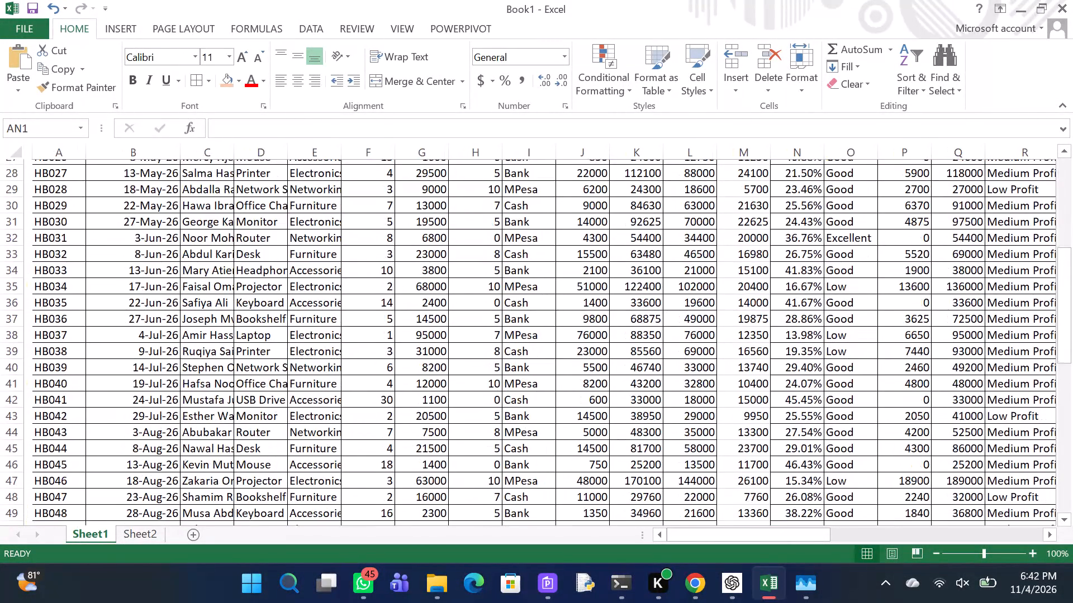
scroll(371, 383, down, 8)
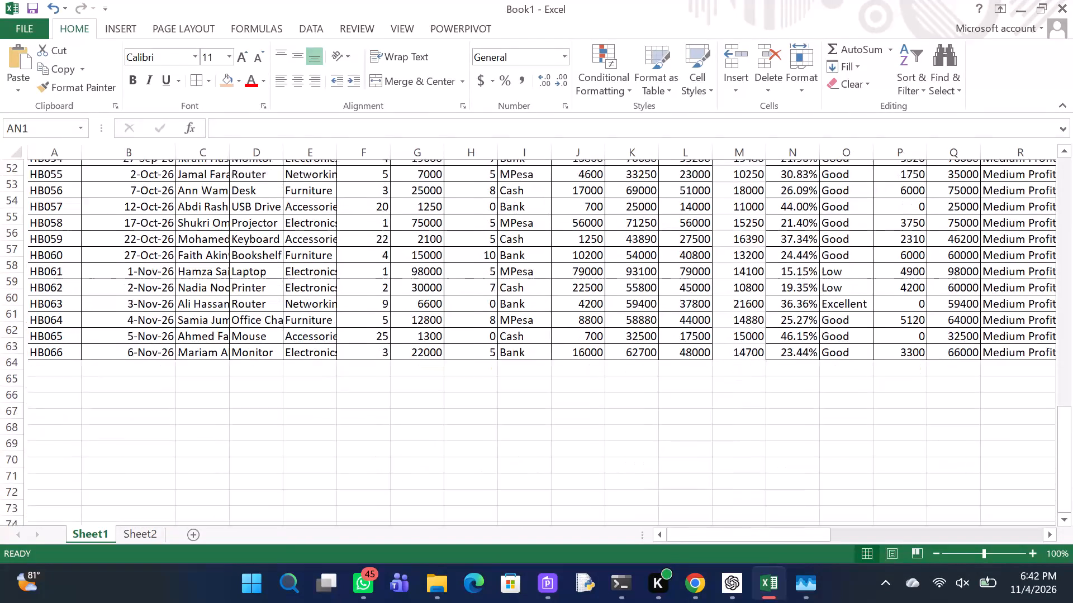
scroll(371, 383, down, 2)
scroll(371, 383, up, 4)
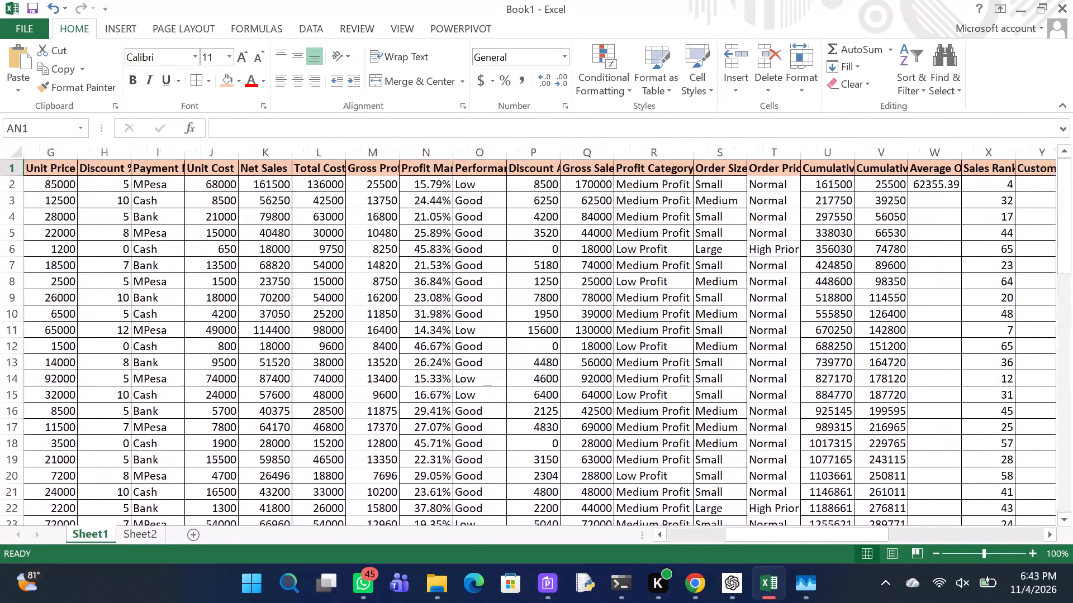
scroll(371, 383, left, 3)
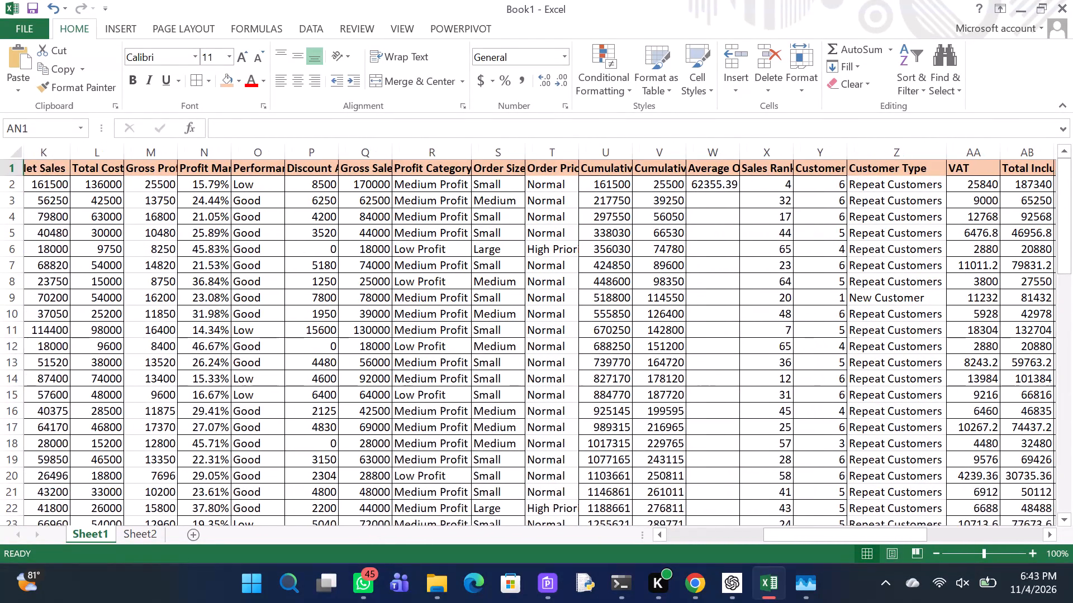
scroll(371, 383, left, 4)
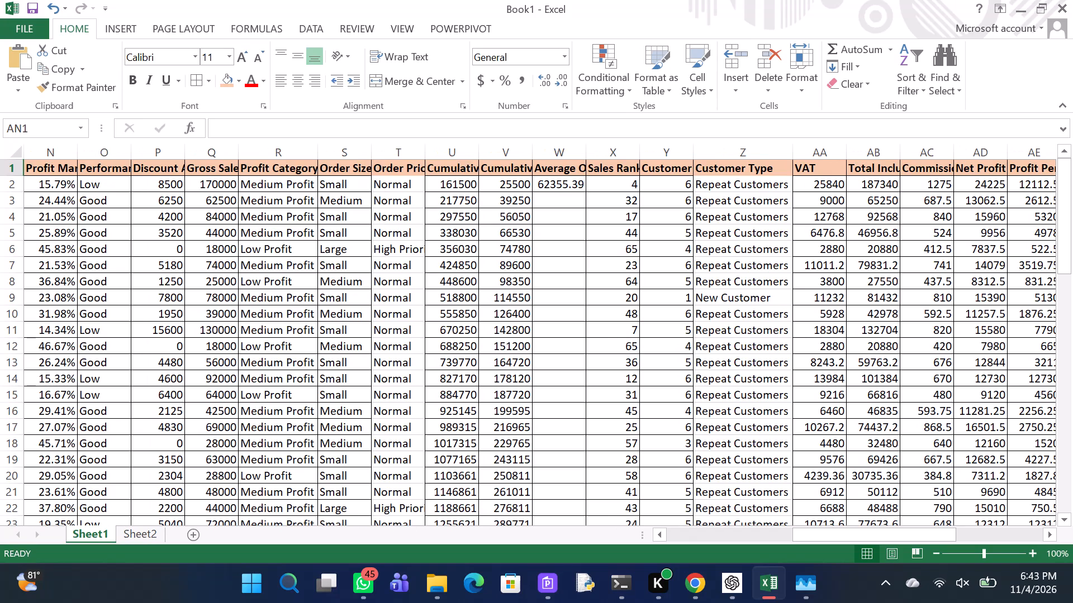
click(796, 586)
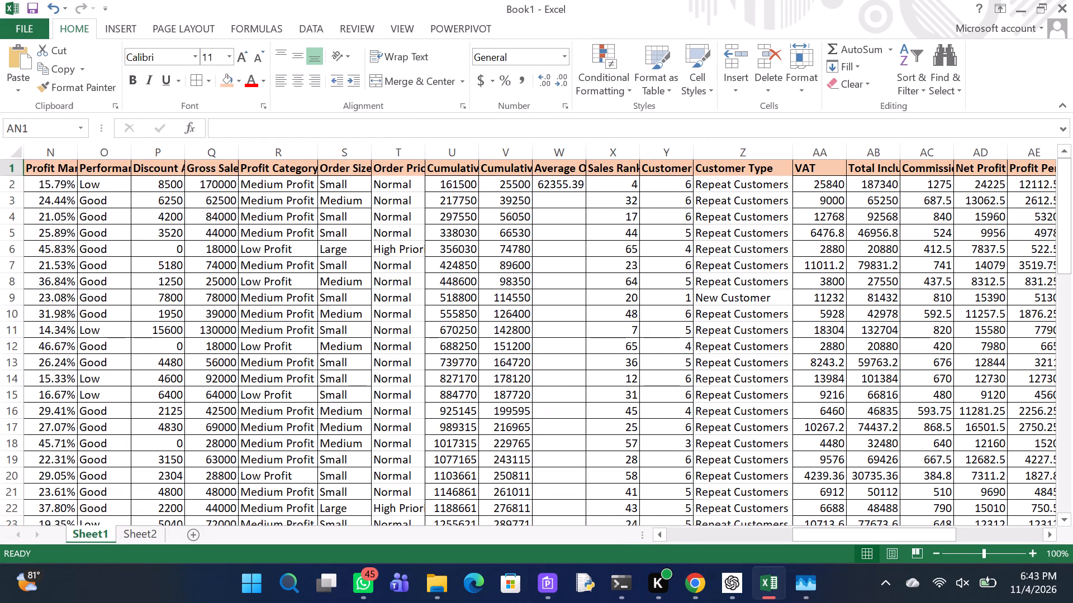
Switch to Pawns.app to check the balance and sharing status on its Home page, and minimise it to return to Excel.
click(552, 581)
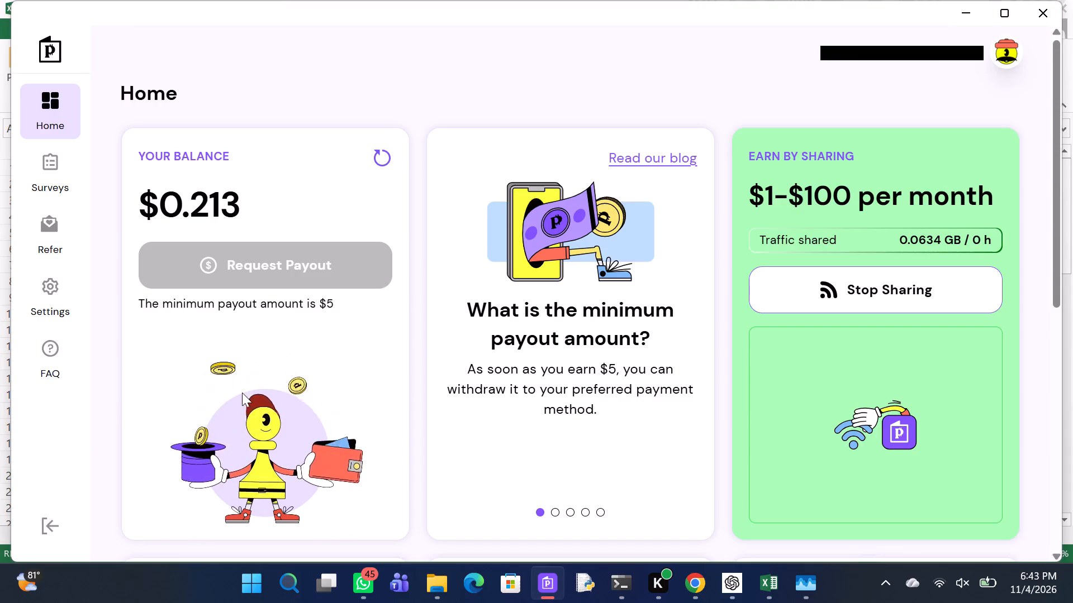
click(966, 12)
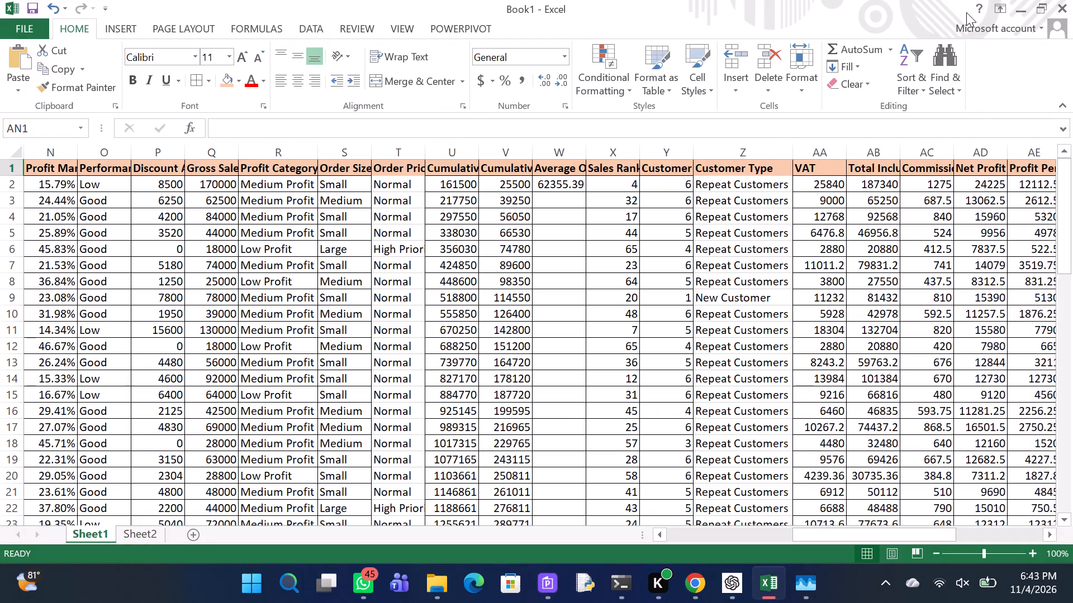
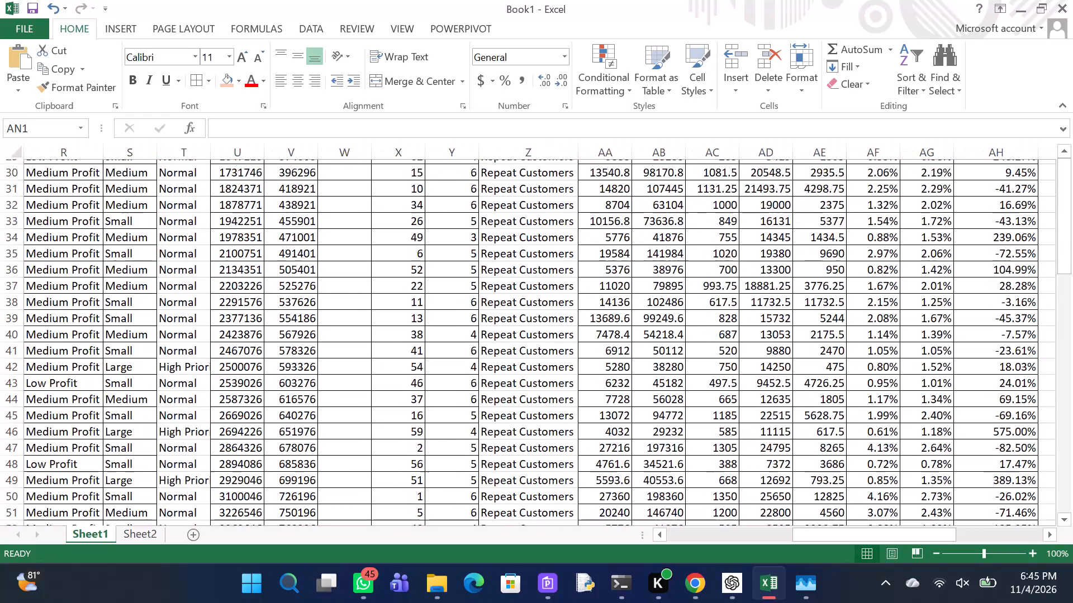
Examine the lower order rows on Sheet1, the first rows, and the columns back to Order ID.
scroll(650, 457, down, 1)
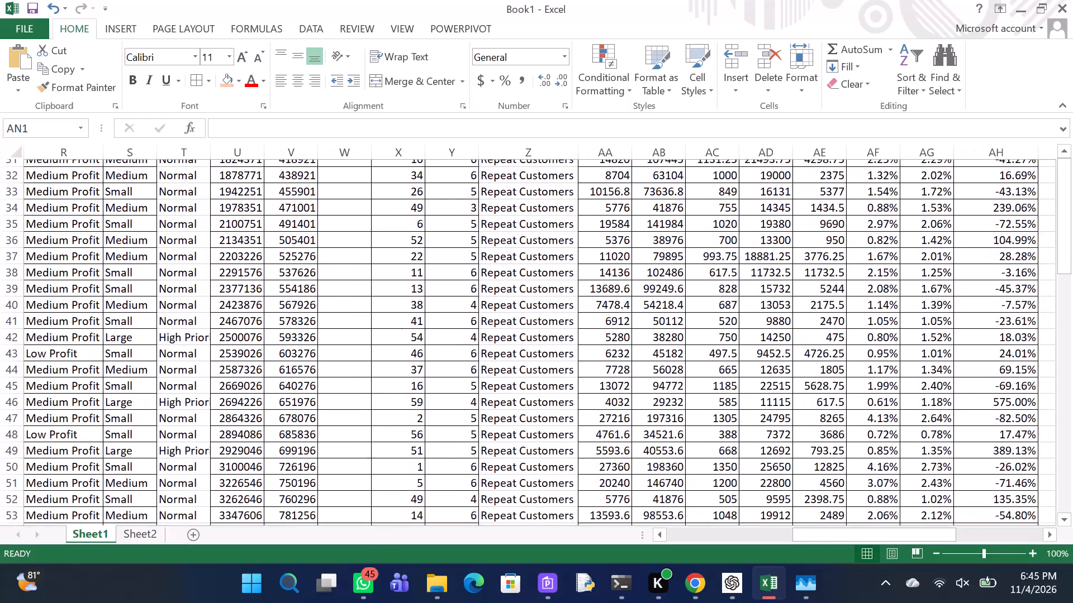
scroll(650, 457, down, 1)
scroll(650, 457, up, 4)
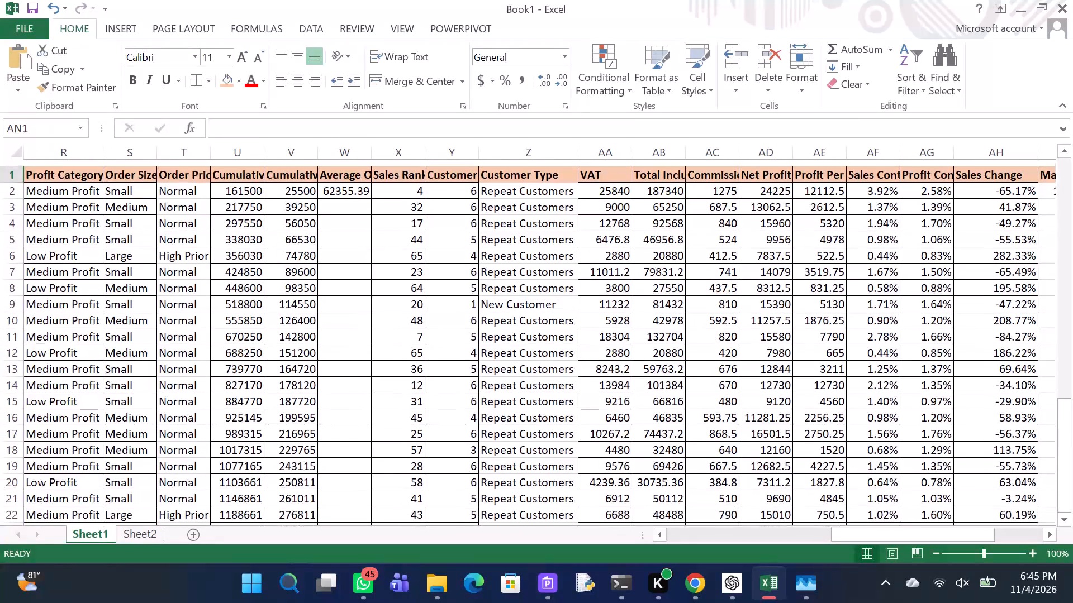
scroll(650, 457, up, 1)
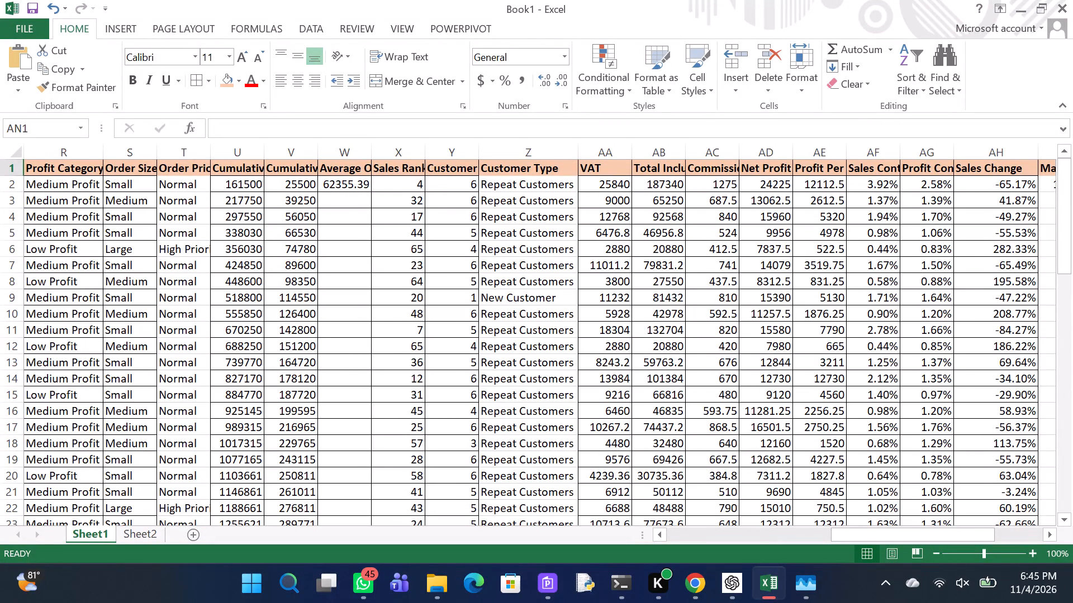
scroll(297, 393, right, 4)
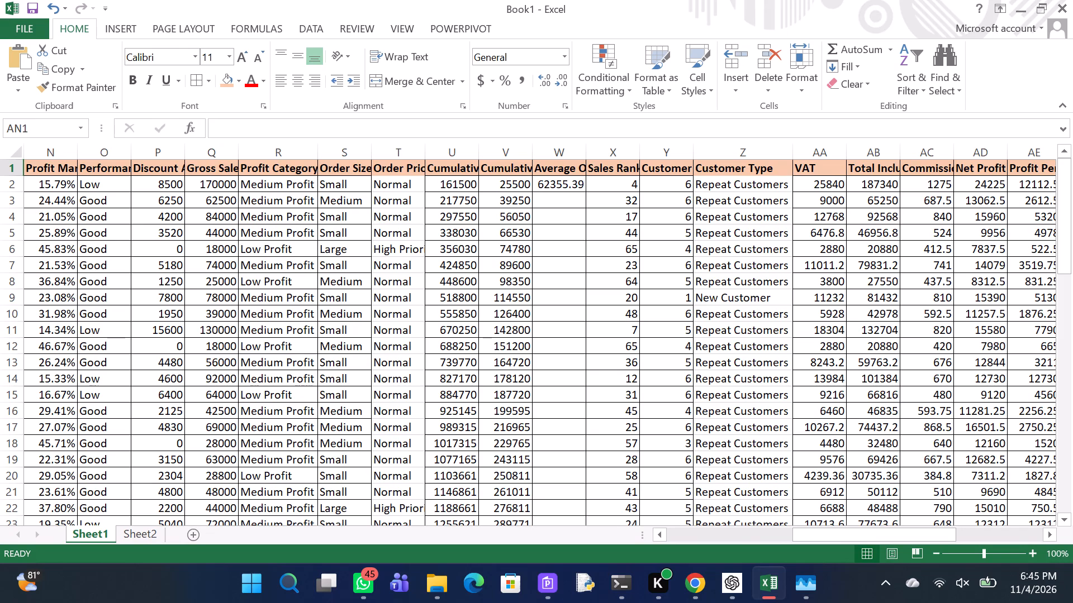
scroll(210, 190, right, 2)
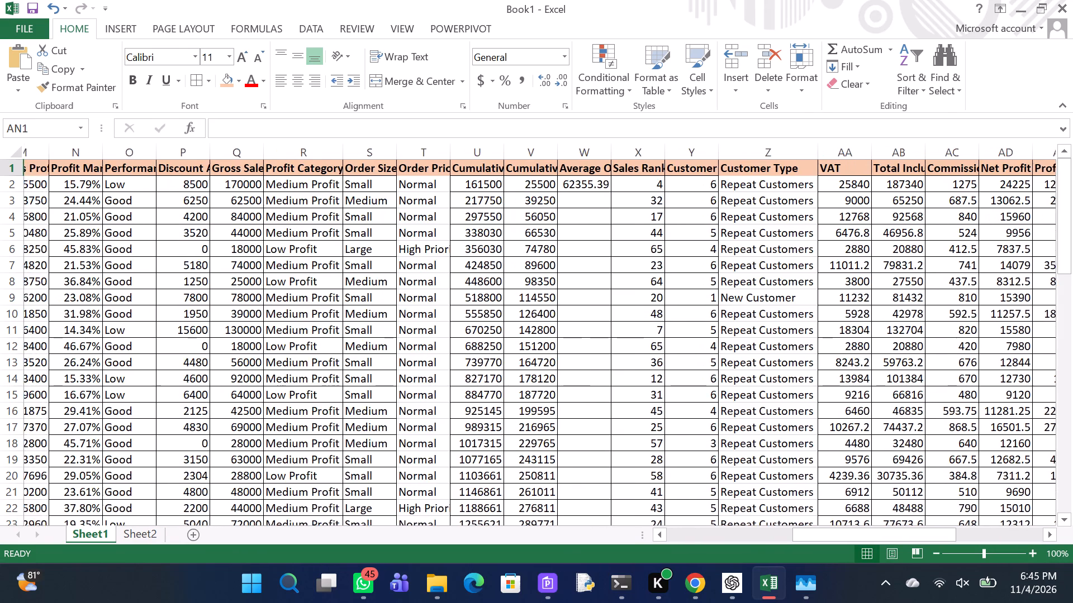
scroll(210, 190, right, 9)
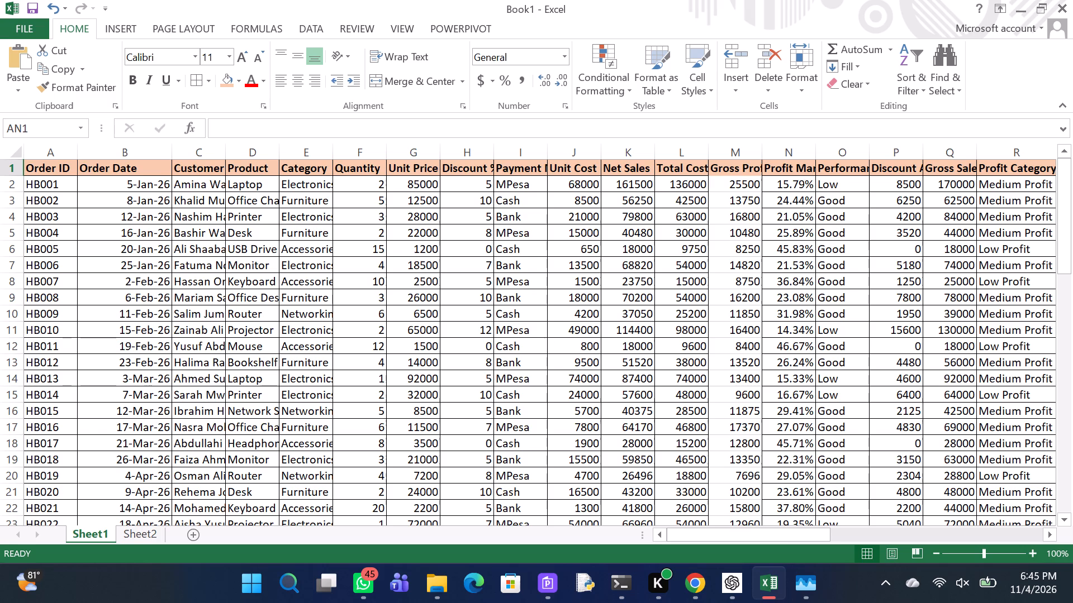
scroll(595, 204, down, 1)
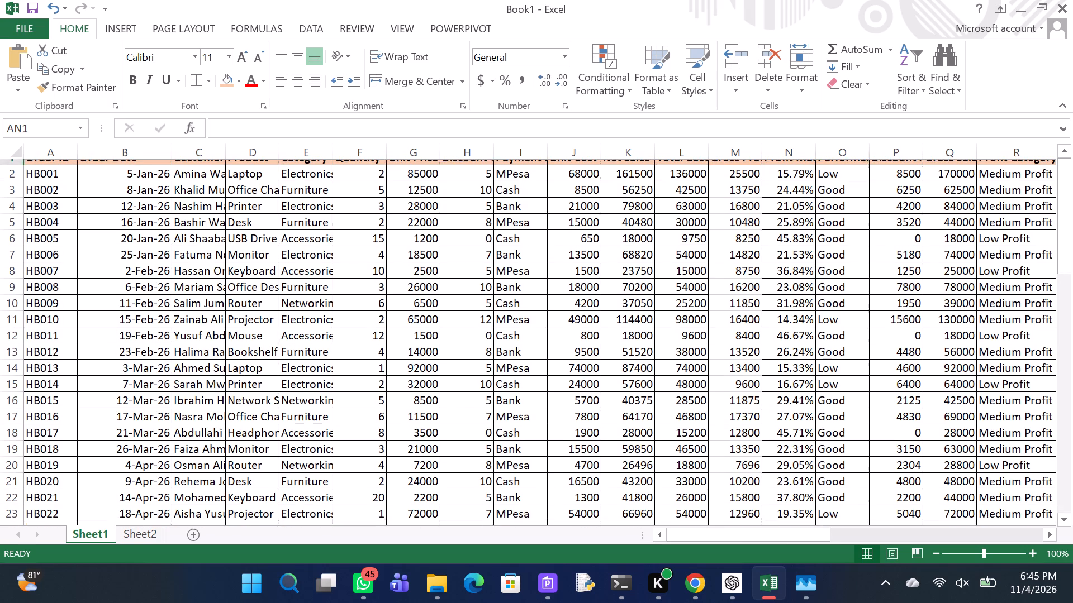
scroll(595, 204, down, 1)
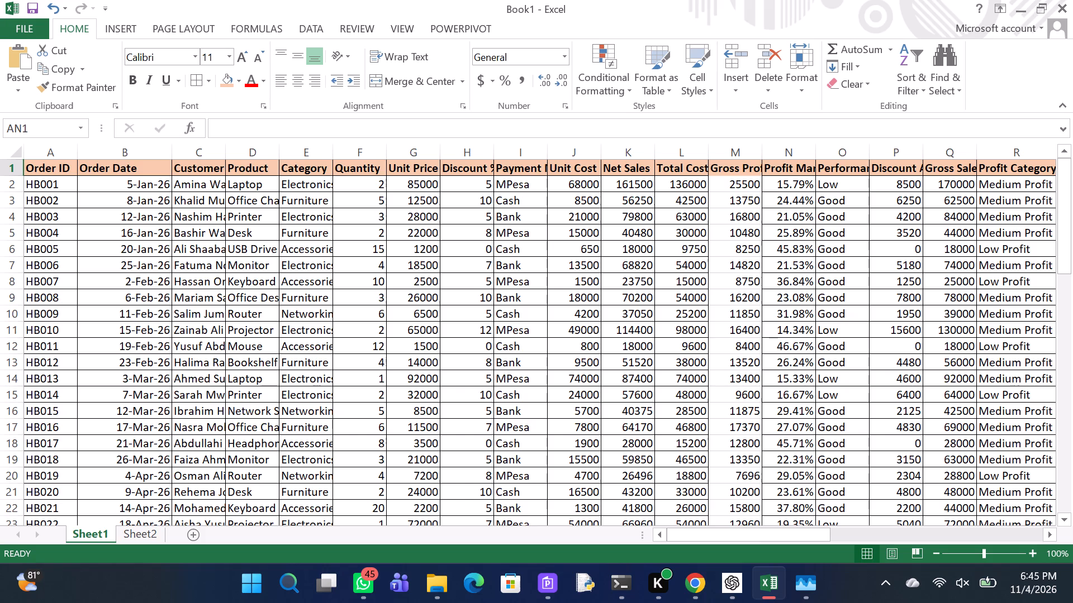
scroll(633, 216, down, 1)
Examine the order table's columns from Customer across to the Sales Variance statistic for cut-off headers and values.
scroll(633, 216, left, 1)
scroll(681, 203, left, 1)
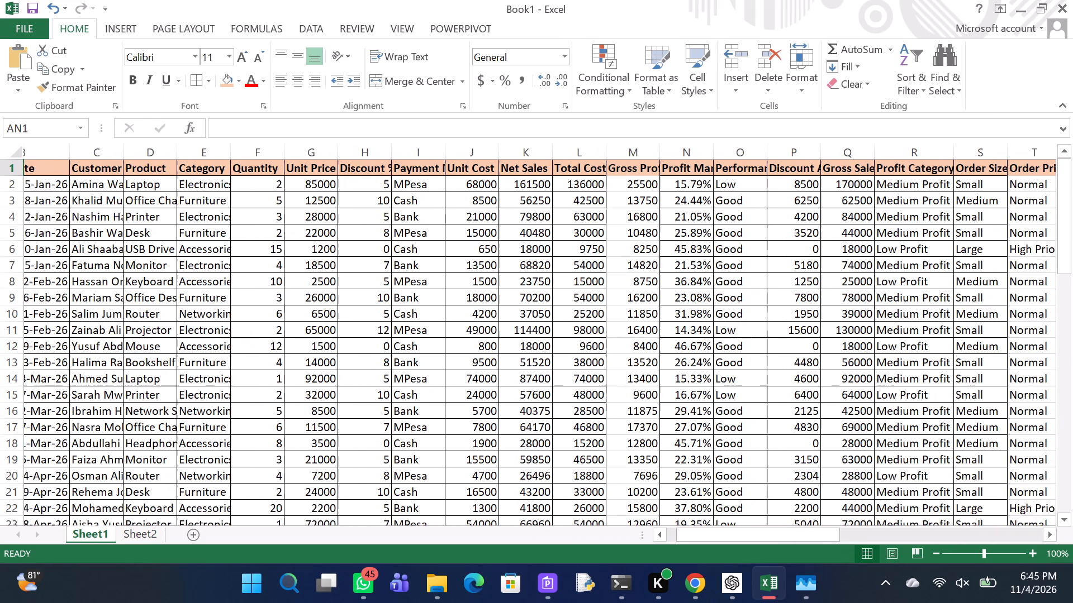
scroll(681, 203, left, 4)
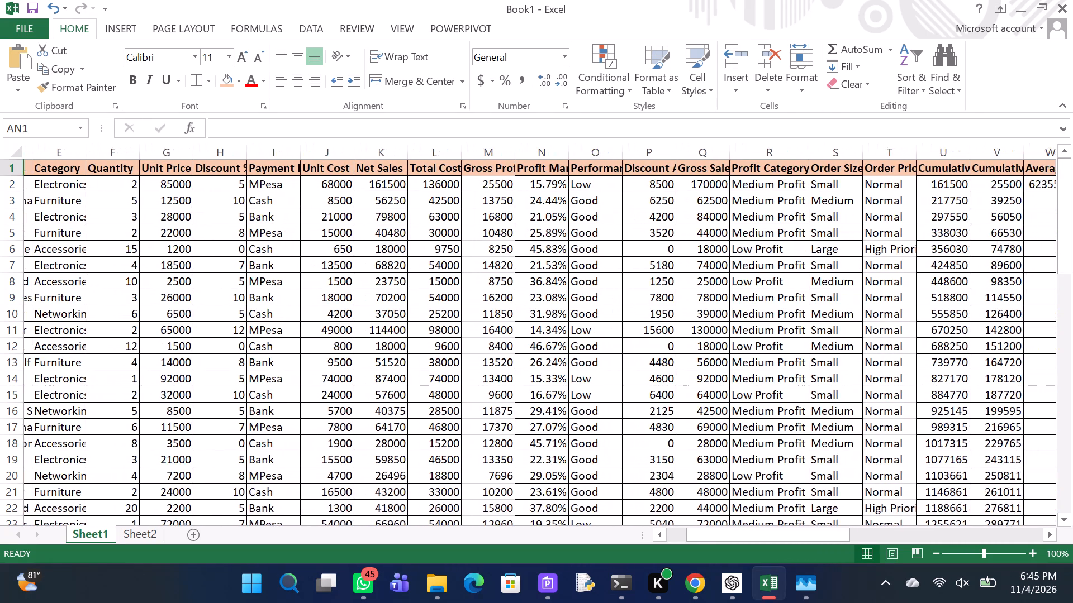
scroll(681, 203, left, 2)
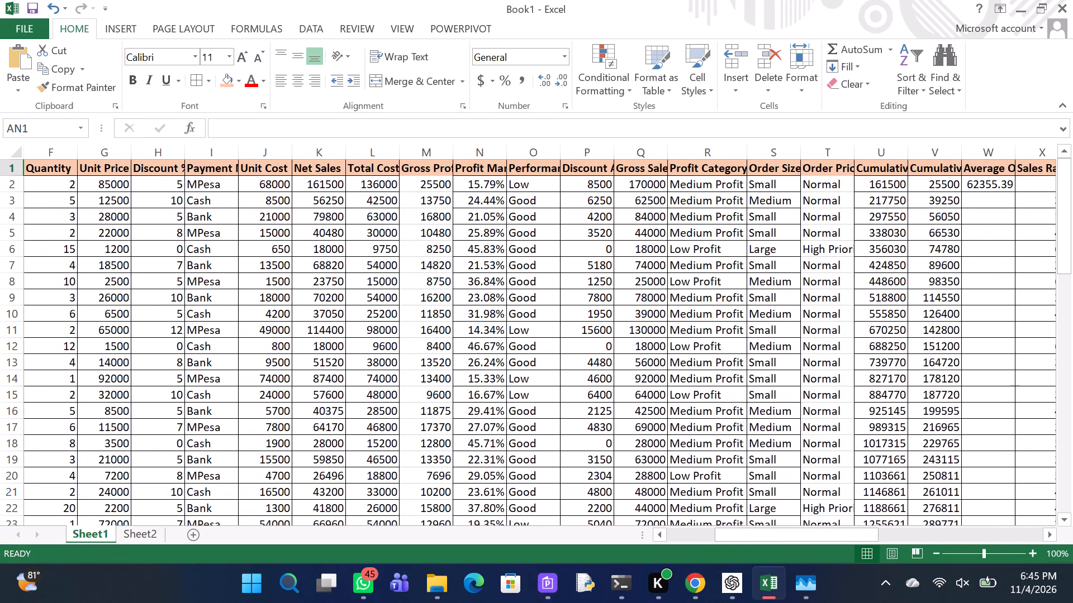
scroll(681, 203, left, 6)
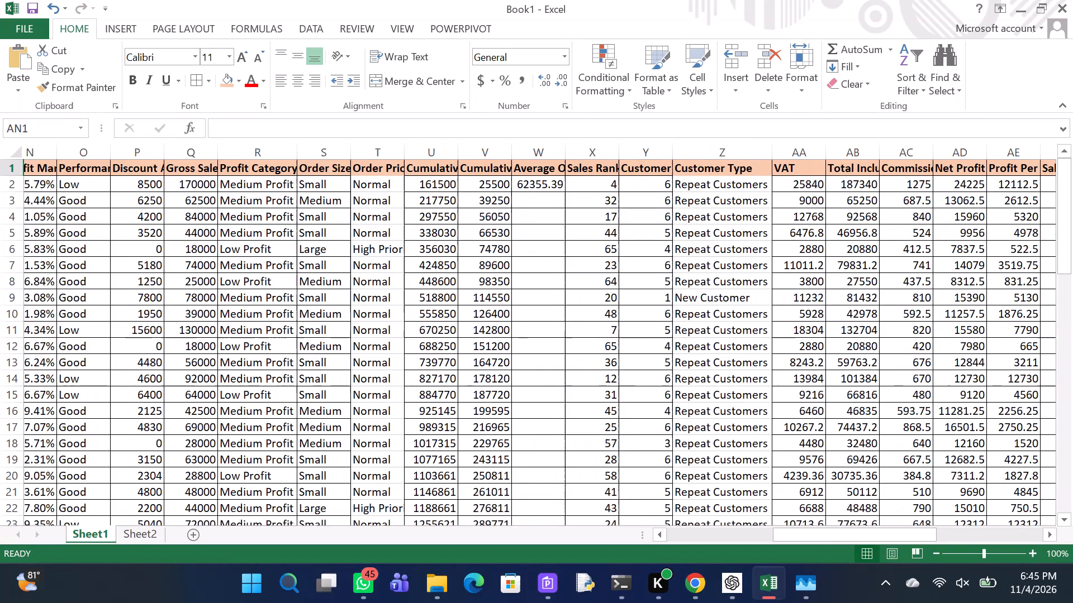
scroll(681, 203, left, 8)
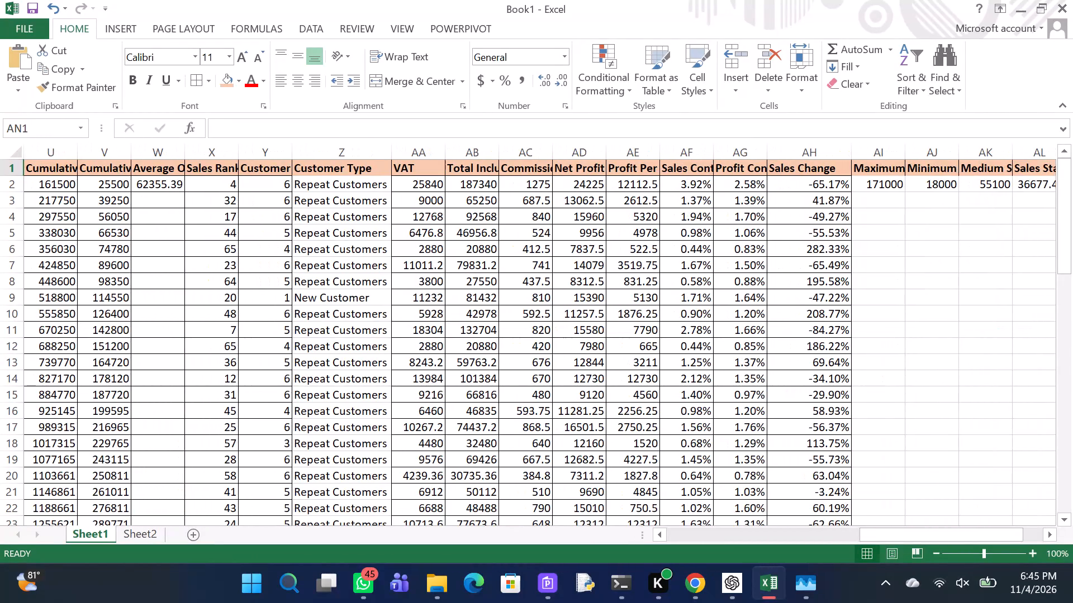
scroll(641, 194, left, 2)
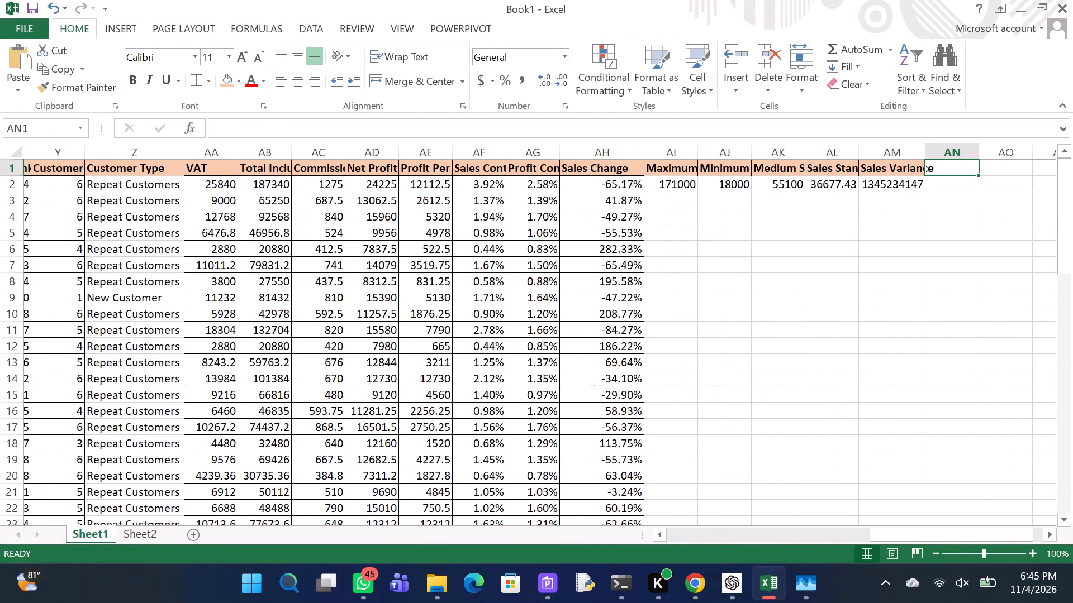
scroll(641, 194, left, 3)
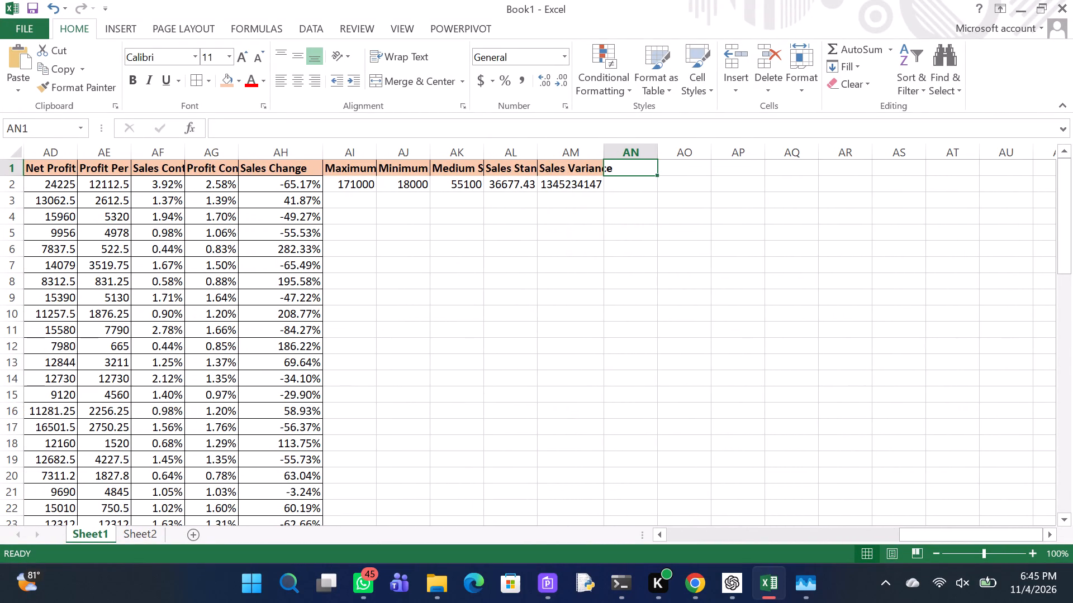
Narrow the Order Date column to fit its header and dates more closely.
scroll(272, 277, right, 12)
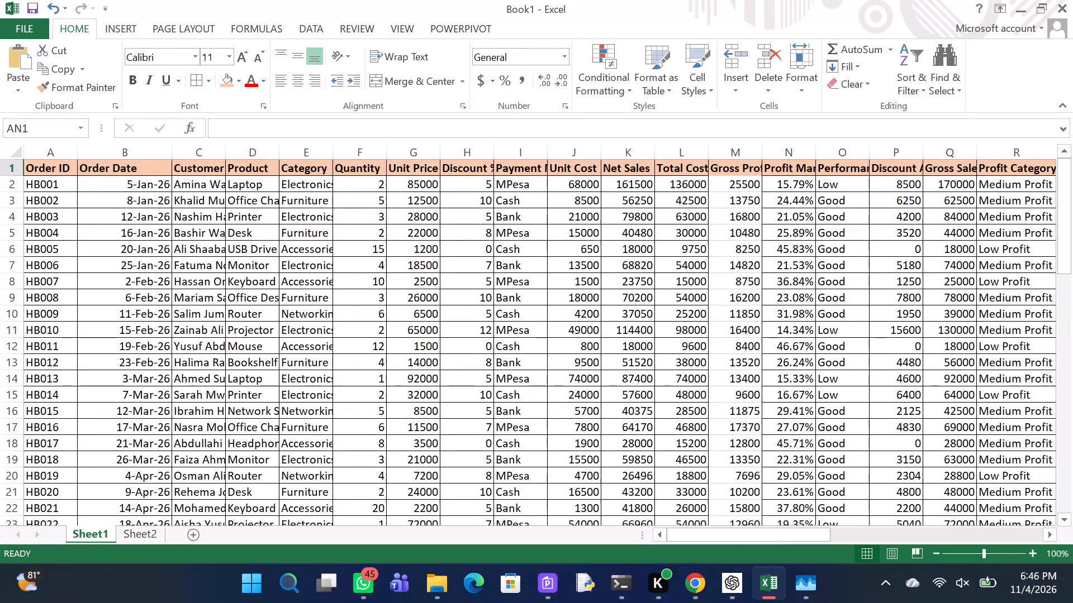
scroll(305, 286, down, 1)
scroll(305, 286, up, 1)
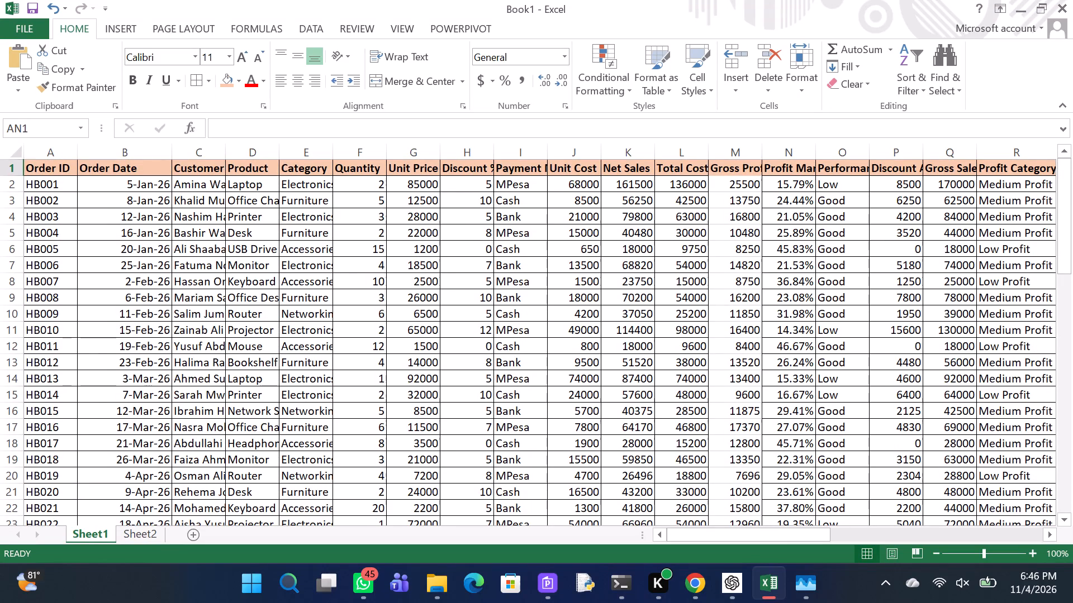
drag(173, 156, 148, 160)
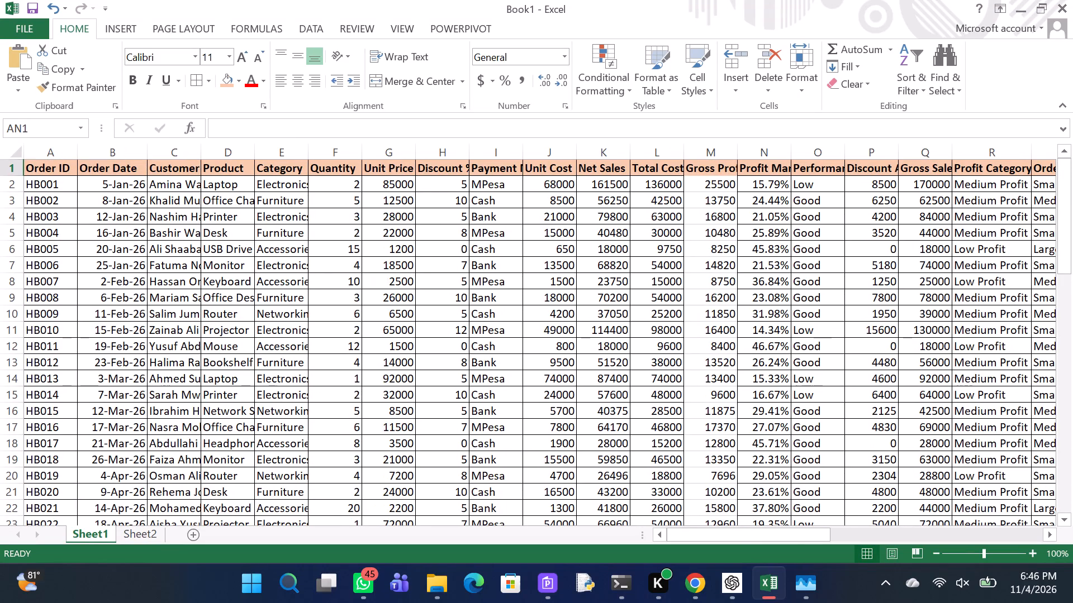
Widen the Customer column enough for the full customer names.
scroll(156, 327, down, 3)
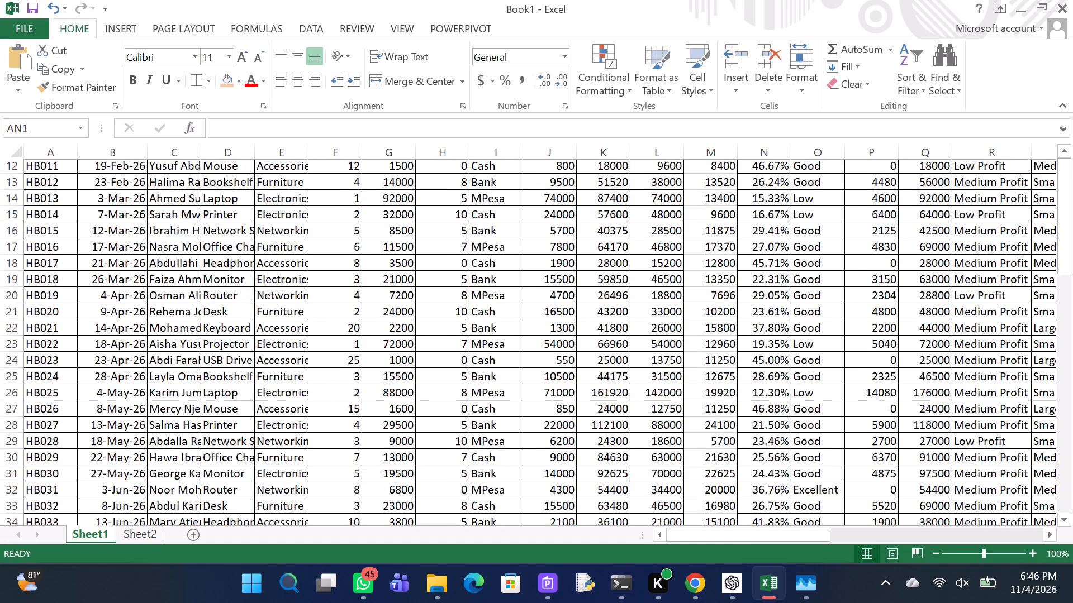
scroll(156, 327, down, 2)
scroll(156, 327, up, 3)
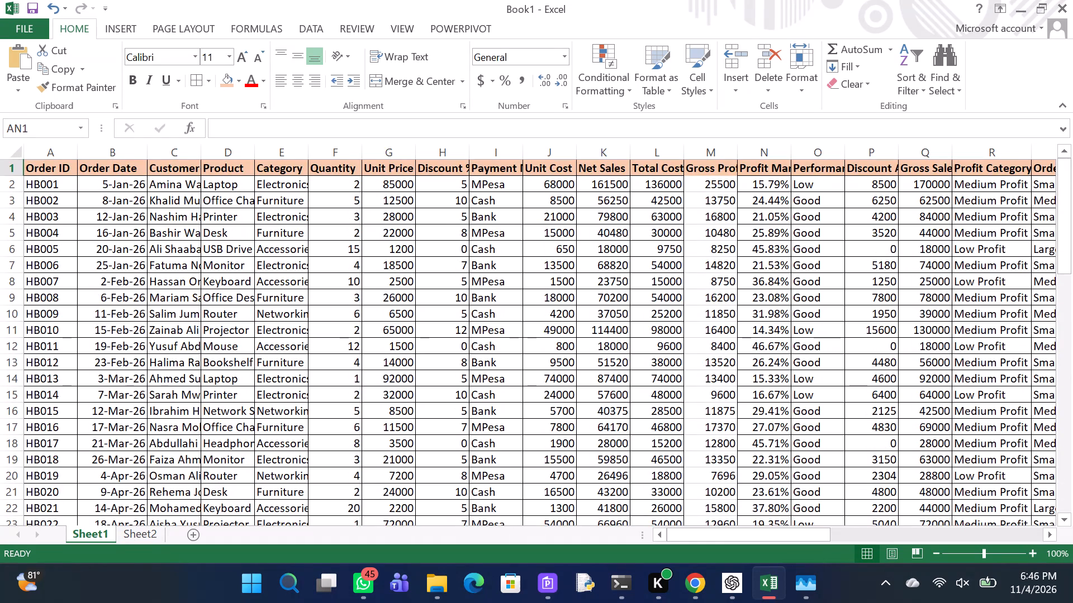
drag(200, 157, 207, 157)
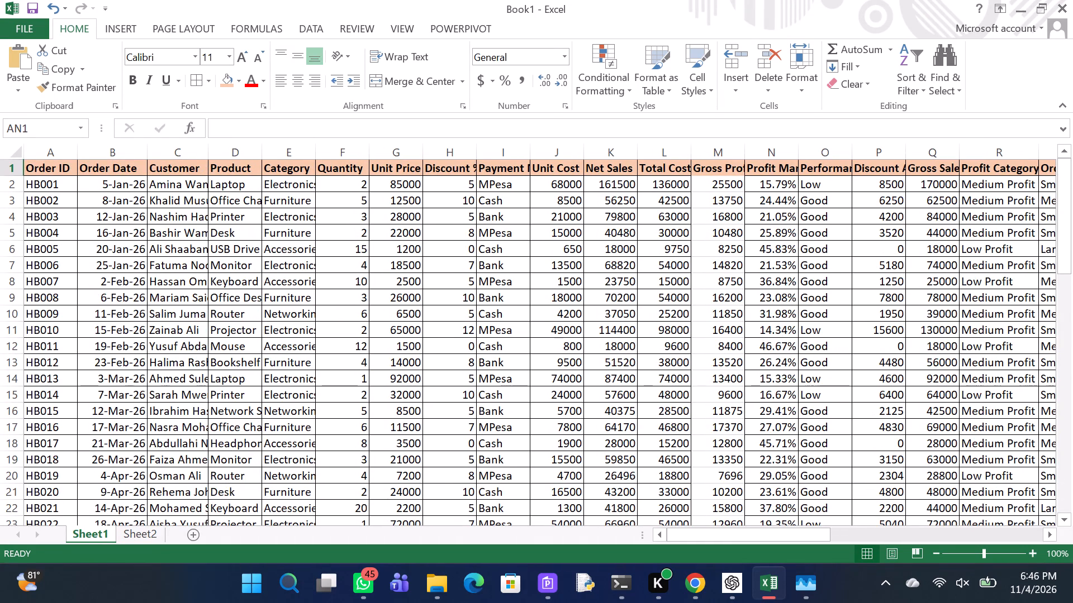
drag(208, 149, 237, 149)
drag(237, 149, 257, 146)
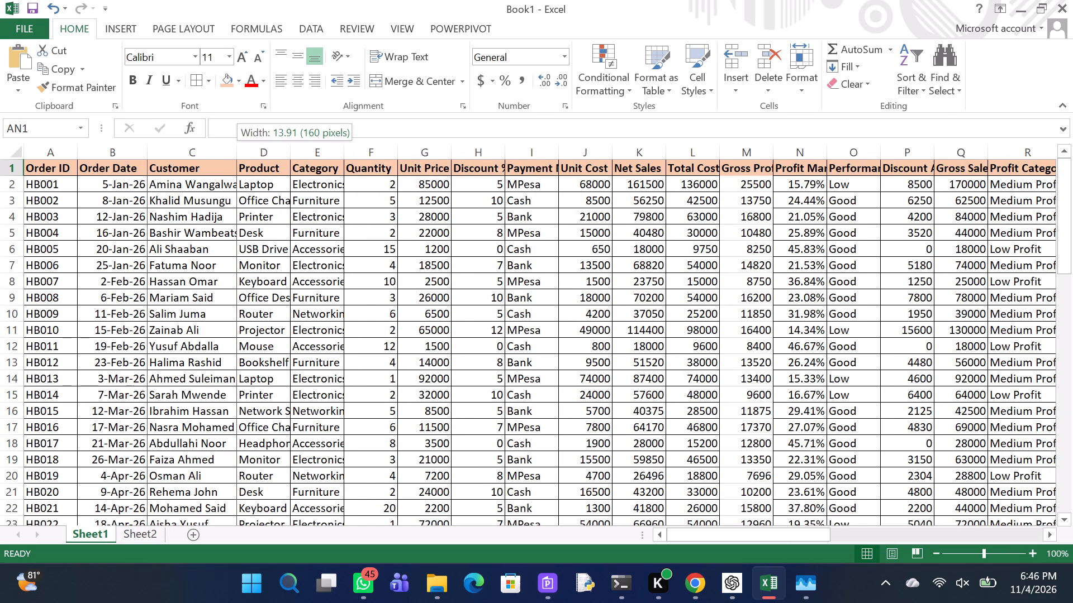
drag(257, 146, 258, 146)
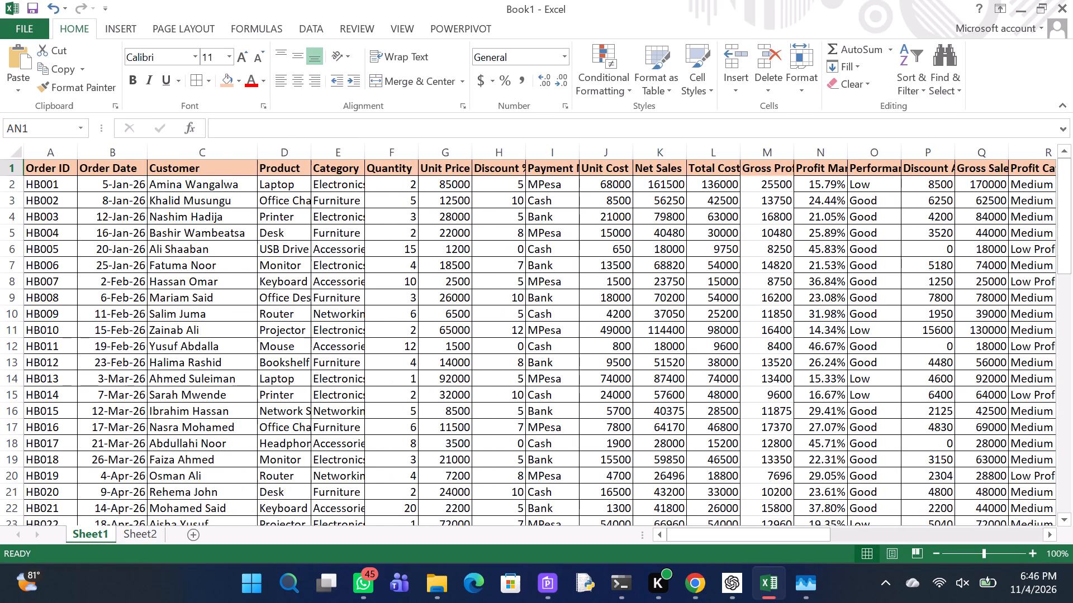
Widen the Product and Category columns to give their entries more room.
drag(312, 151, 325, 152)
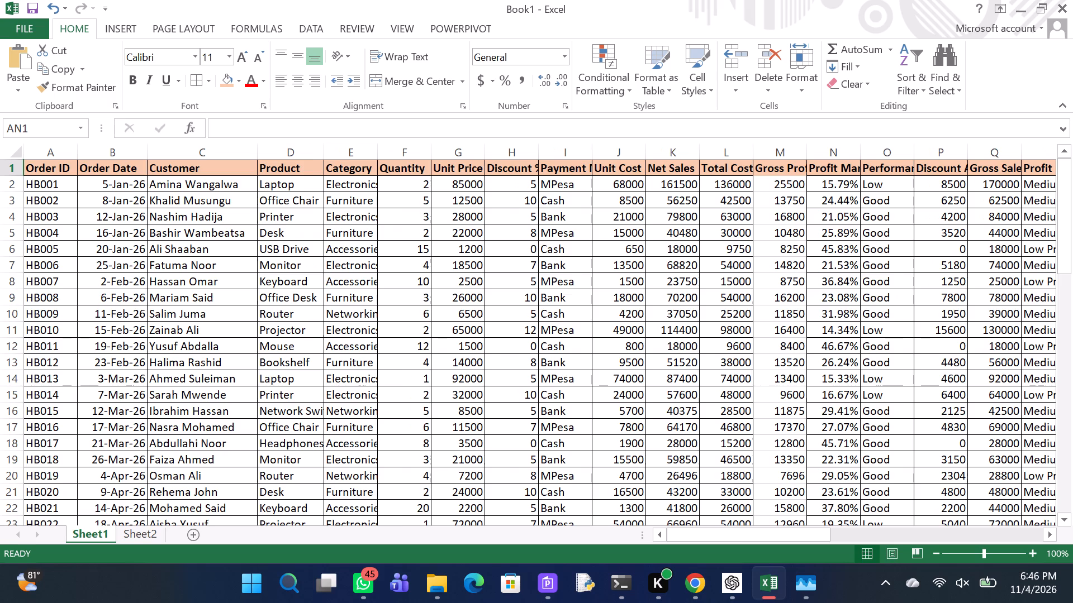
scroll(325, 152, left, 1)
drag(377, 149, 383, 149)
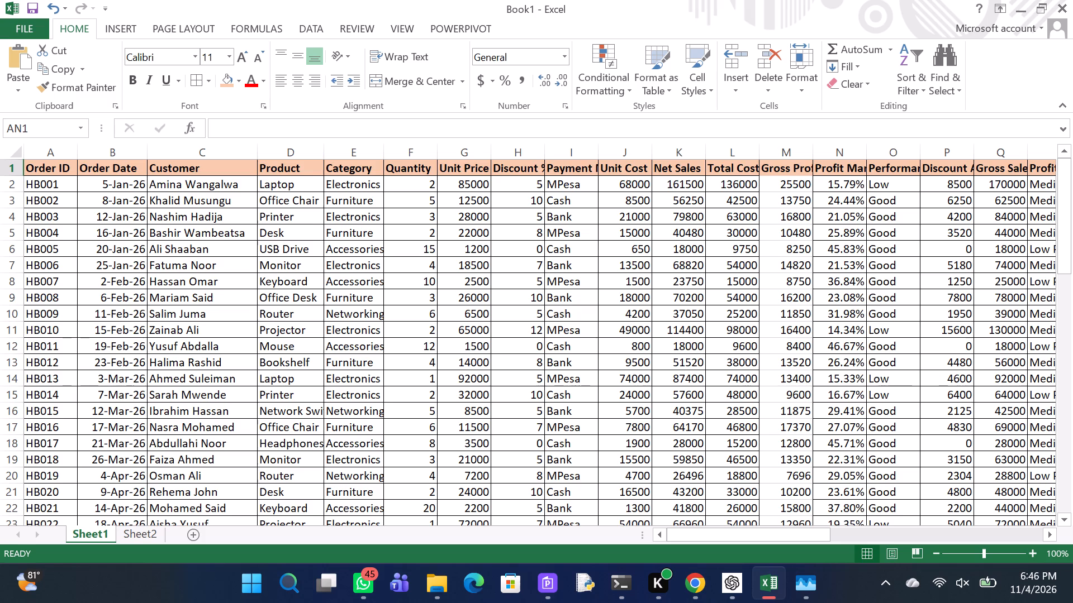
drag(386, 149, 395, 151)
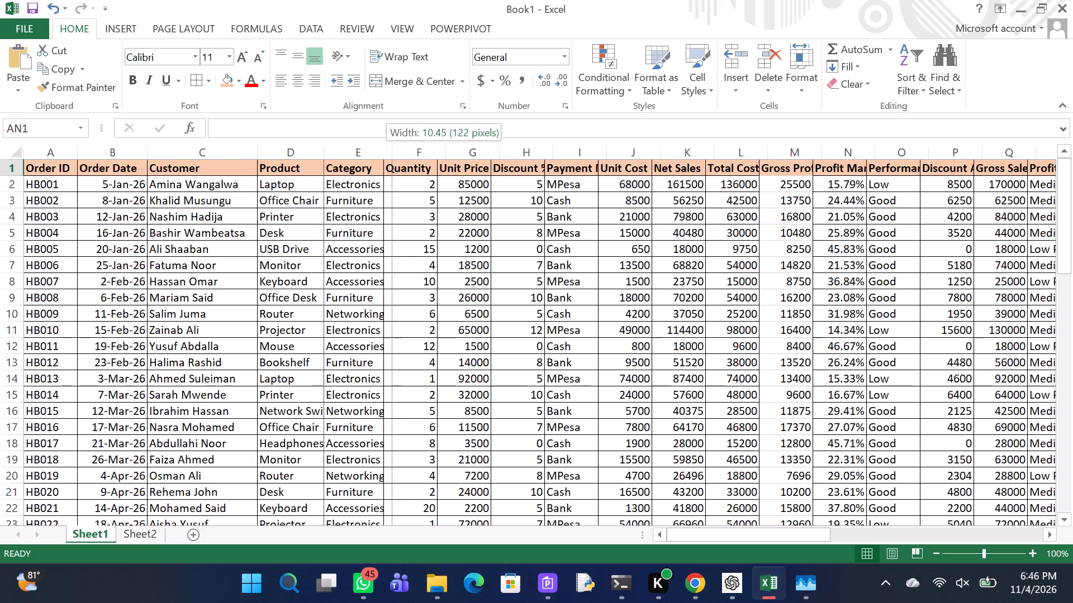
drag(395, 151, 396, 151)
Widen the Profit Category column to give its header and entries clear extra room.
scroll(396, 151, left, 1)
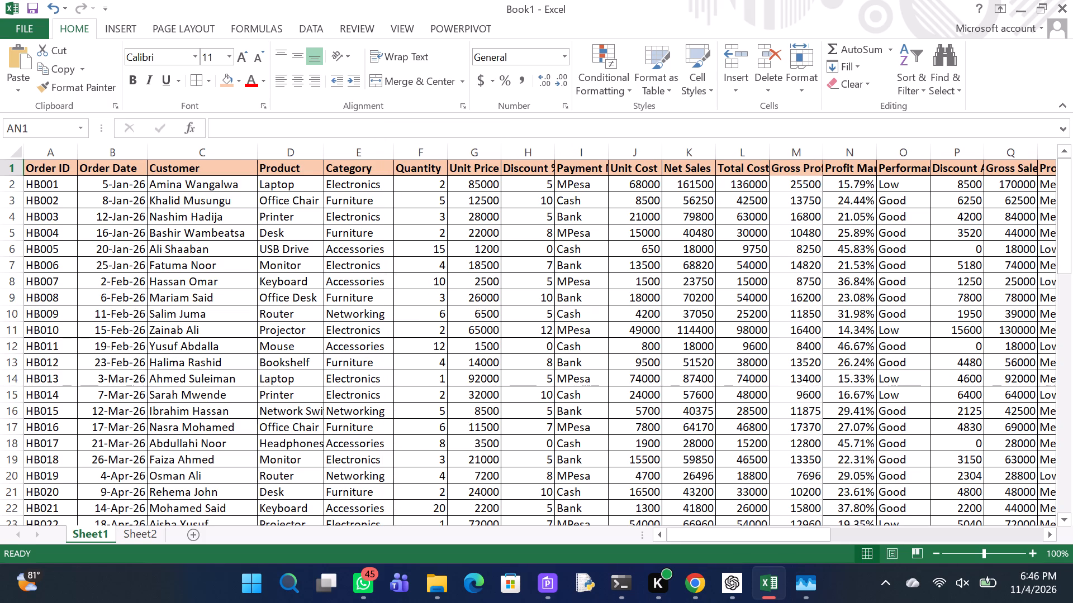
scroll(396, 151, left, 3)
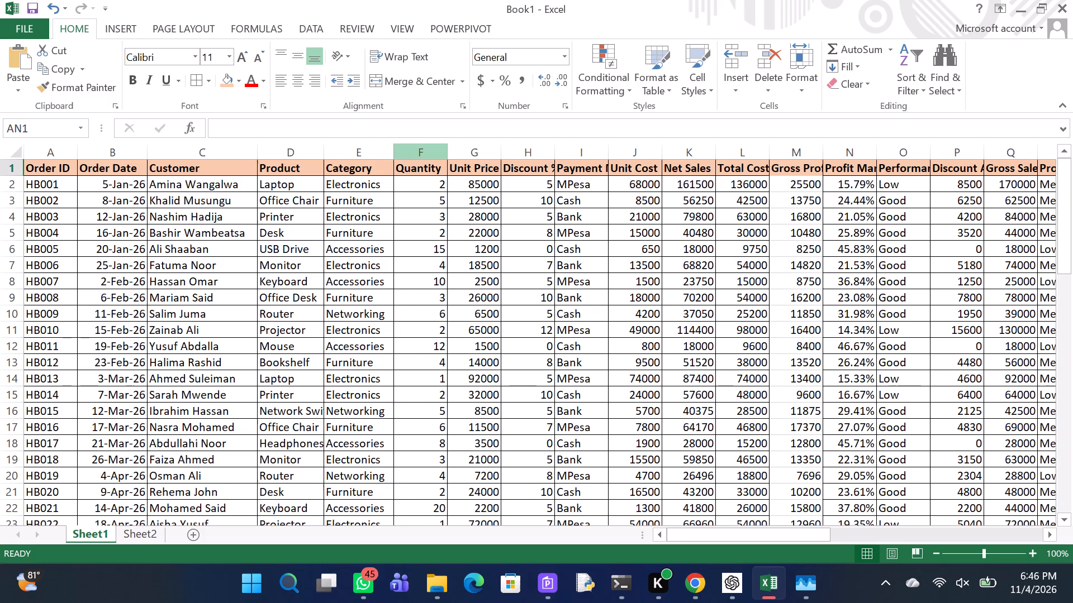
scroll(457, 204, left, 4)
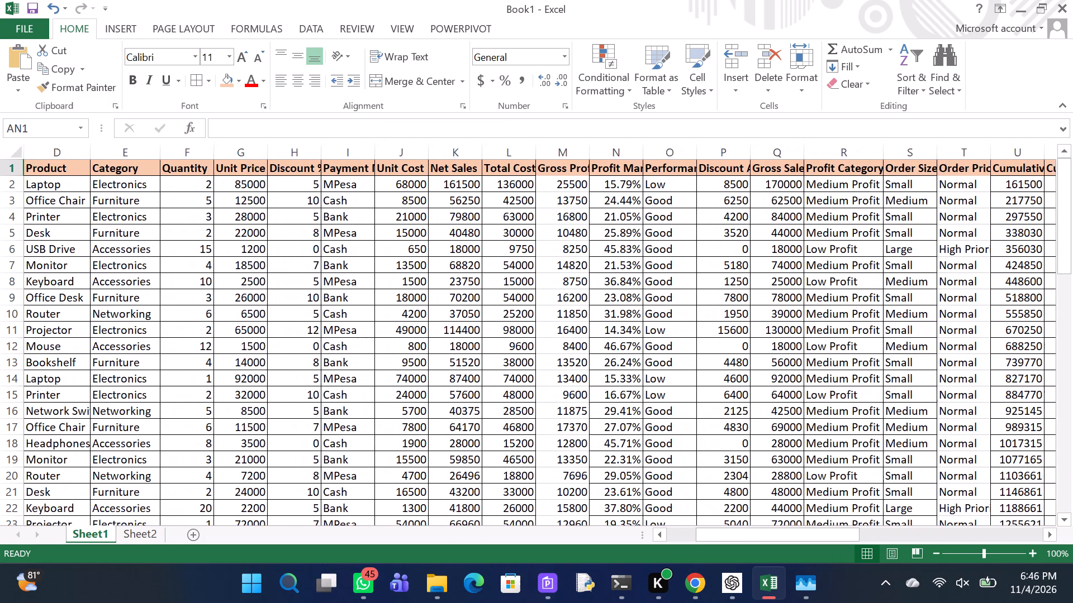
scroll(457, 204, left, 3)
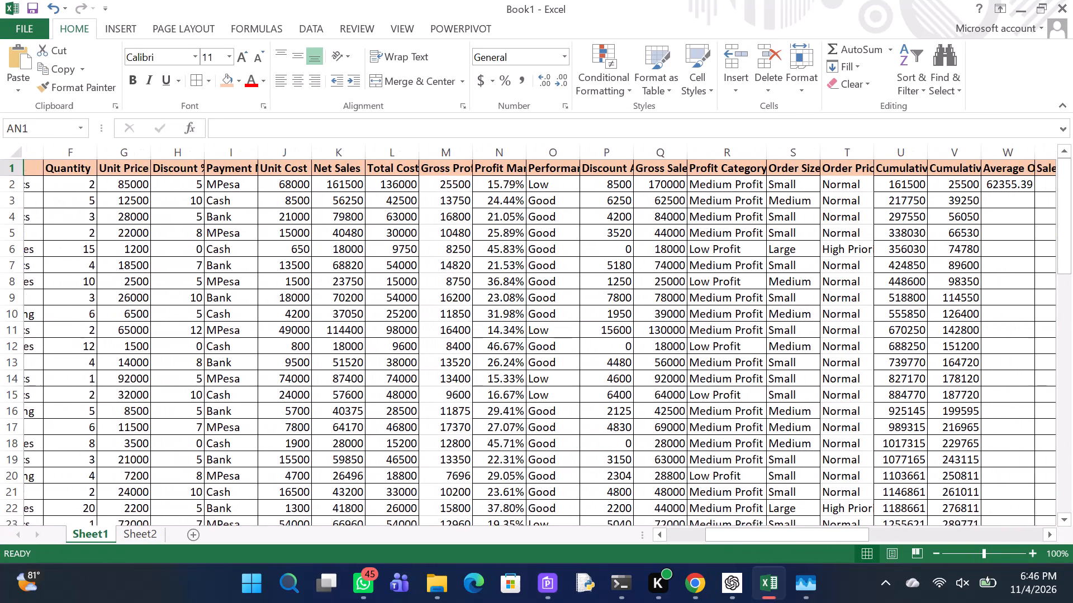
scroll(457, 204, left, 5)
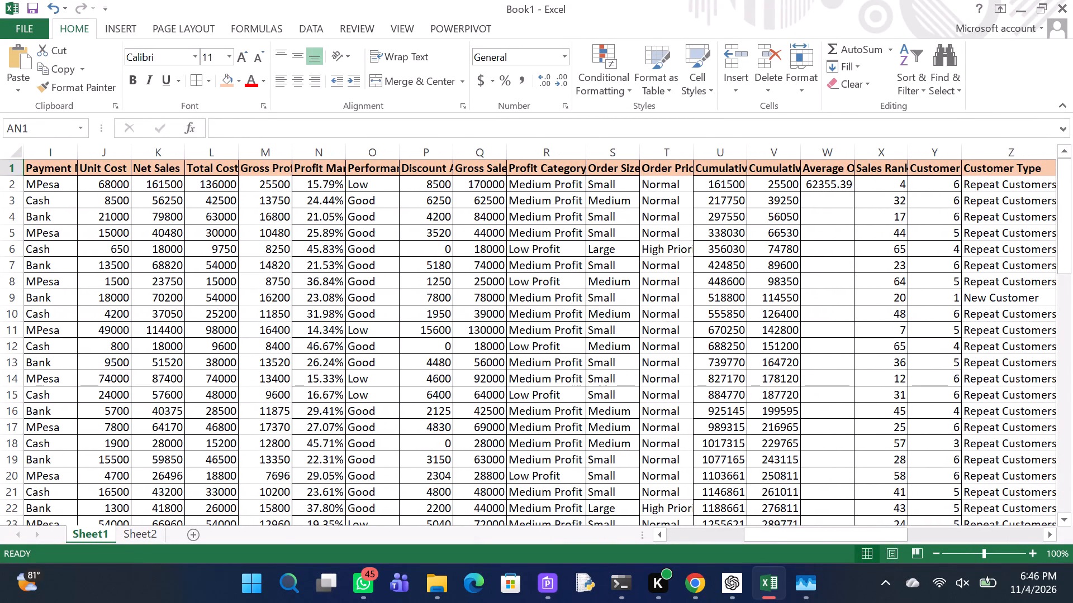
drag(588, 154, 616, 152)
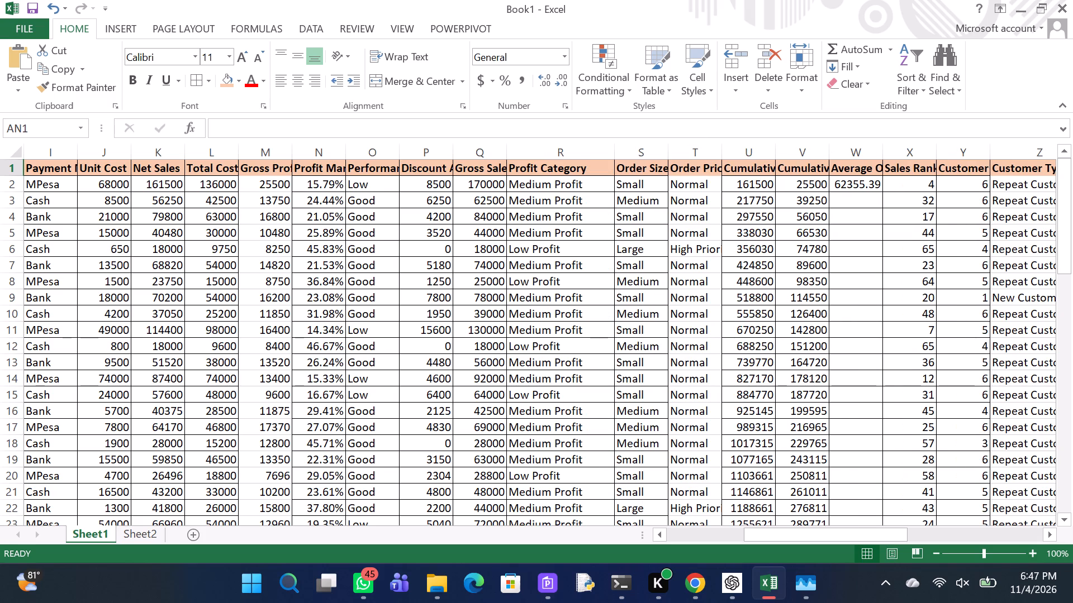
Widen the Order Size and Order Priority columns so their headers and the High Priority entries fit.
drag(670, 155, 680, 156)
drag(737, 151, 746, 151)
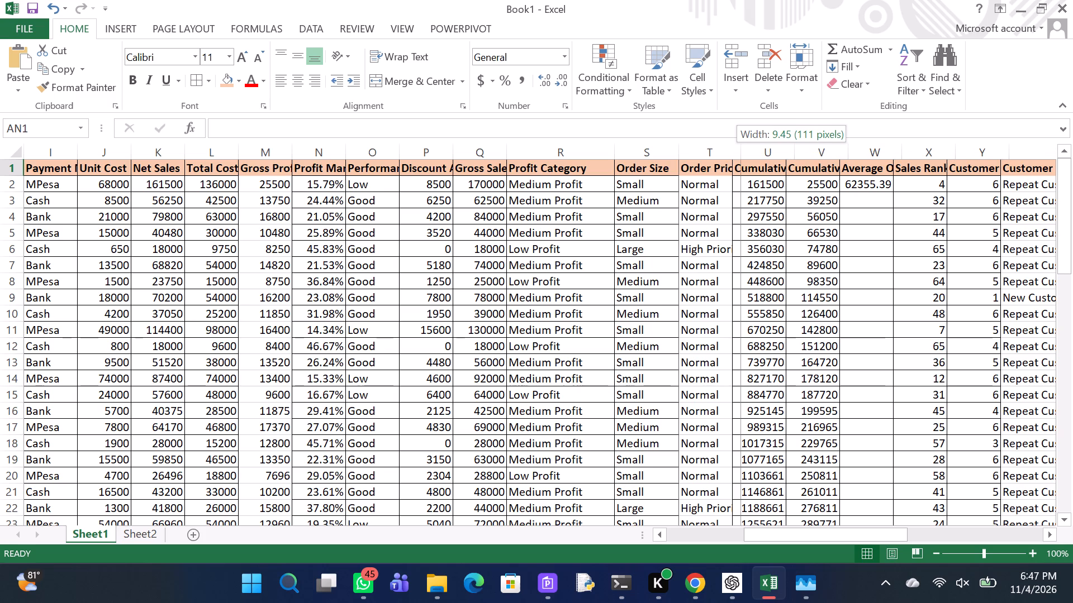
drag(746, 151, 753, 151)
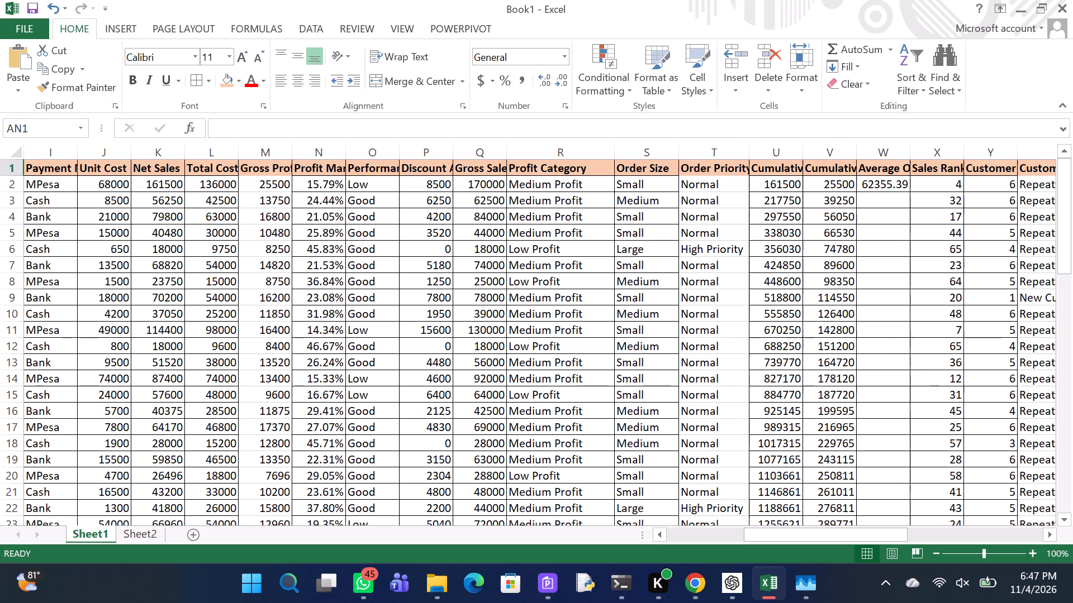
Examine the calculated columns from Performance across to the sales statistics for cut-off headers and values.
scroll(753, 151, left, 5)
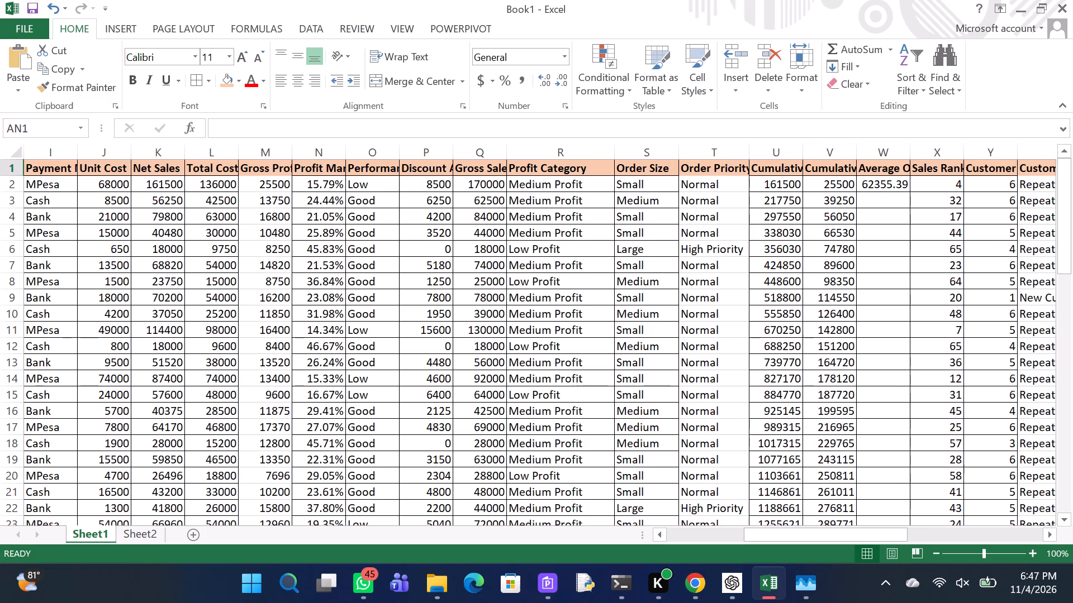
scroll(740, 337, left, 4)
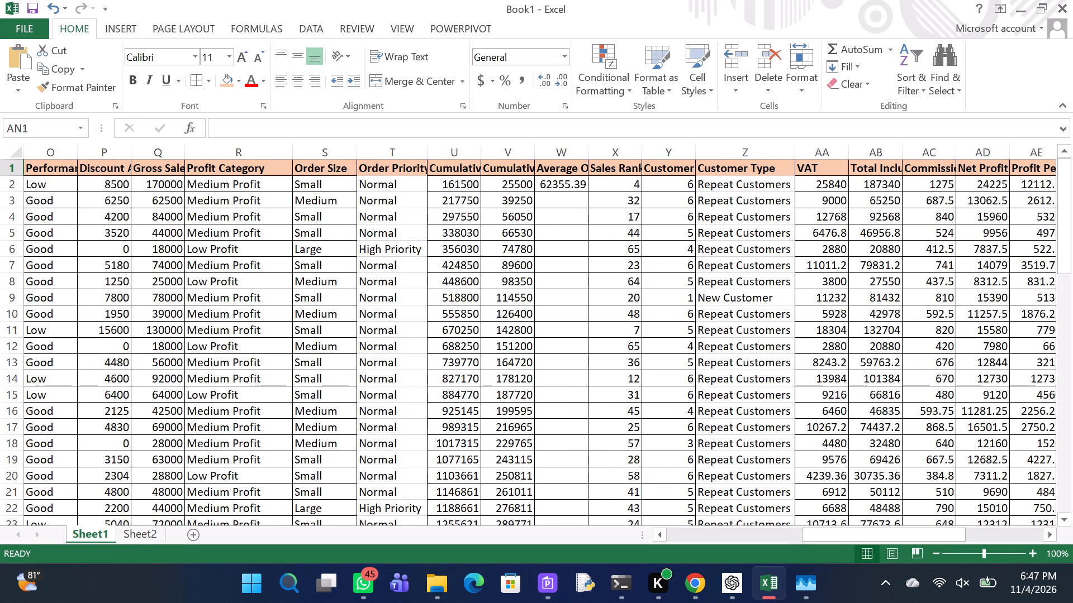
scroll(725, 326, down, 1)
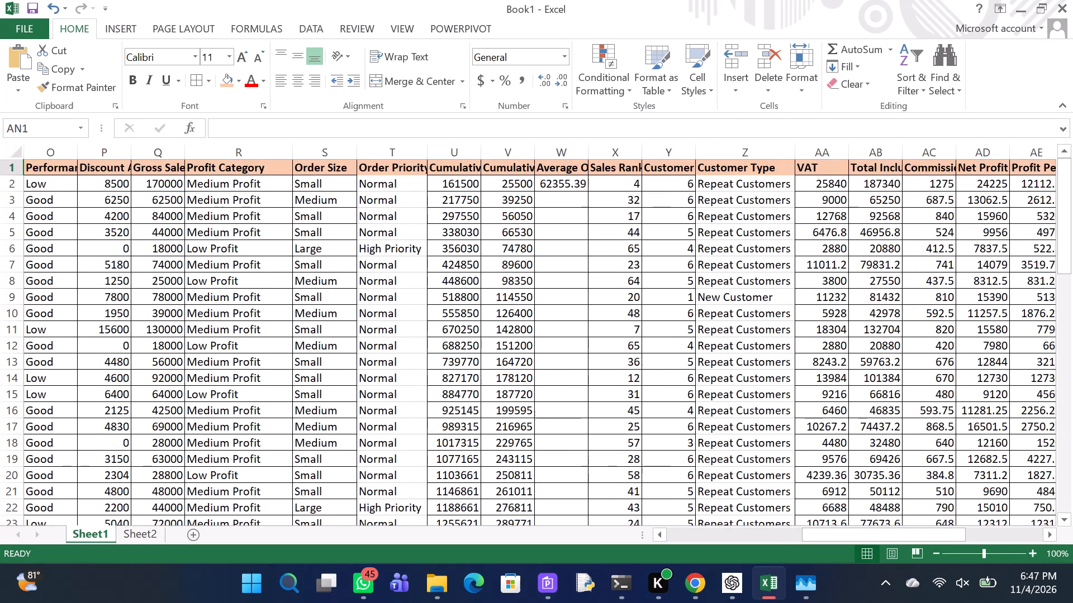
scroll(739, 300, left, 1)
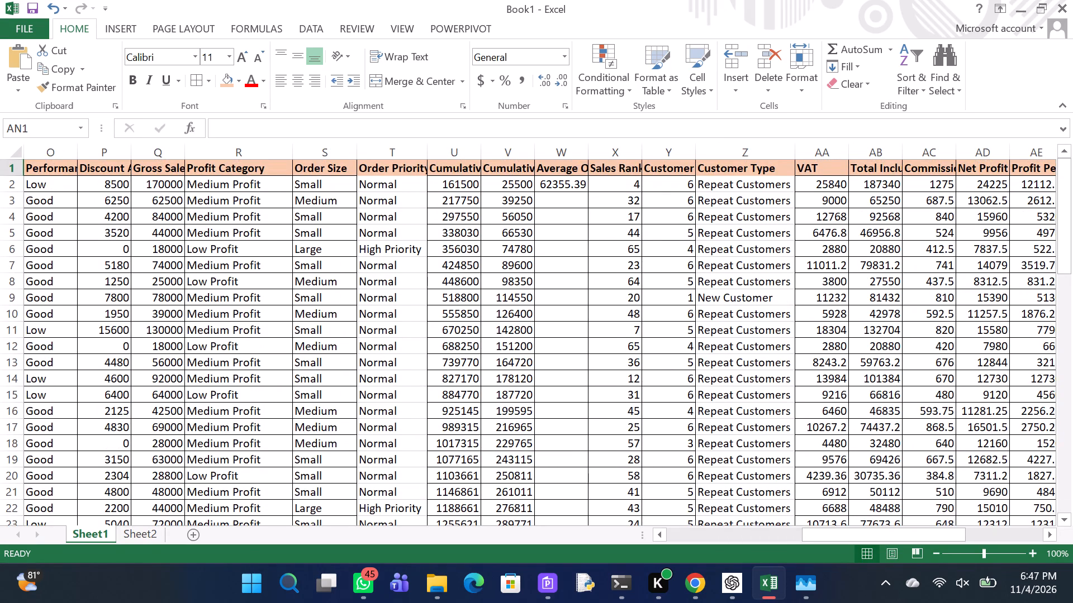
scroll(739, 300, left, 2)
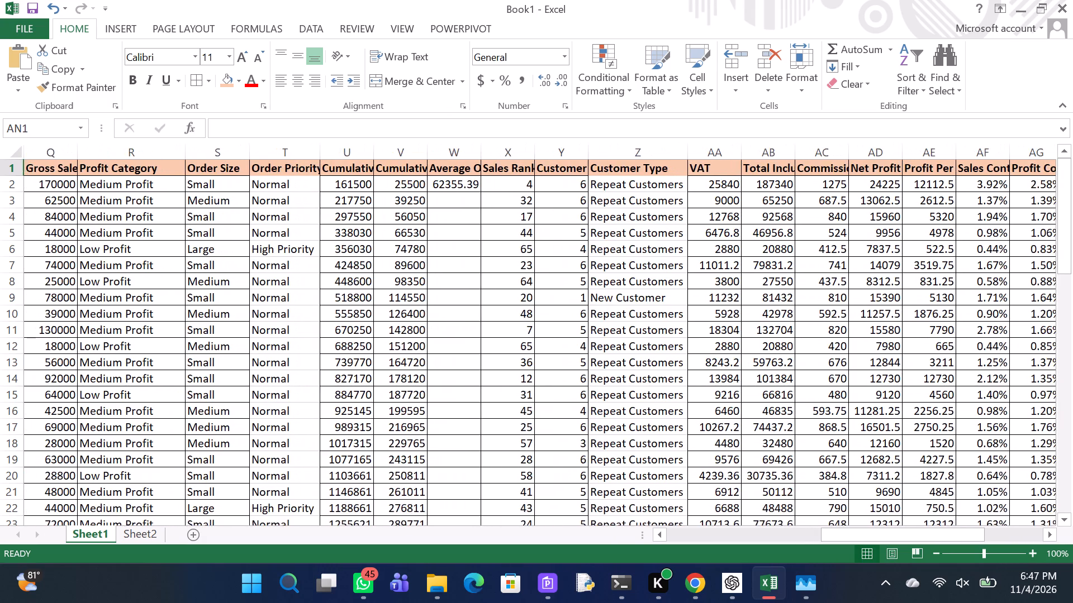
scroll(739, 300, left, 4)
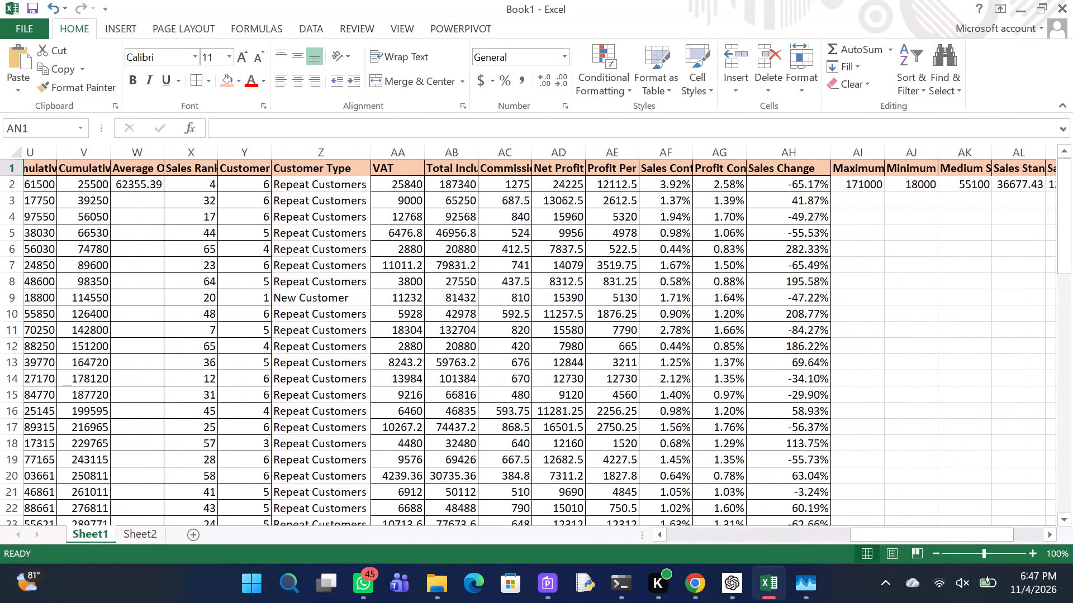
scroll(739, 300, left, 6)
scroll(743, 278, right, 6)
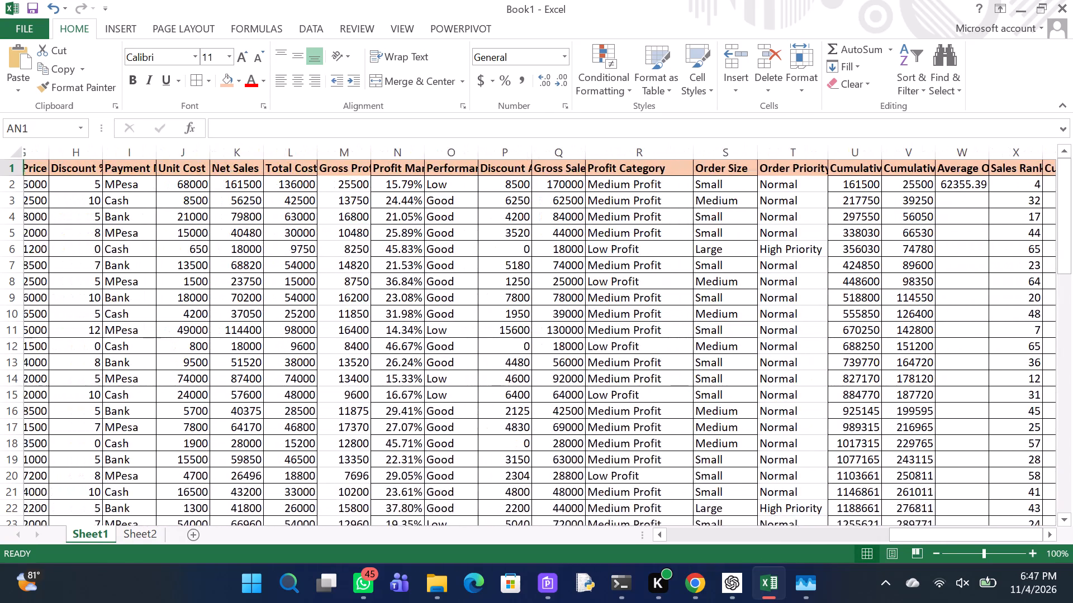
Examine the order rows down to the table's last record, across the Unit Price to Cumulative columns.
scroll(743, 278, down, 4)
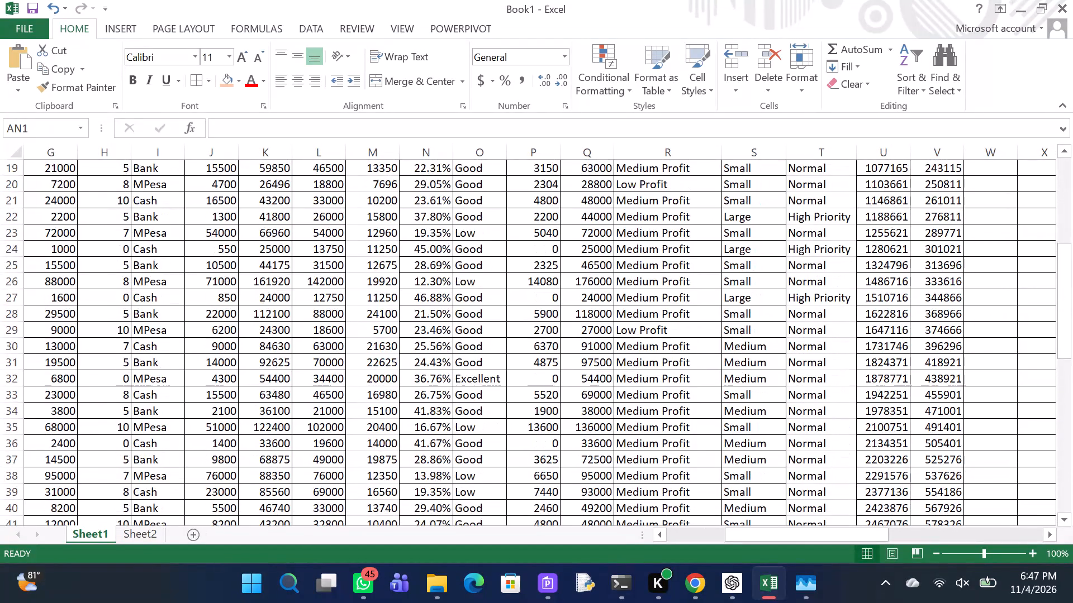
scroll(743, 278, down, 1)
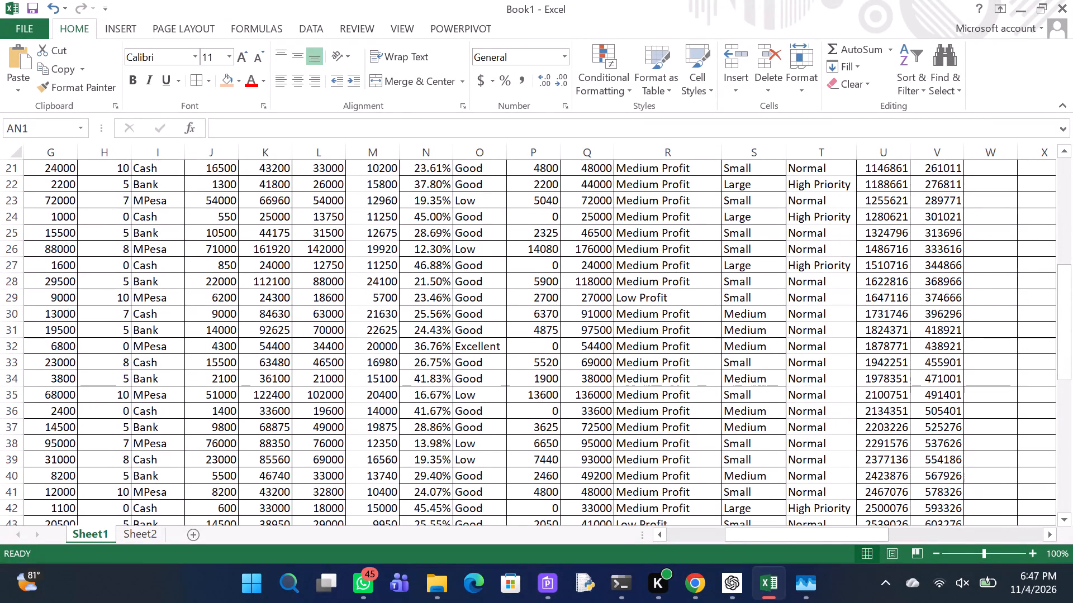
scroll(681, 301, down, 5)
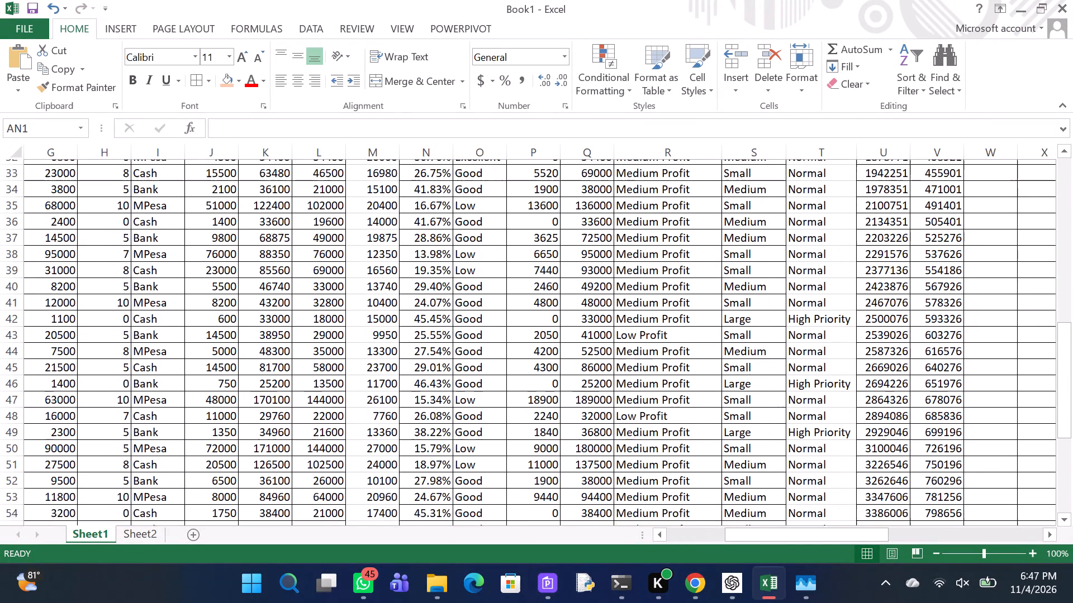
scroll(681, 301, down, 5)
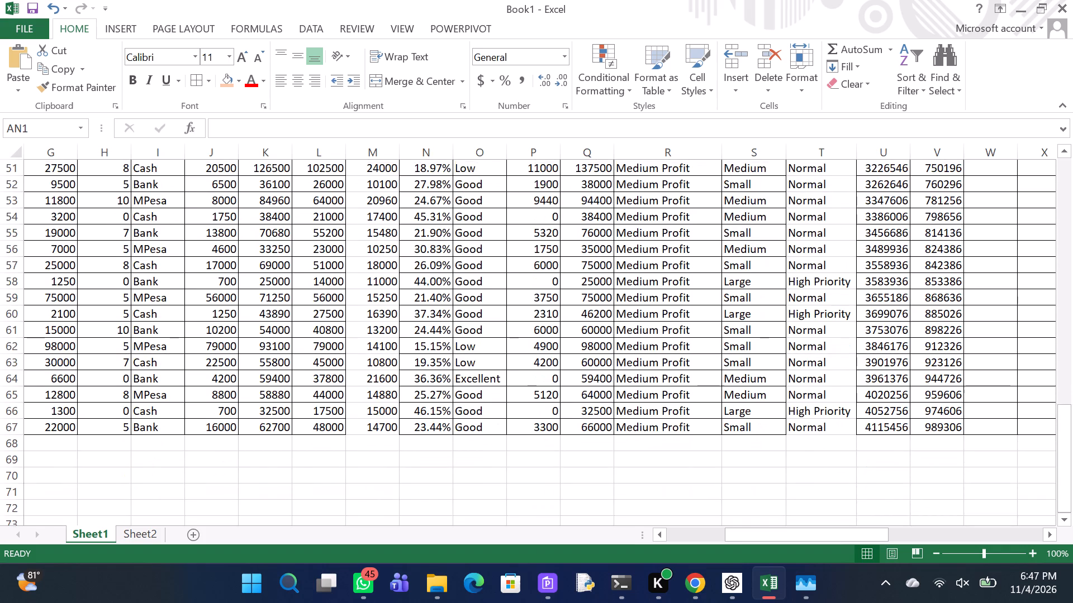
scroll(681, 301, down, 1)
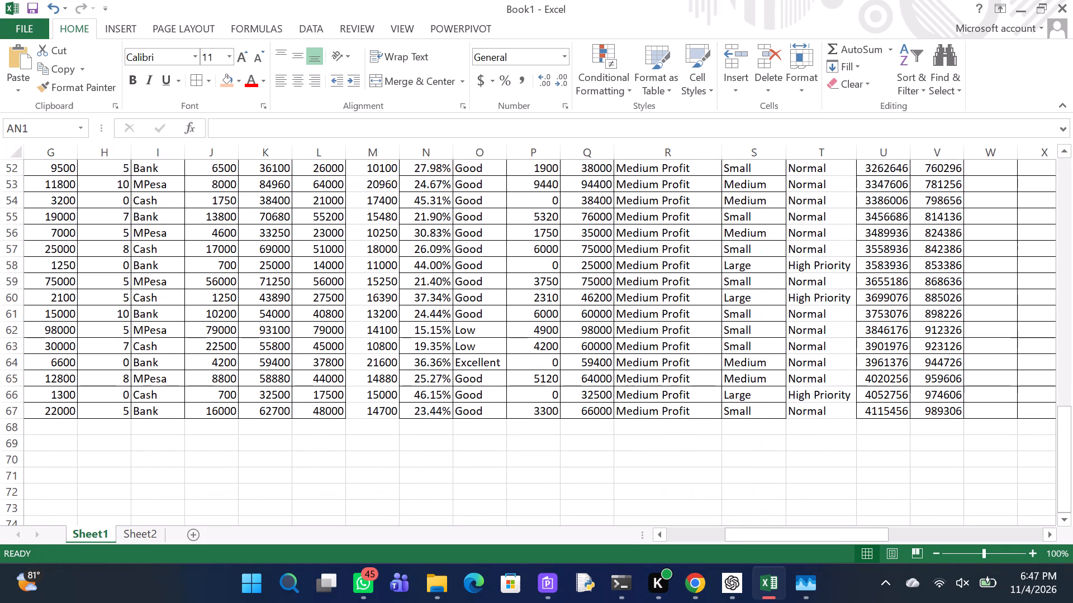
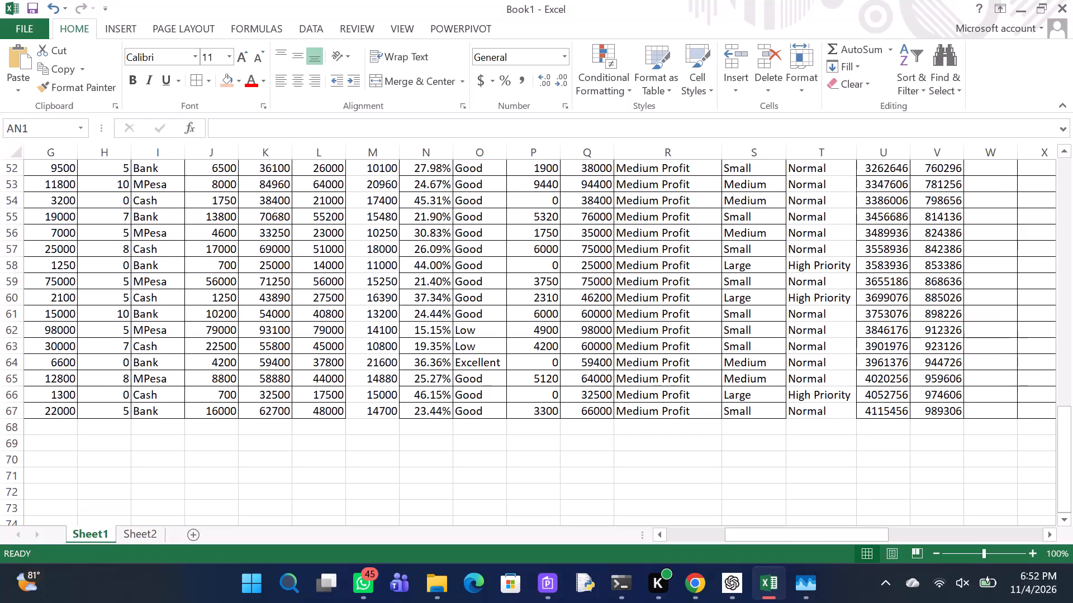
Apply all borders to every cell of the sales order table.
click(820, 255)
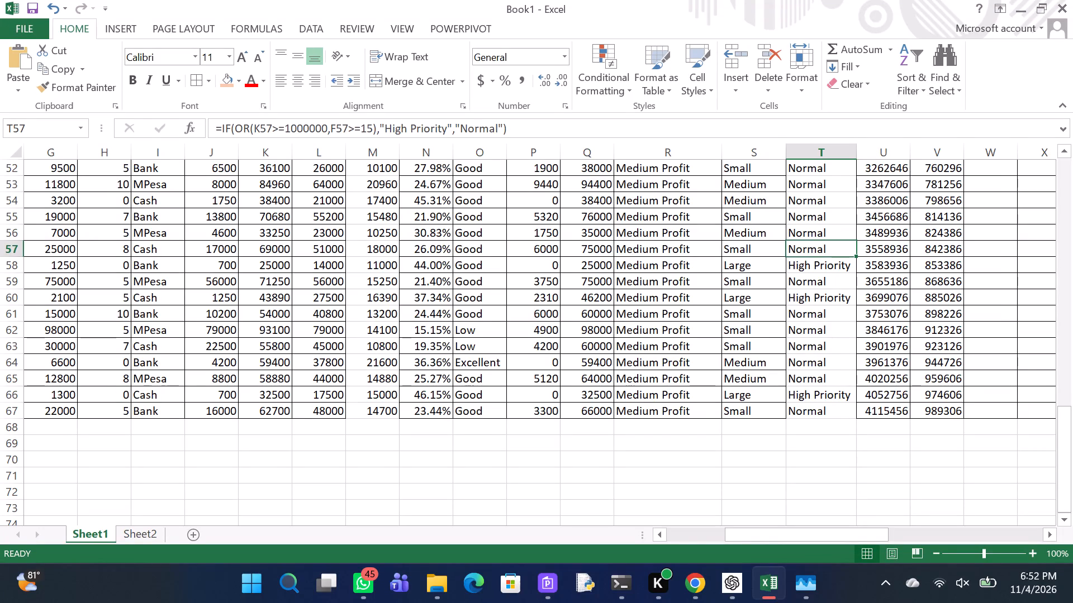
key(ctrl+a)
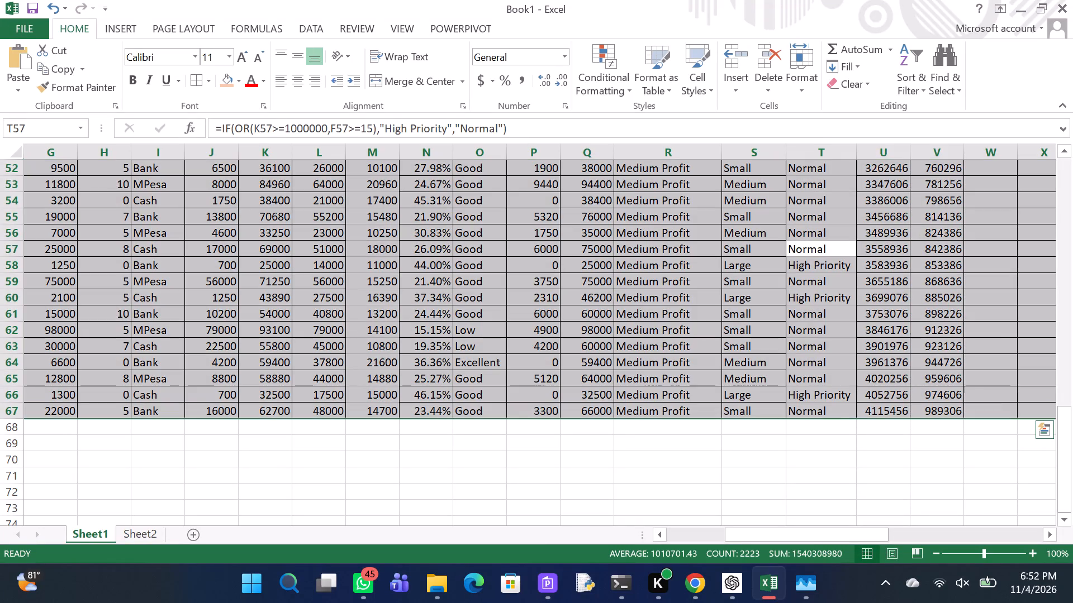
click(196, 85)
scroll(502, 265, up, 4)
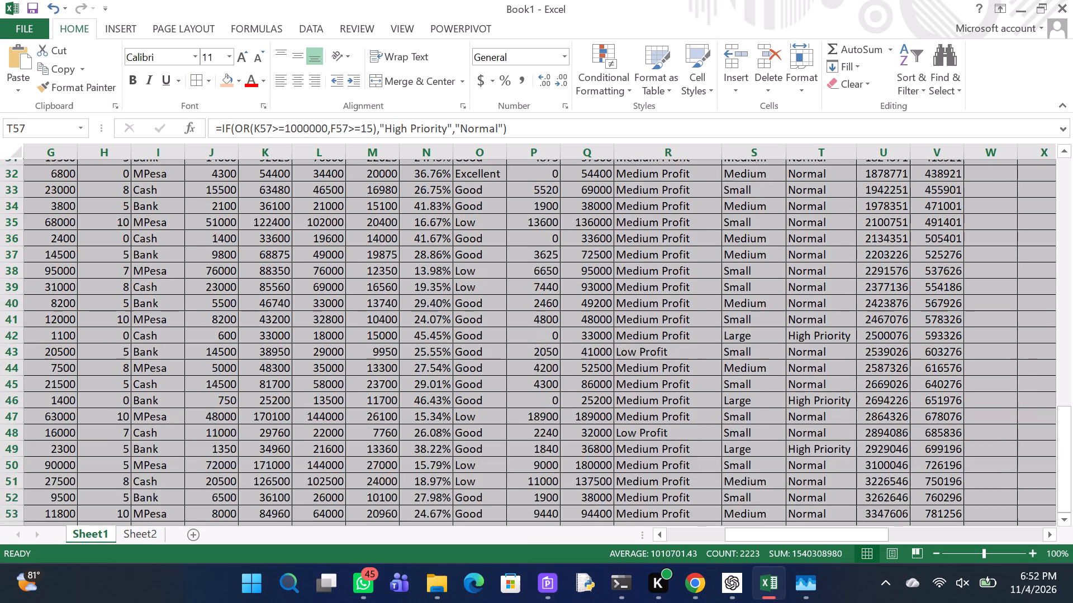
scroll(502, 265, up, 3)
click(419, 253)
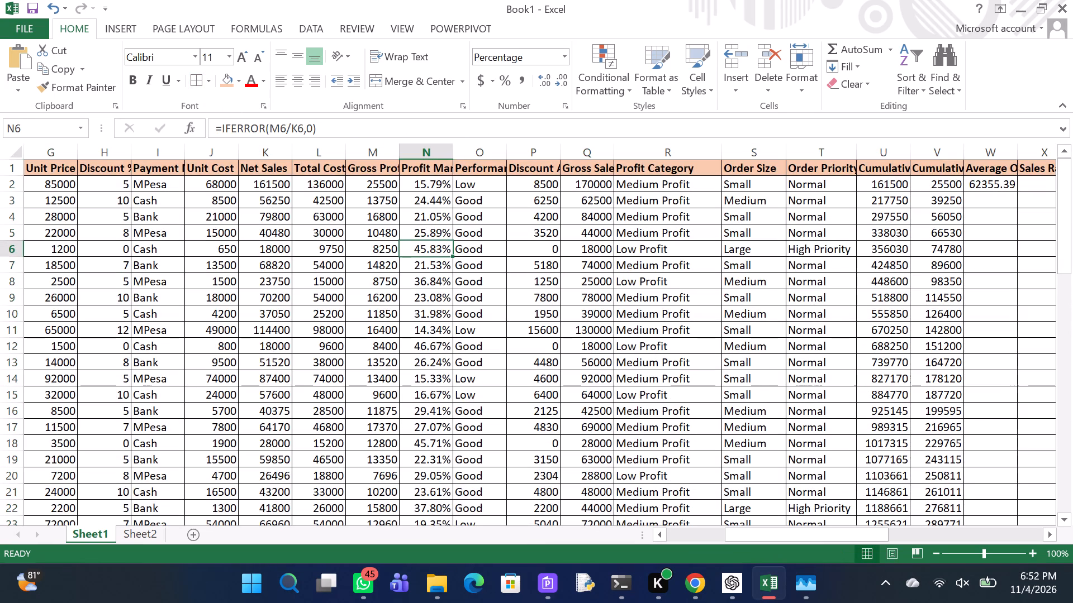
Examine the bordered table from the Payment column across to Sales Variance for complete gridlines, headers and values.
scroll(282, 255, left, 4)
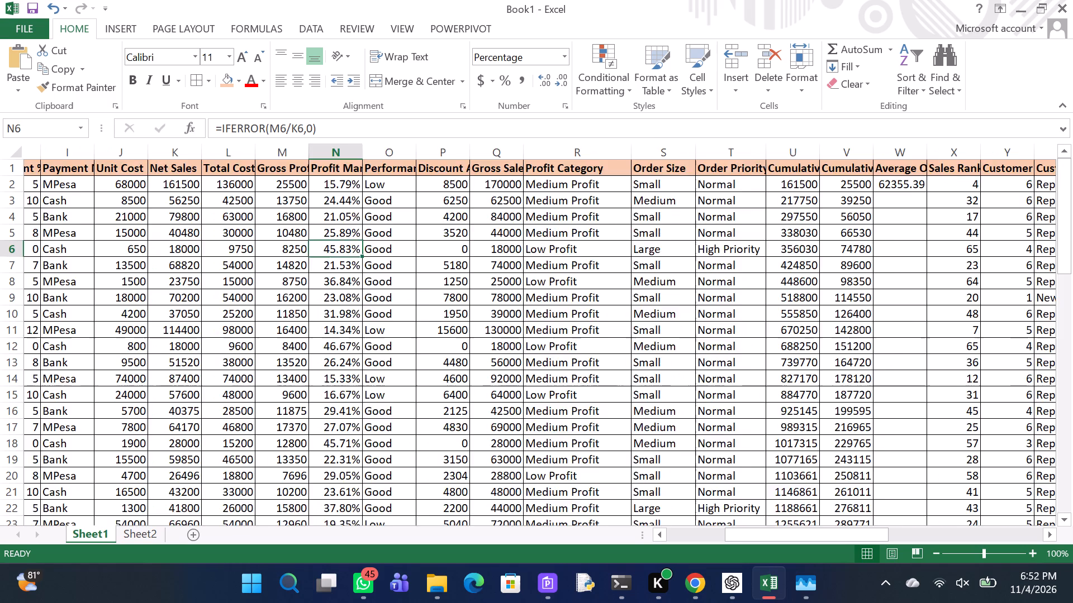
scroll(282, 255, left, 4)
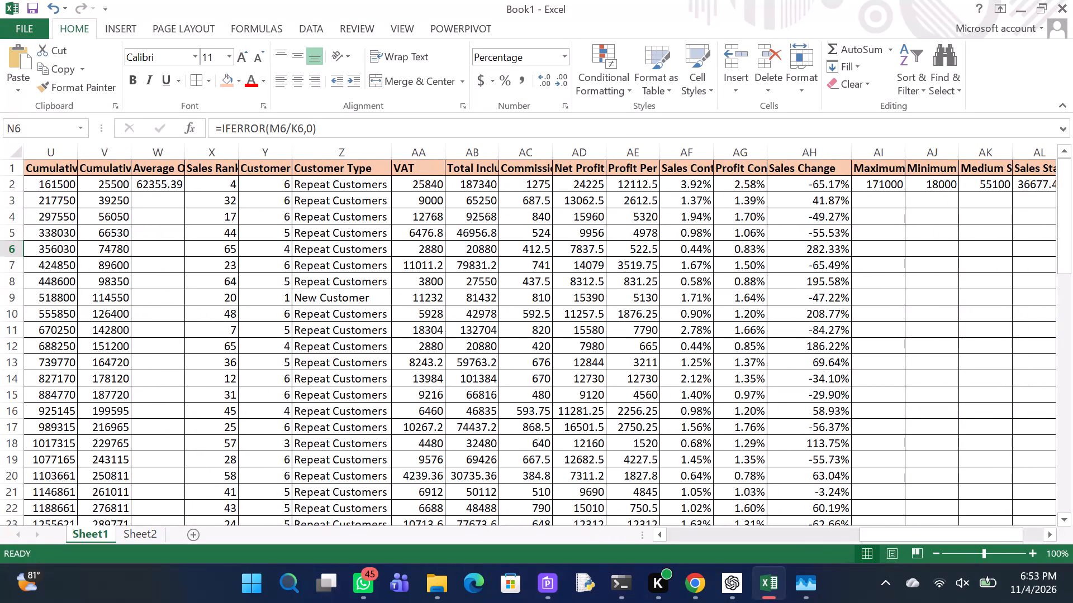
scroll(261, 252, right, 2)
scroll(261, 252, down, 1)
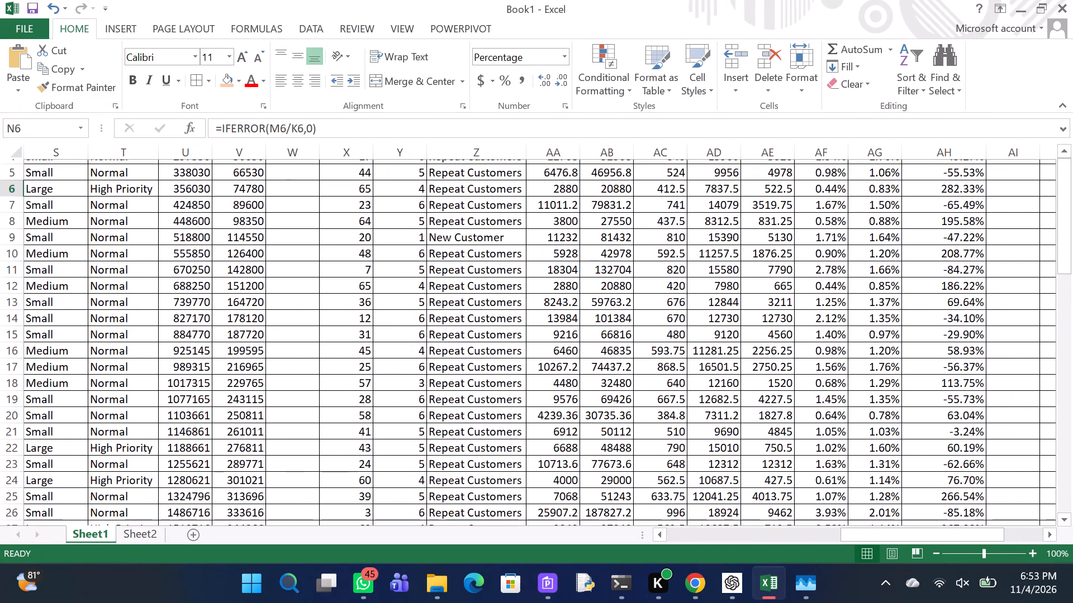
scroll(261, 252, down, 1)
scroll(261, 252, left, 6)
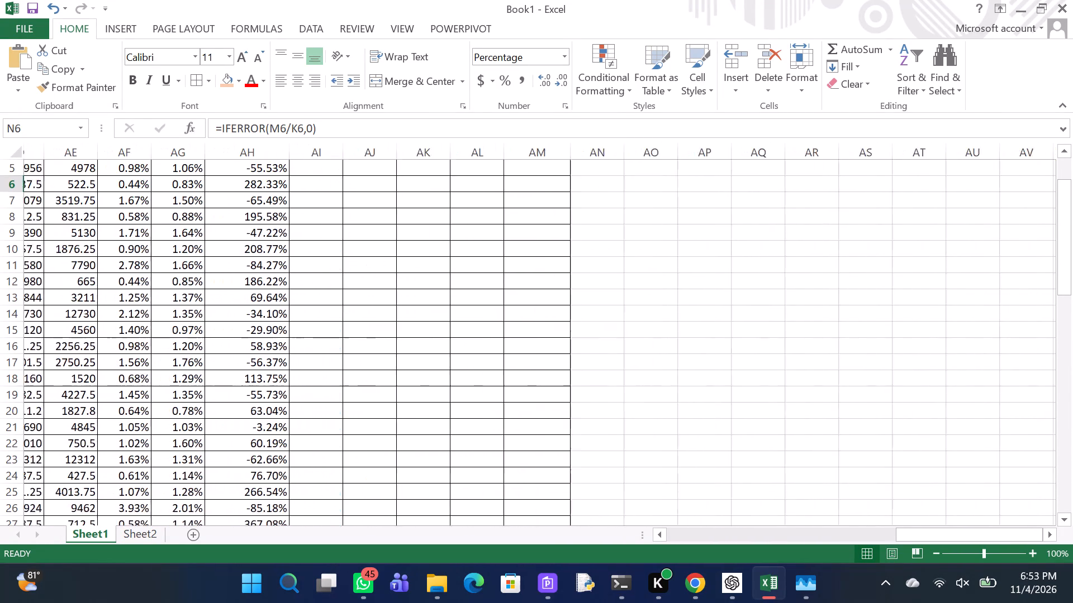
scroll(261, 252, left, 1)
scroll(261, 252, up, 3)
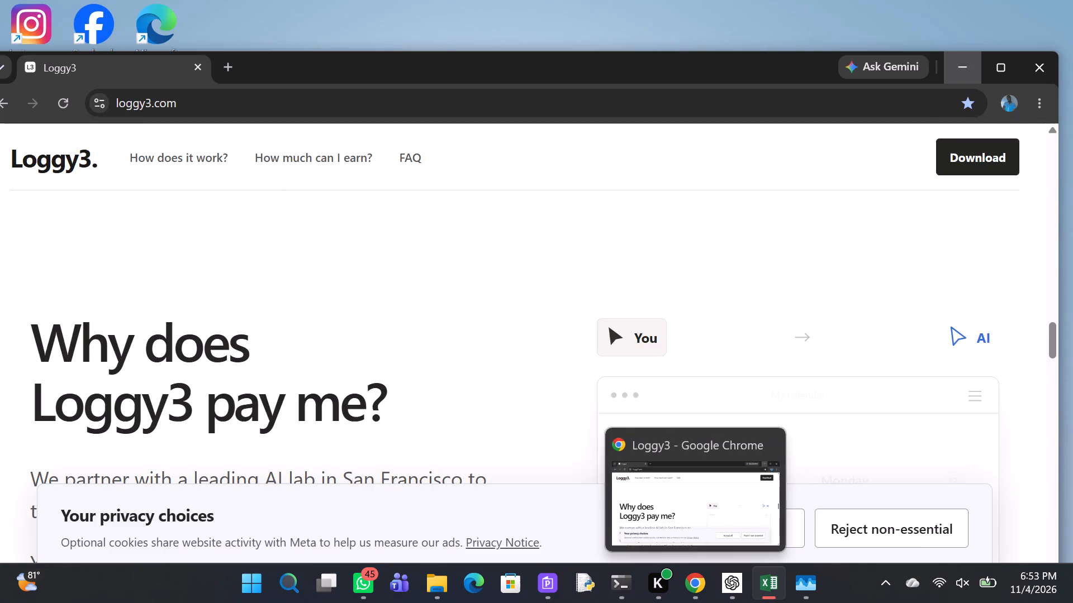
click(493, 398)
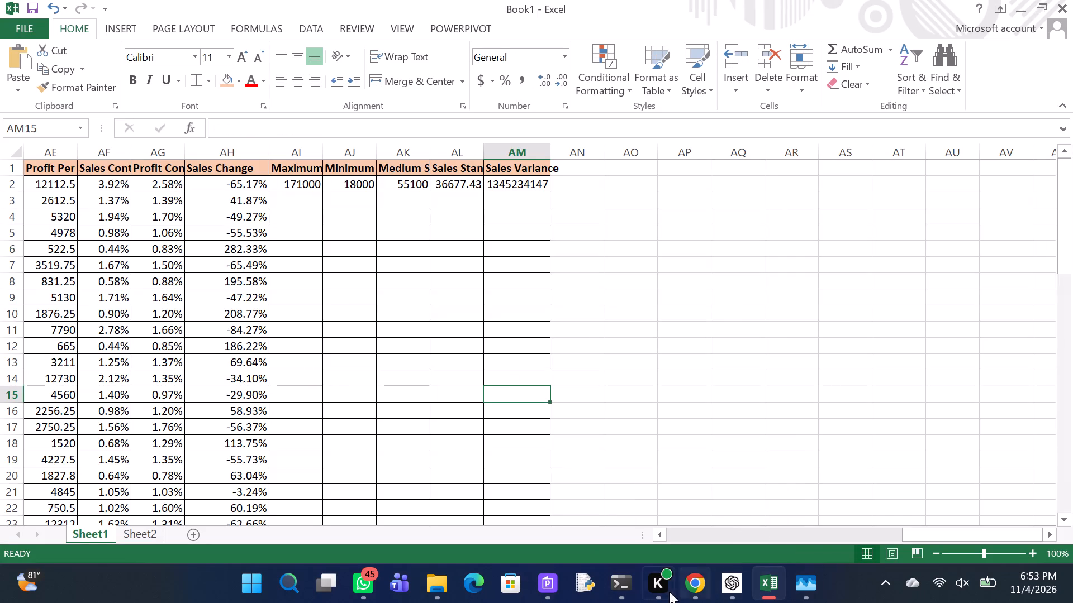